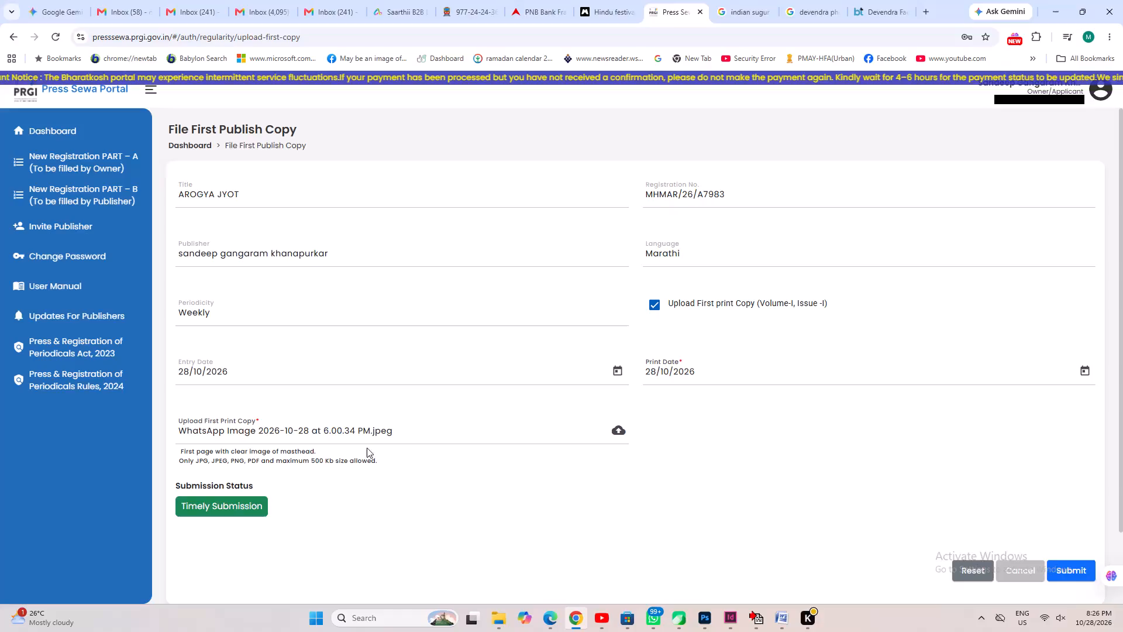
Replace the uploaded first print copy with the image file ary.jpg.
click(312, 433)
drag(467, 431, 68, 428)
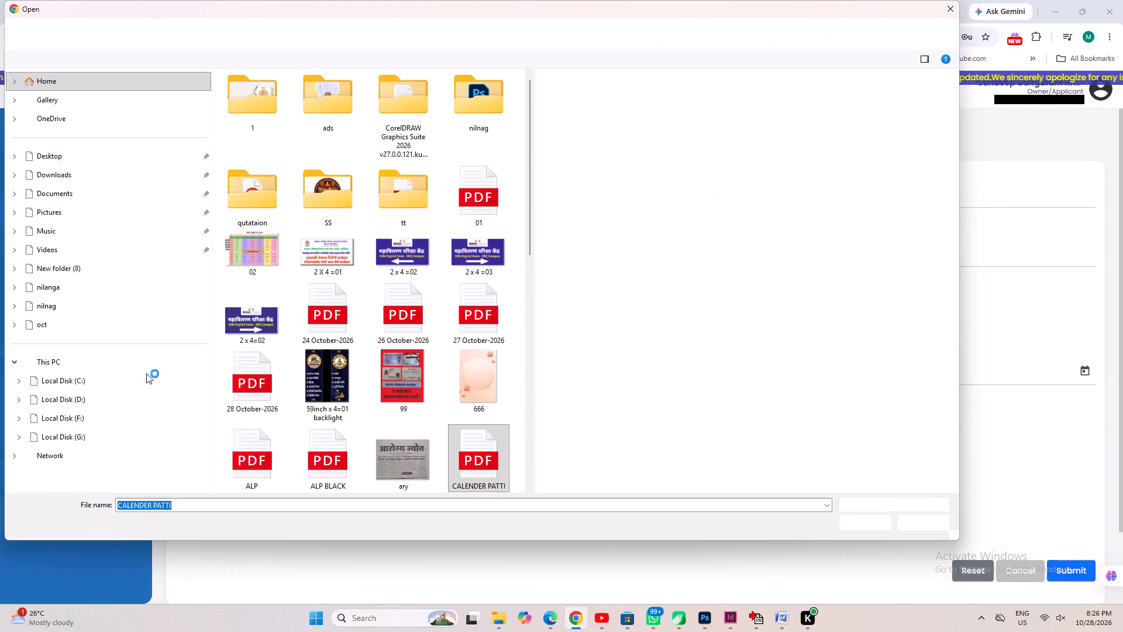
click(183, 506)
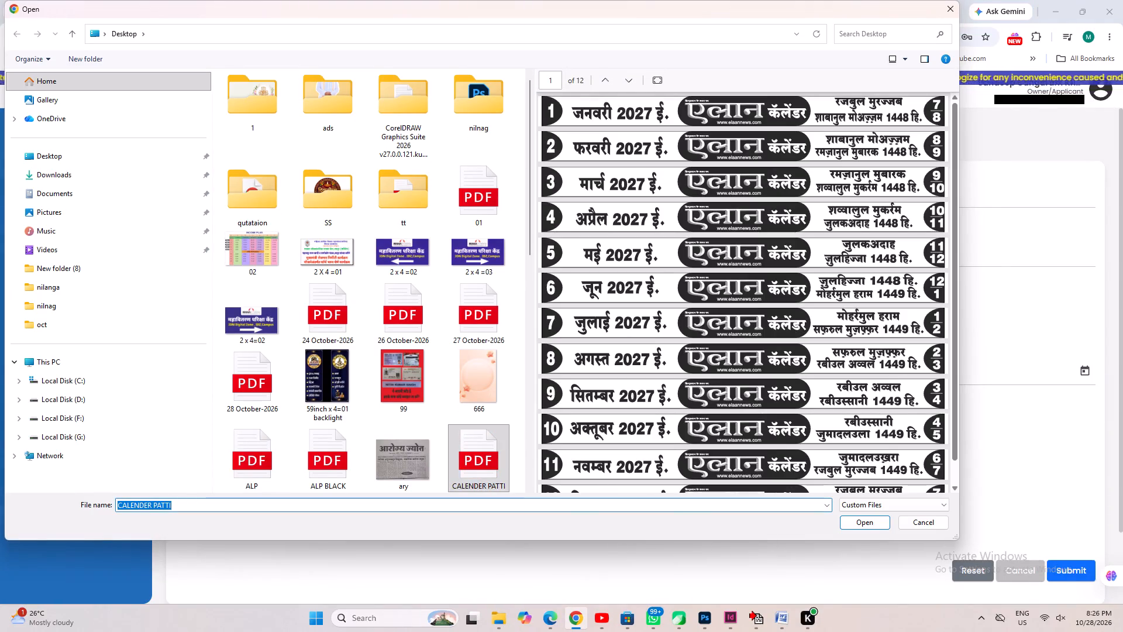
text(art)
key(BackSpace)
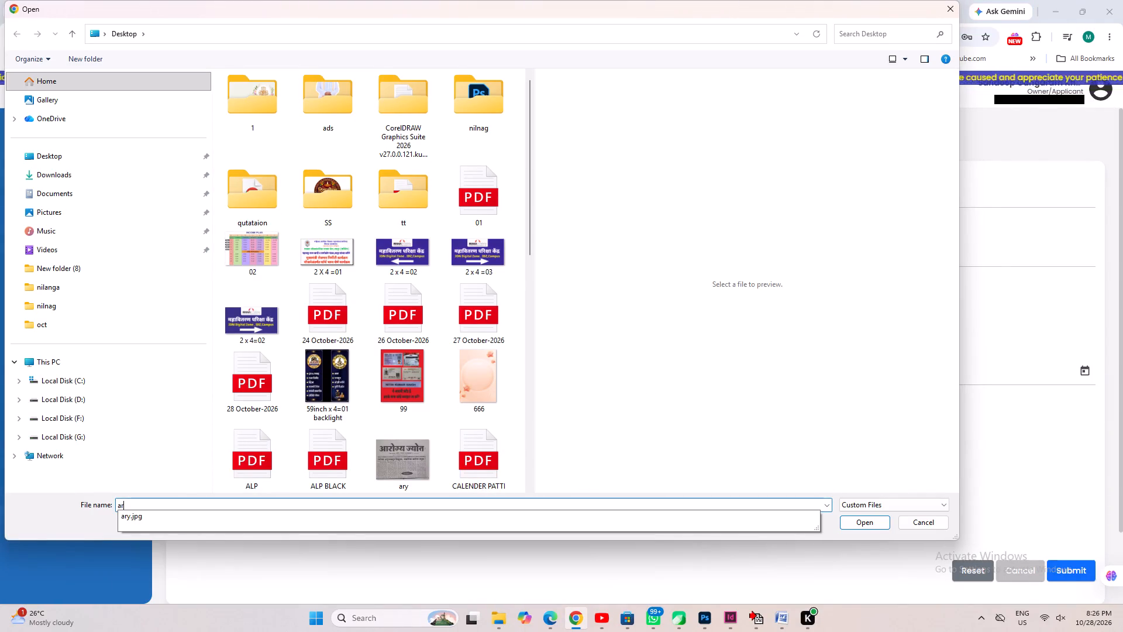
key(Down)
key(Return)
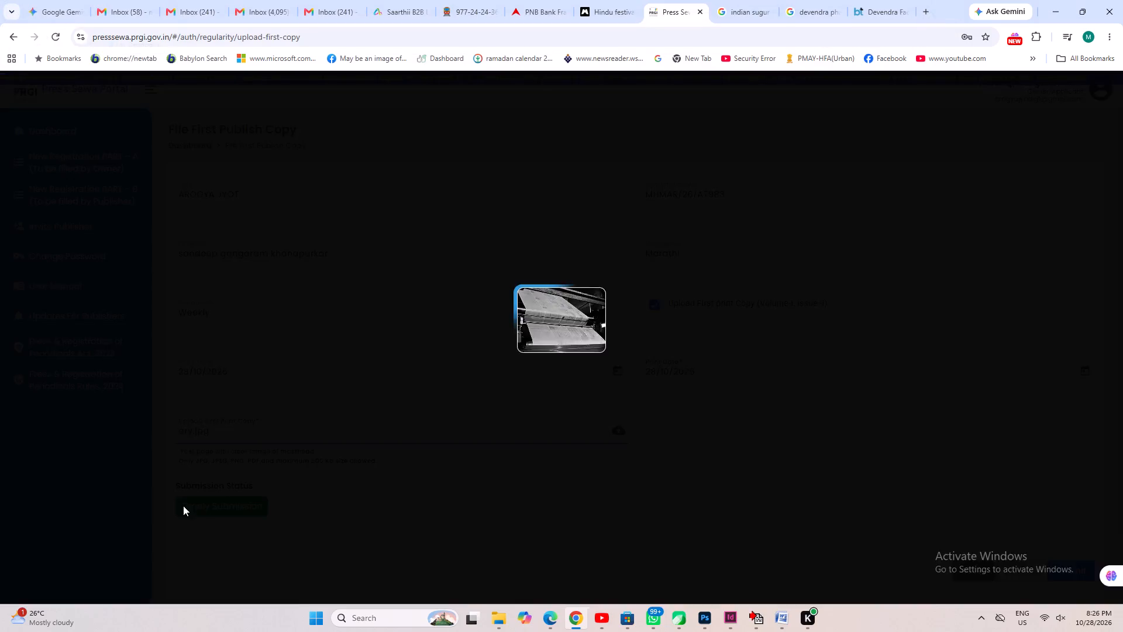
Submit the first published copy form for AROGYA JYOT and confirm the e-copy submission.
scroll(588, 509, down, 2)
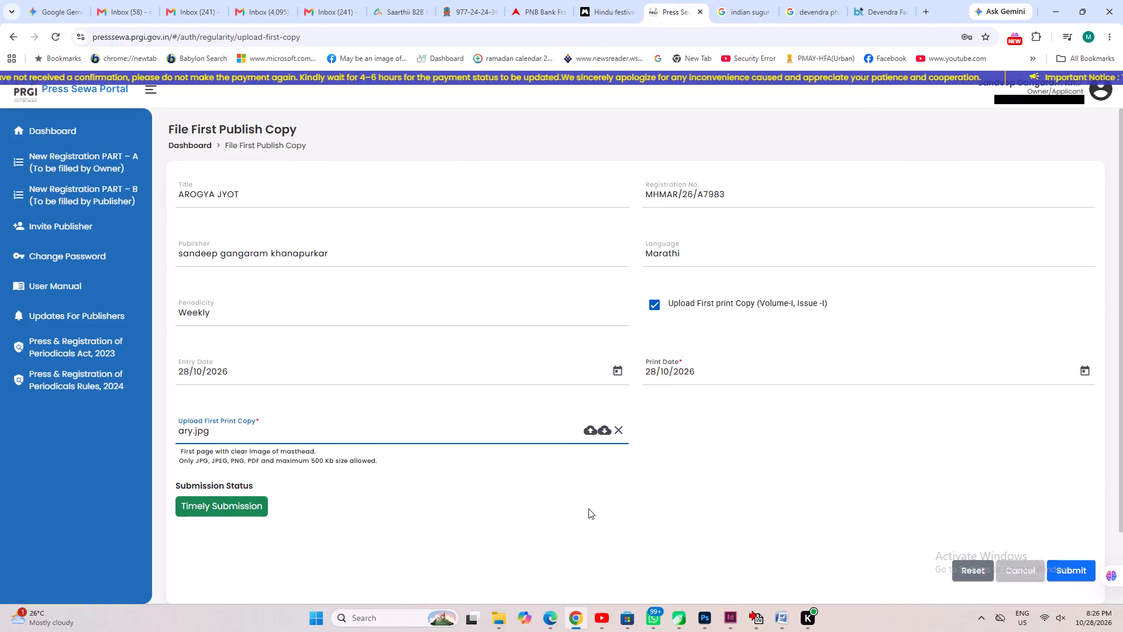
scroll(588, 509, down, 2)
scroll(588, 509, up, 2)
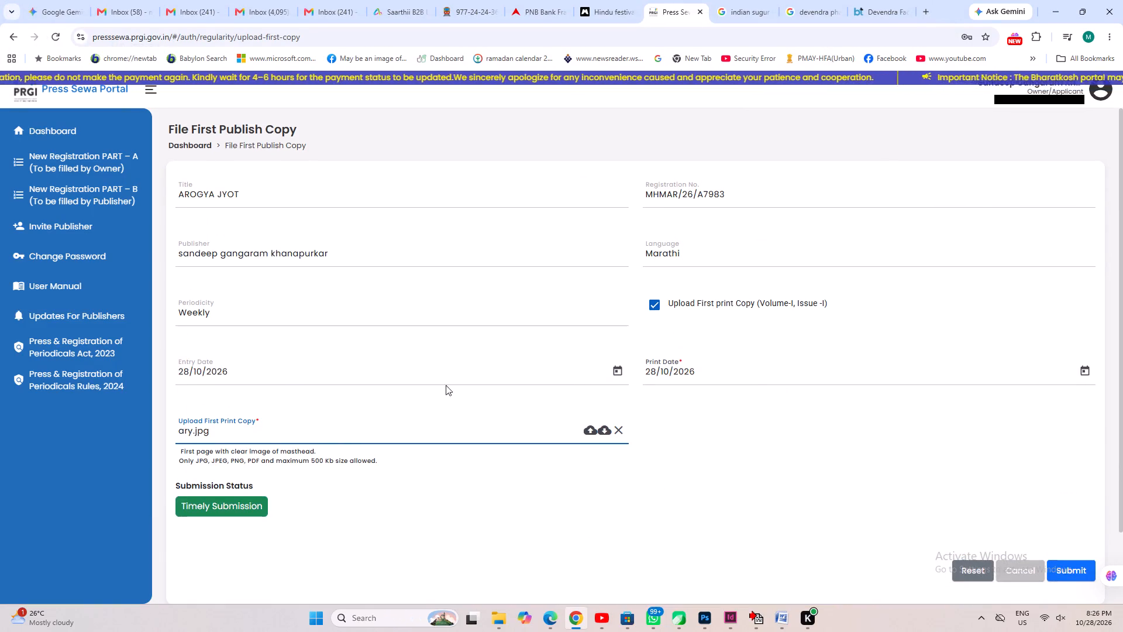
scroll(783, 483, down, 1)
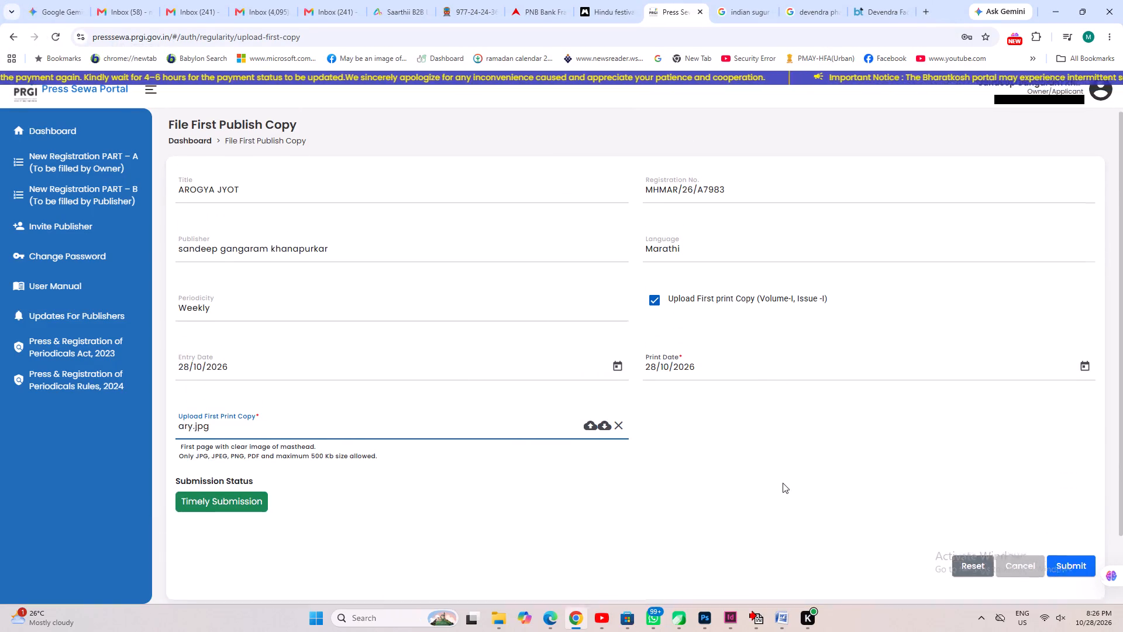
click(1070, 517)
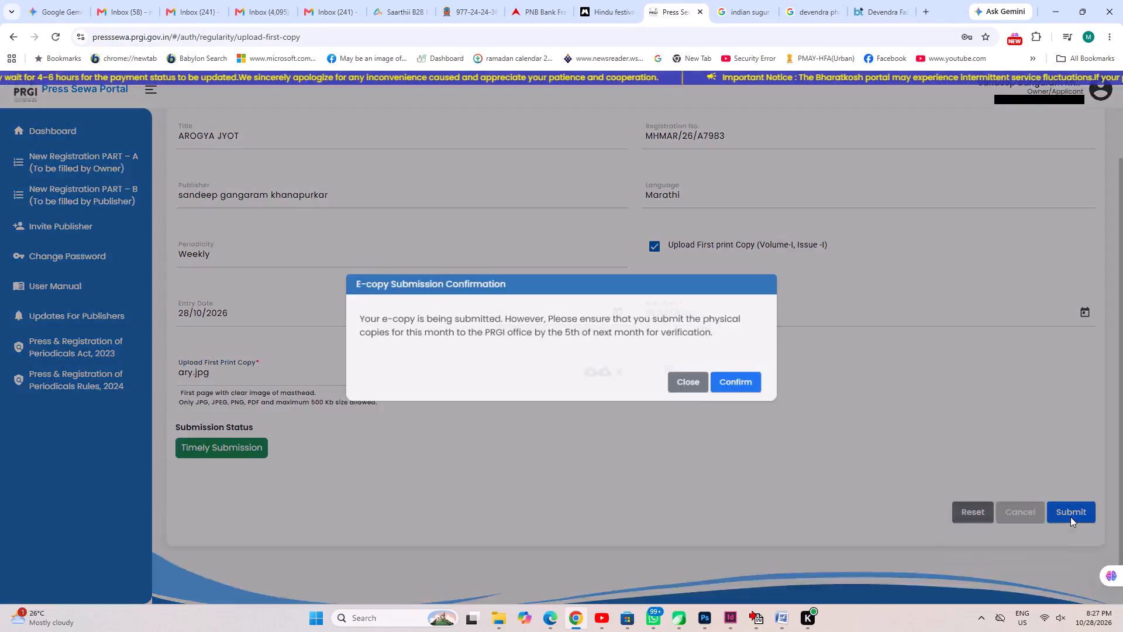
click(745, 386)
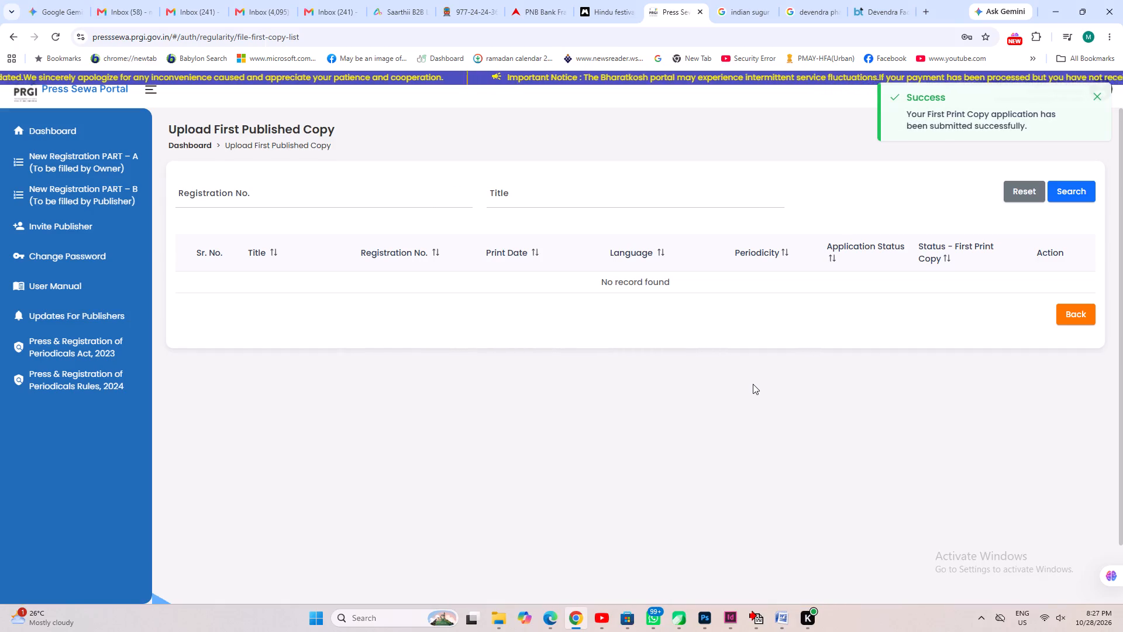
Examine the AROGYA JYOT entries in the Regularity section's list for uploading copies within 48 hours of publication.
click(54, 139)
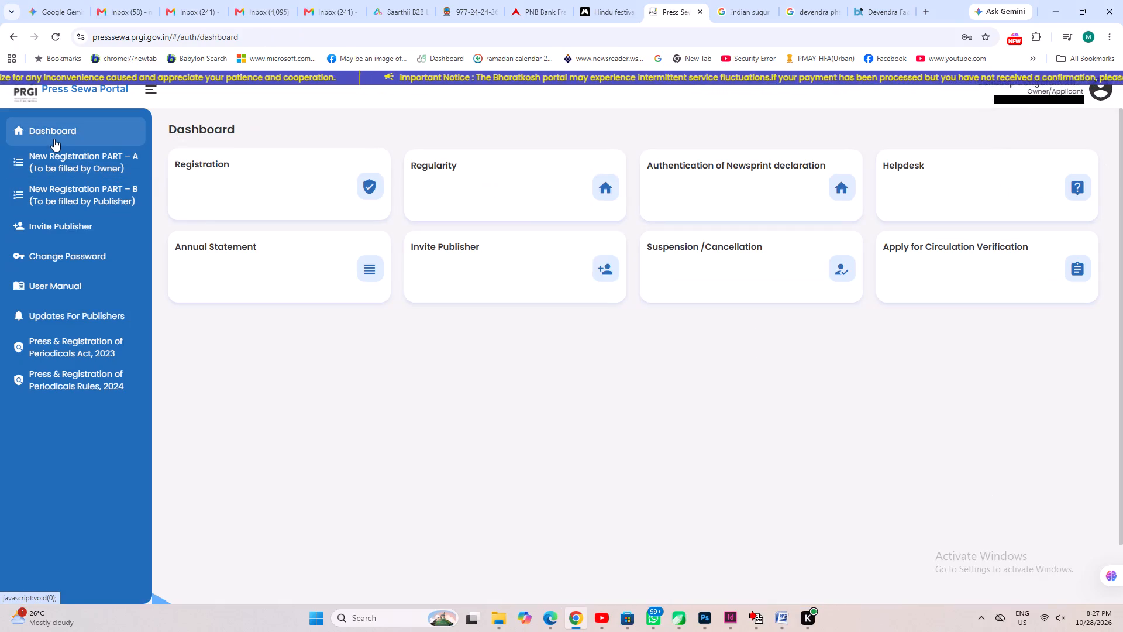
click(474, 184)
click(474, 184)
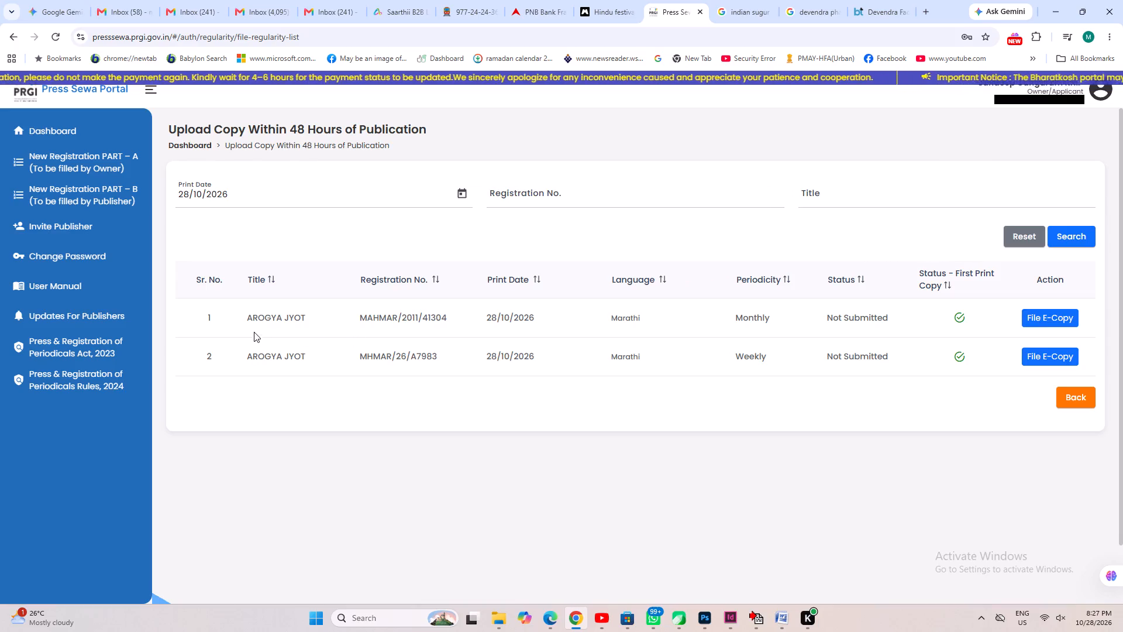
drag(240, 324, 633, 338)
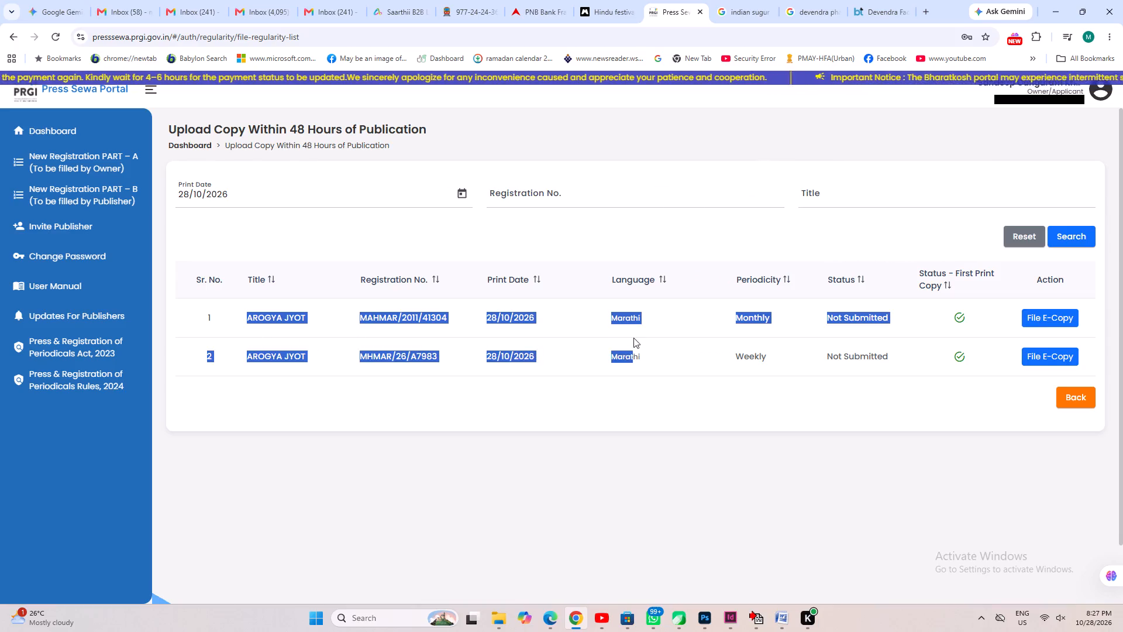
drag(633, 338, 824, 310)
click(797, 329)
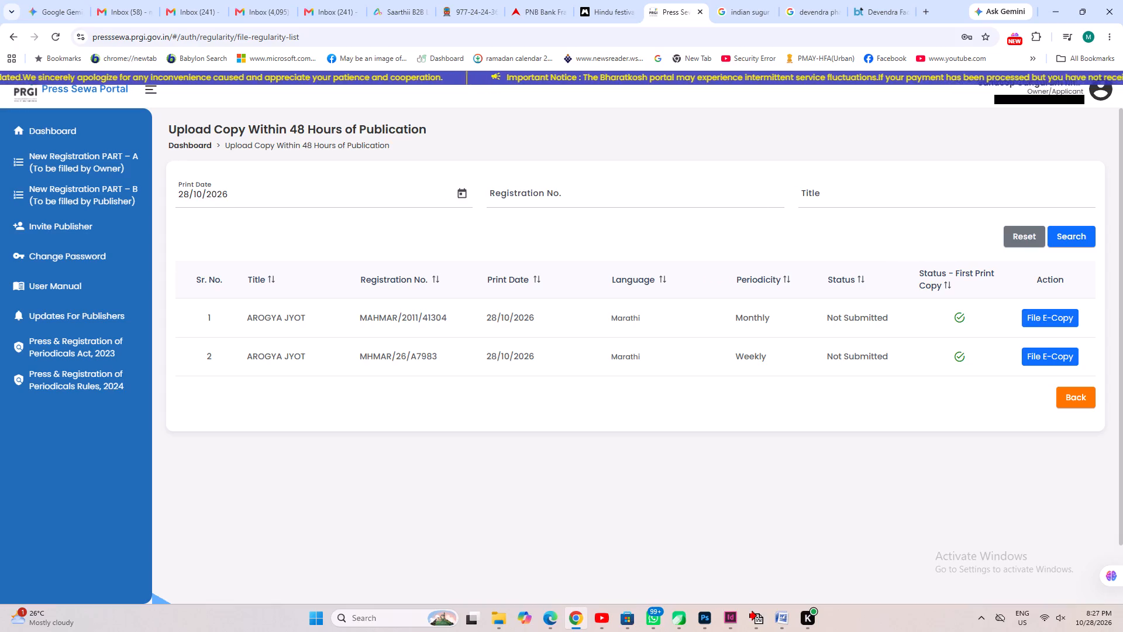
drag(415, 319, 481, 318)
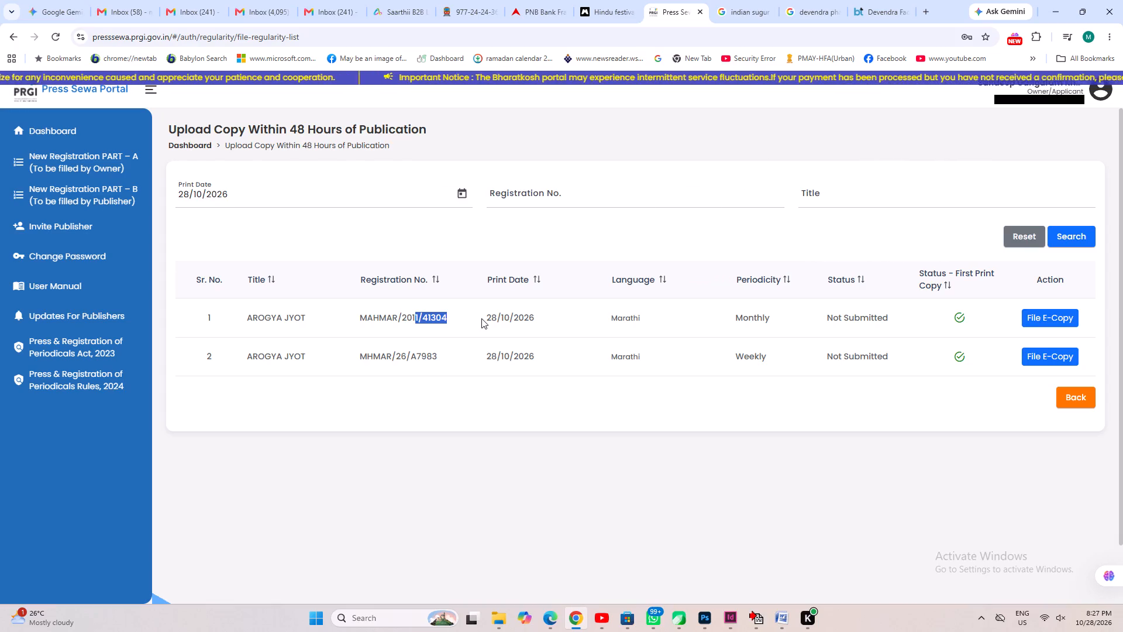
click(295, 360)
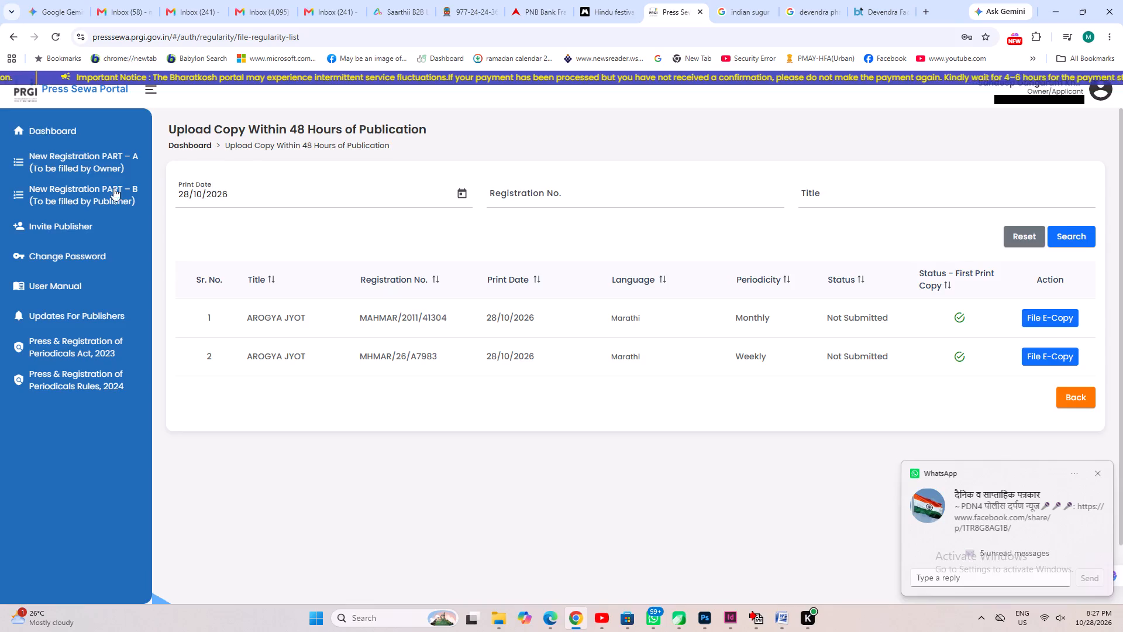
Open the New Registration PART – B list in the Registration section and check the status of the AROGYA JYOT applications.
click(47, 130)
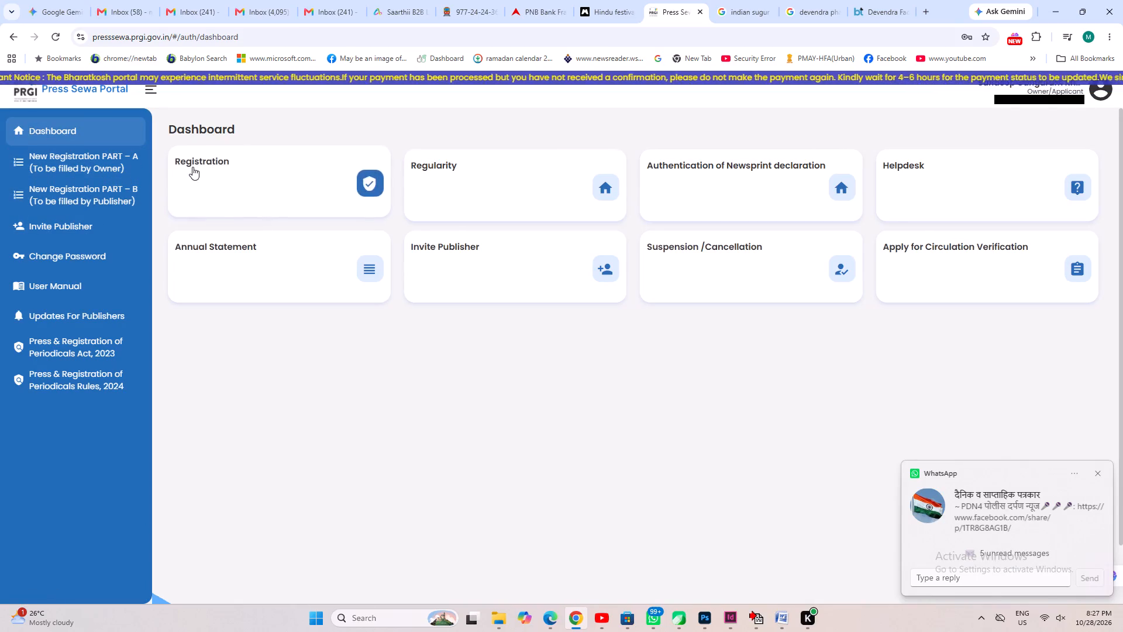
click(263, 194)
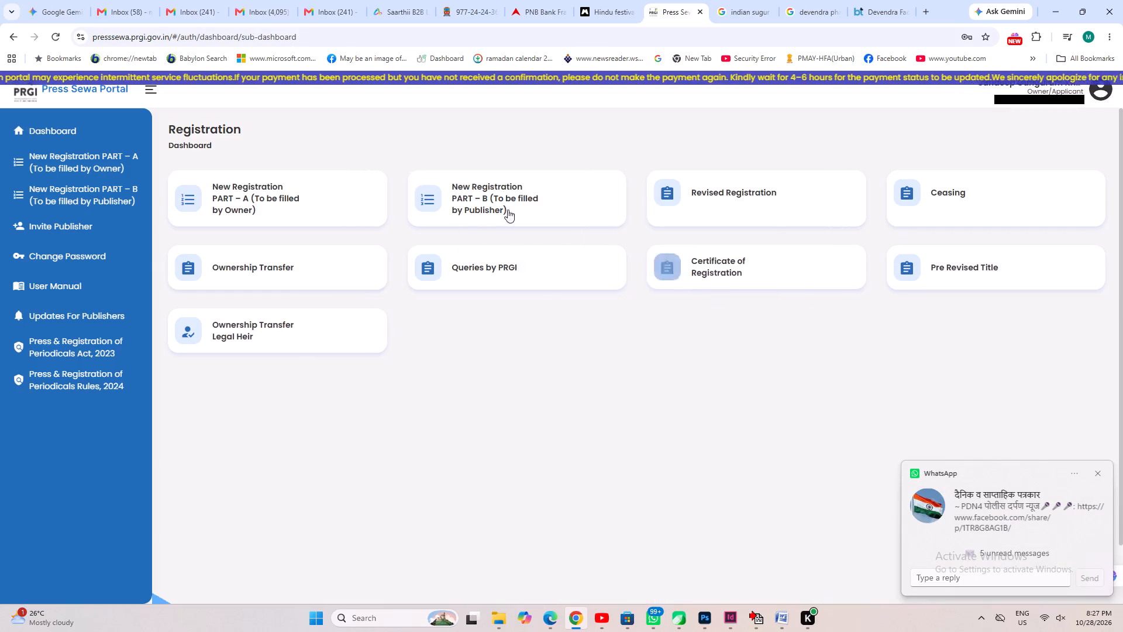
click(498, 202)
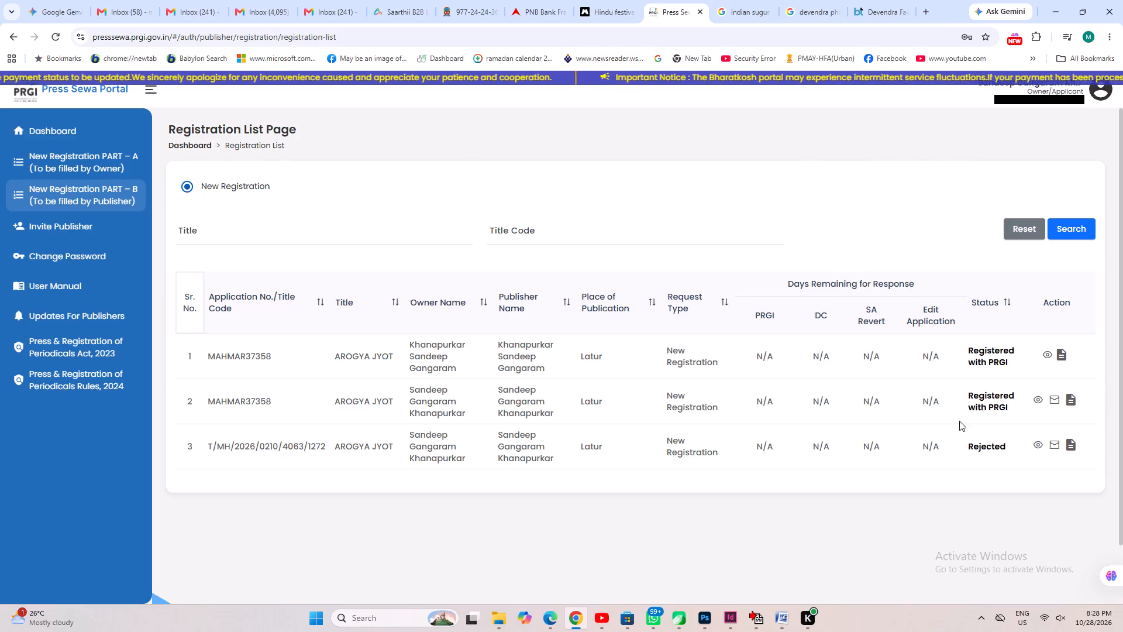
double_click(970, 403)
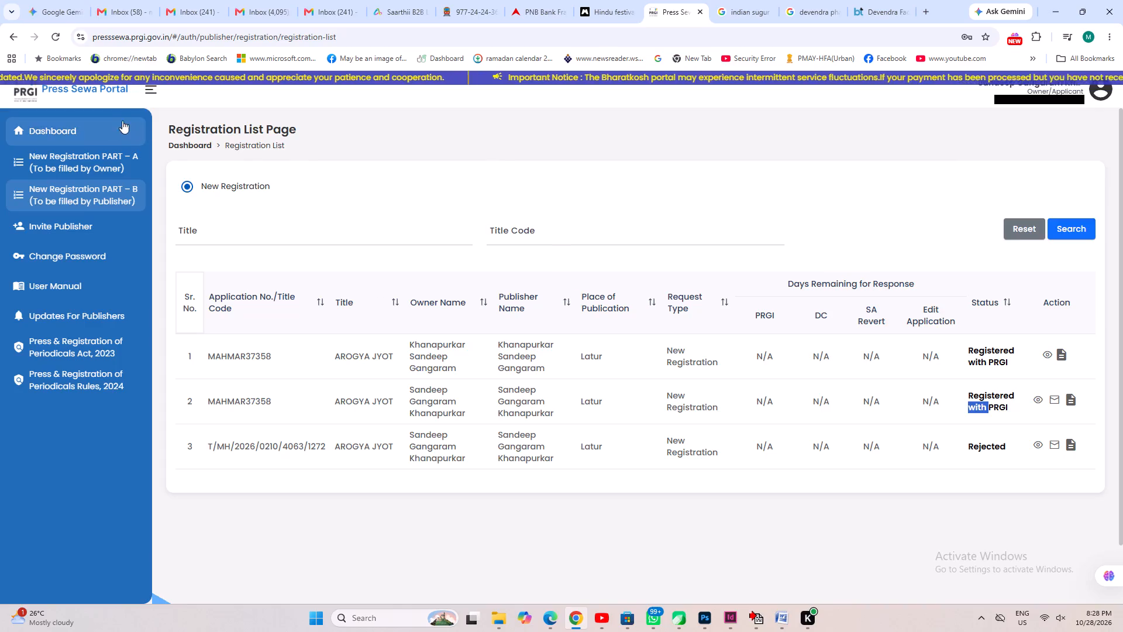
Open the Registration section from the dashboard to see its services.
click(76, 133)
click(367, 206)
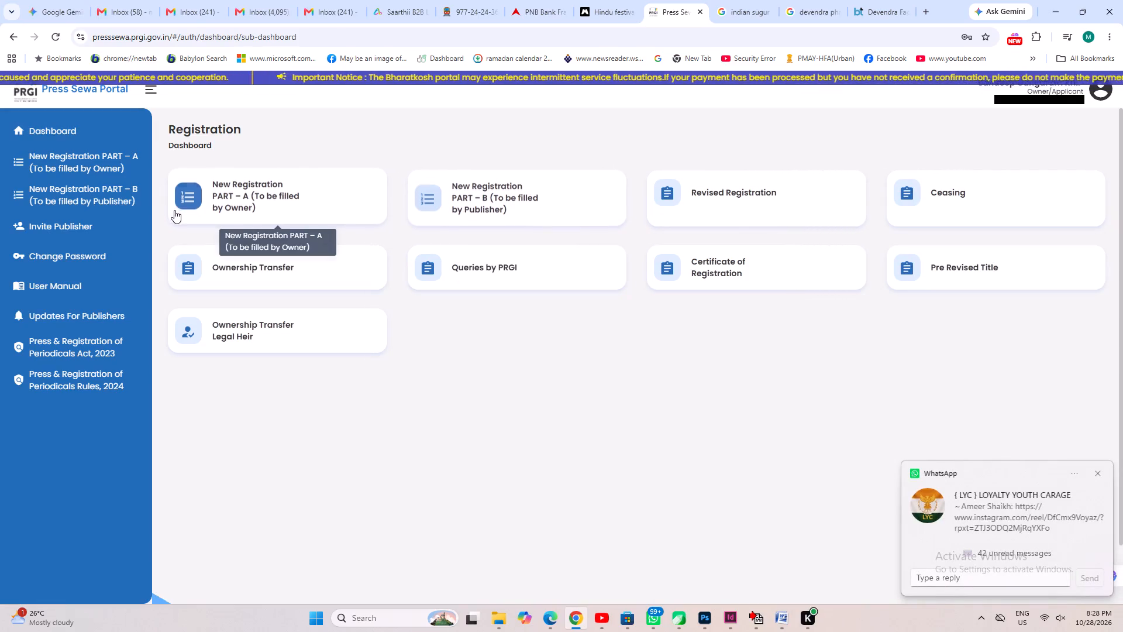
Open the AROGYA JYOT record among the uploaded e-copy periodicals under Regularity and preview its first print copy.
click(53, 136)
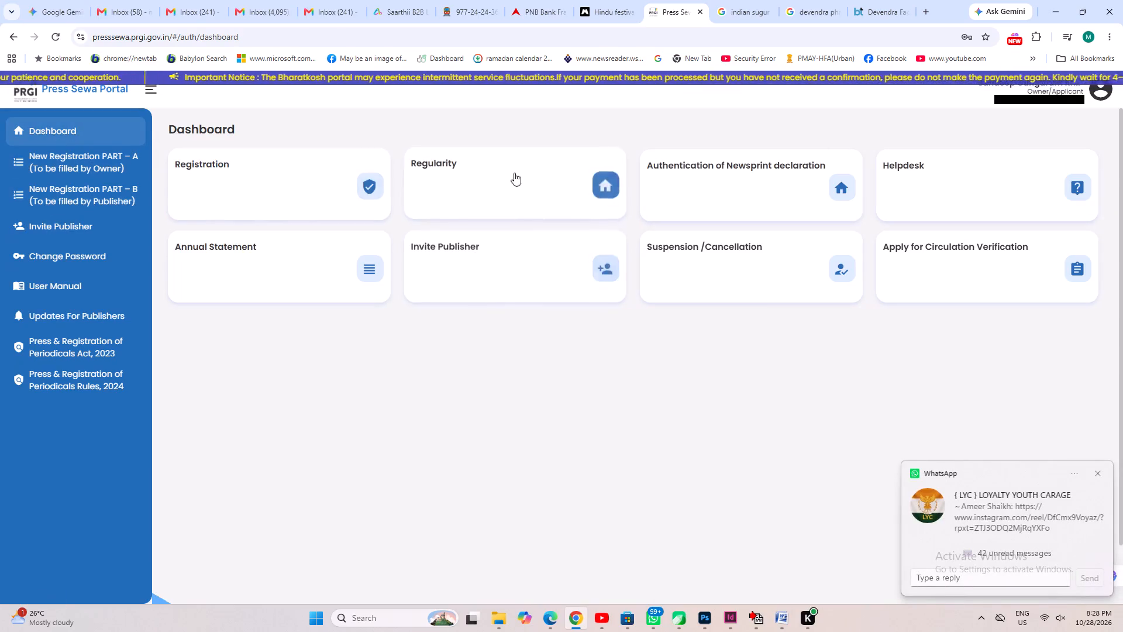
click(514, 173)
click(938, 191)
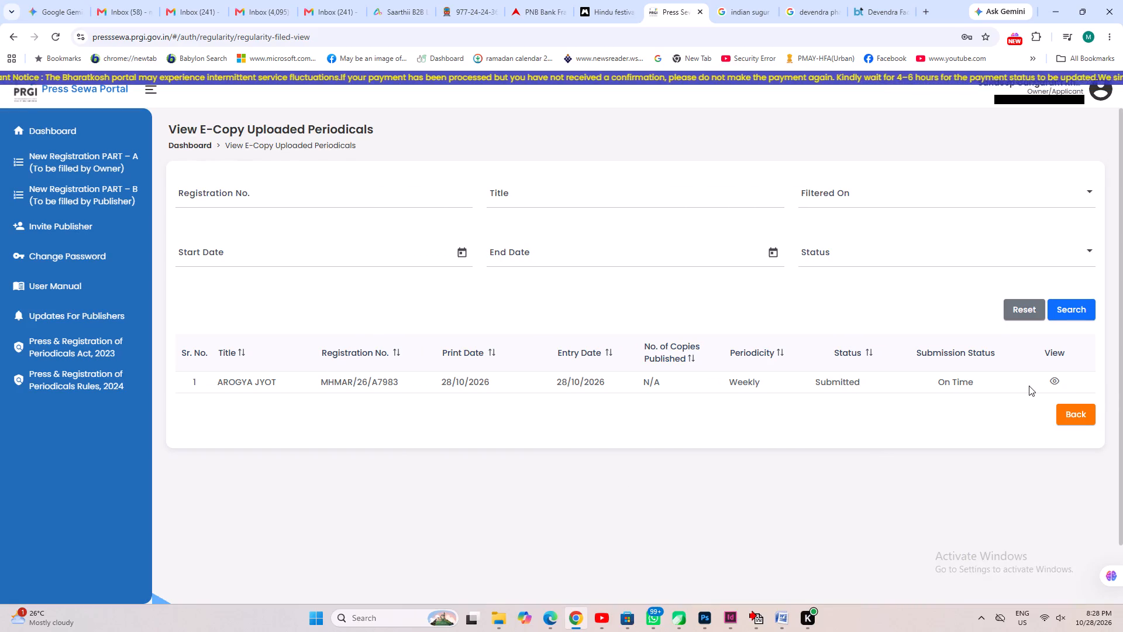
drag(819, 387, 855, 380)
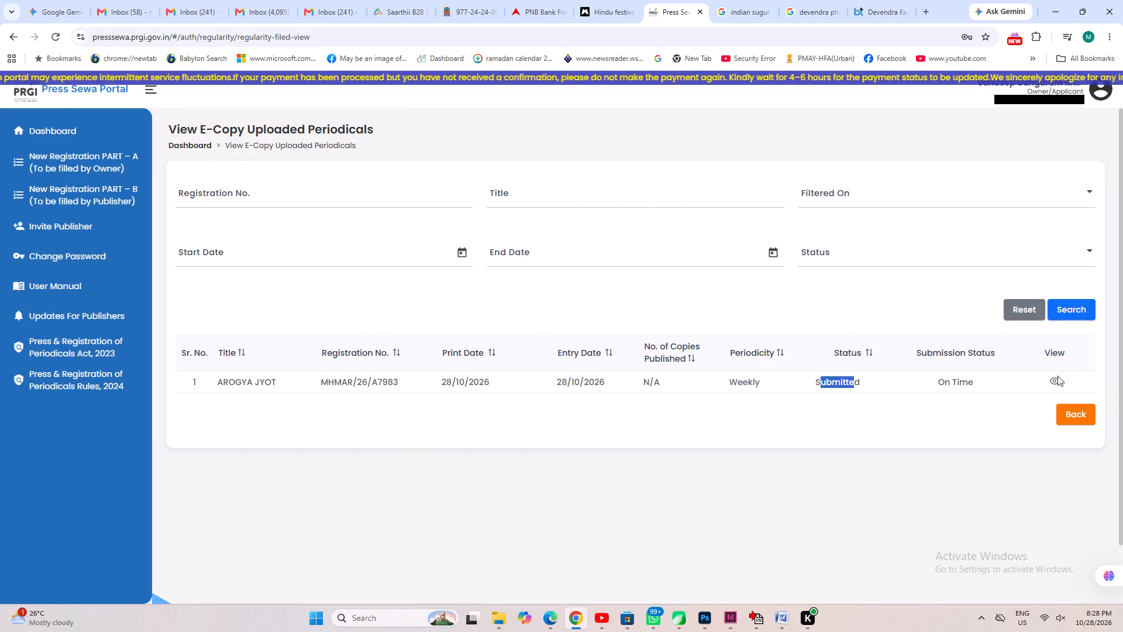
click(1055, 385)
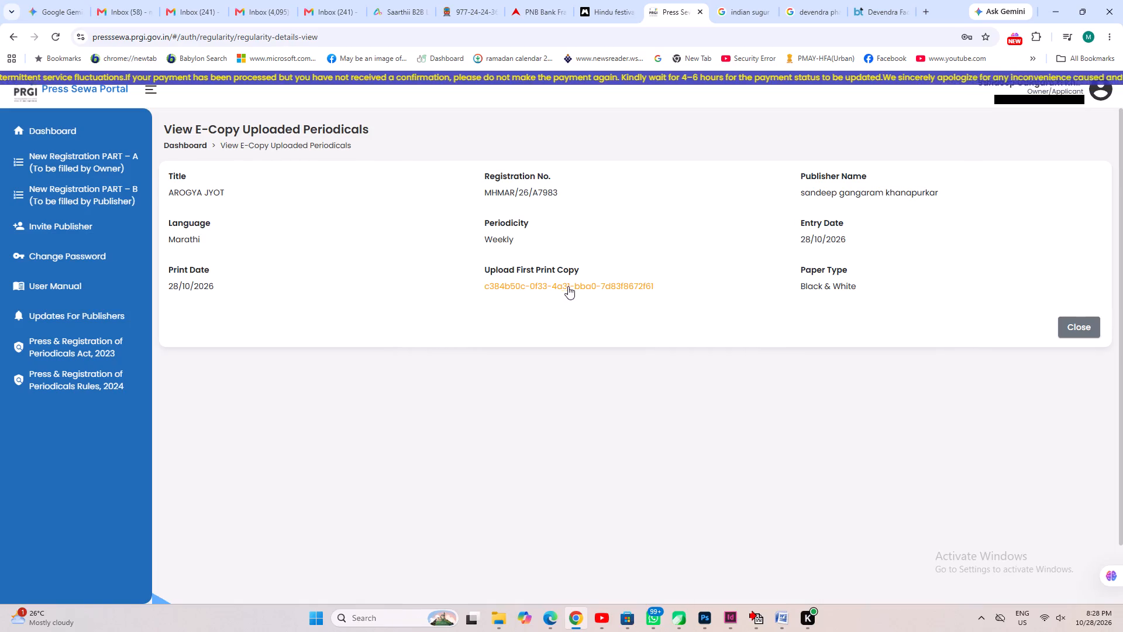
click(566, 284)
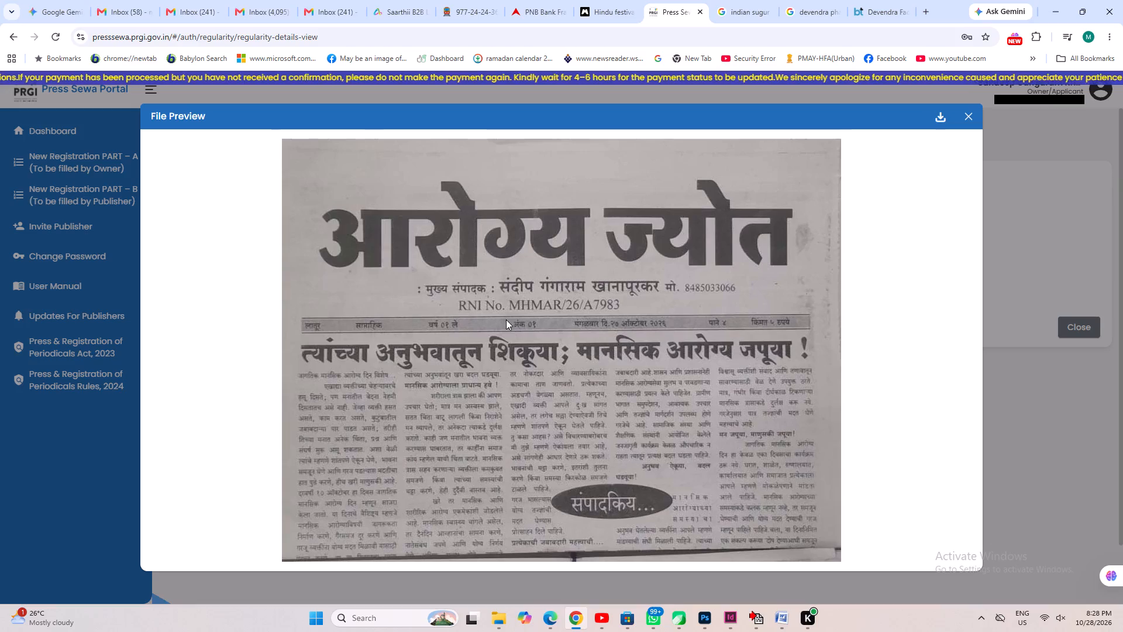
click(969, 123)
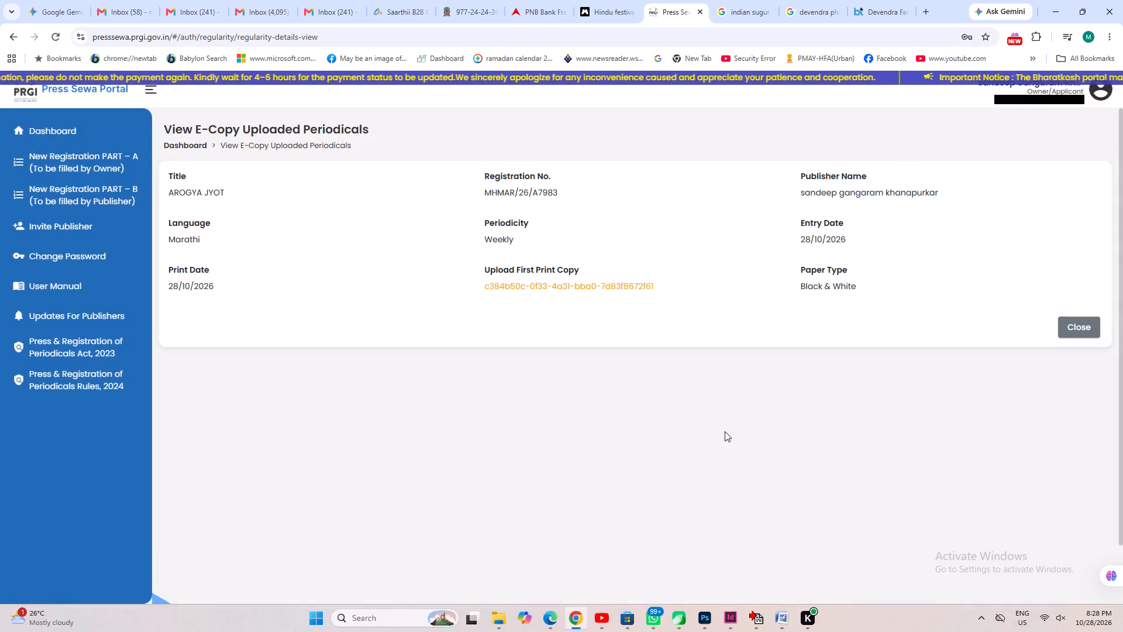
Compare the monthly and weekly AROGYA JYOT entries in the list for uploading copies within 48 hours of publication.
click(57, 131)
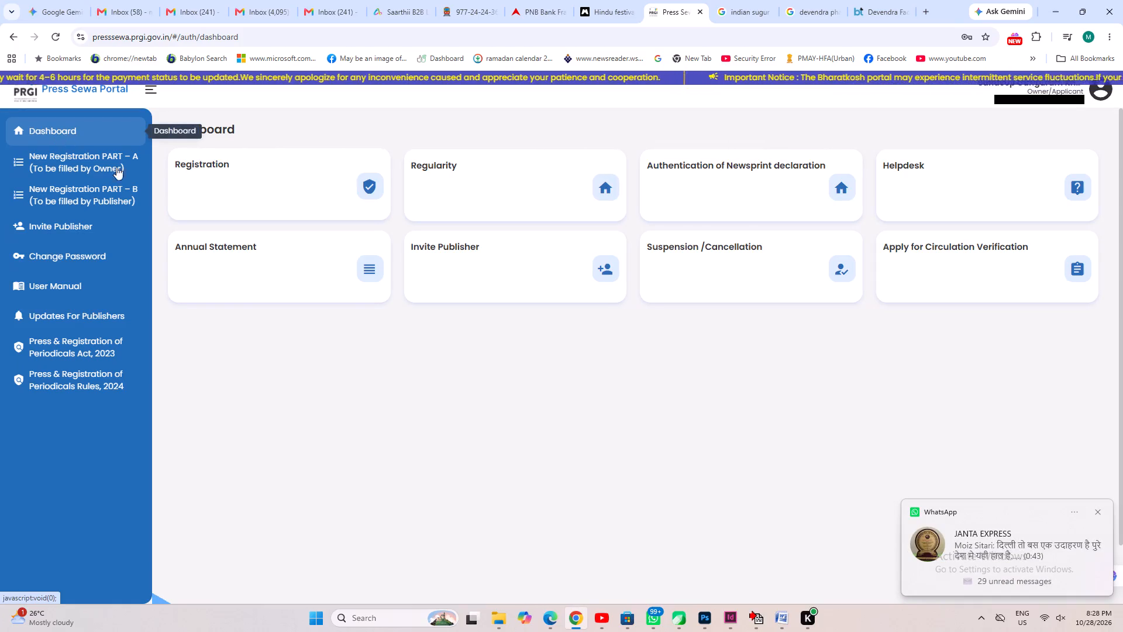
click(459, 186)
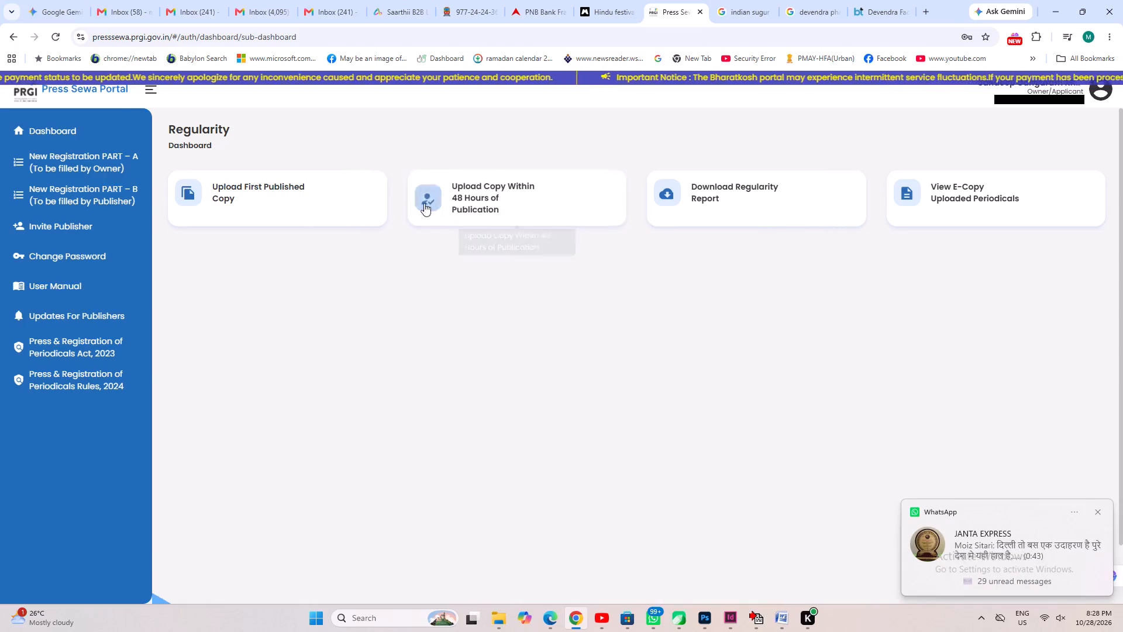
click(479, 194)
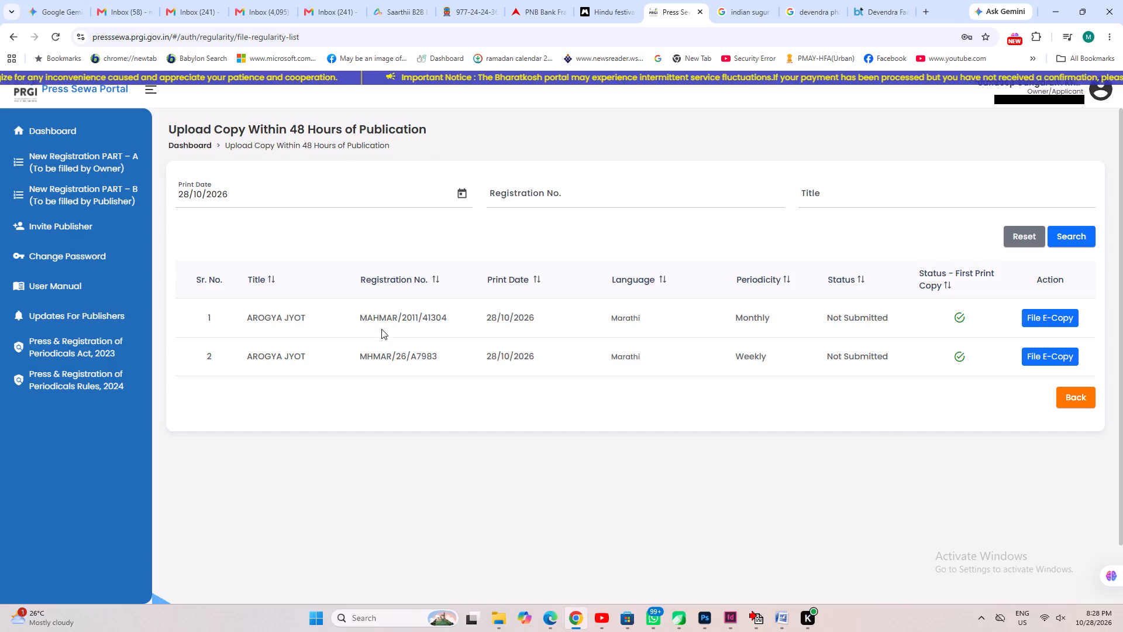
drag(249, 320, 969, 320)
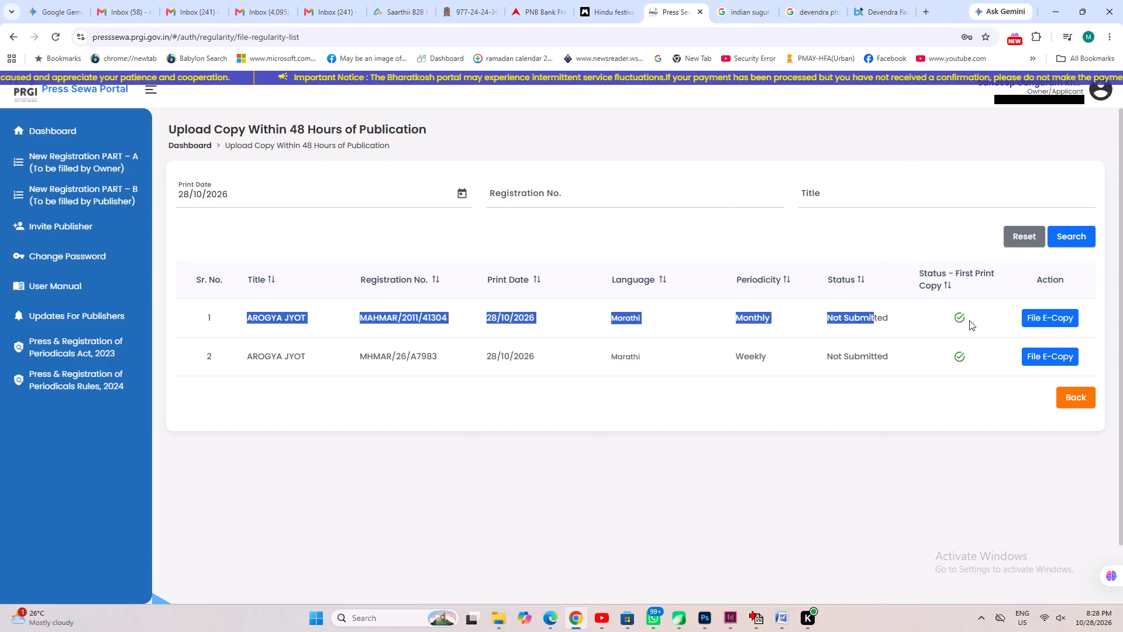
drag(969, 320, 1017, 320)
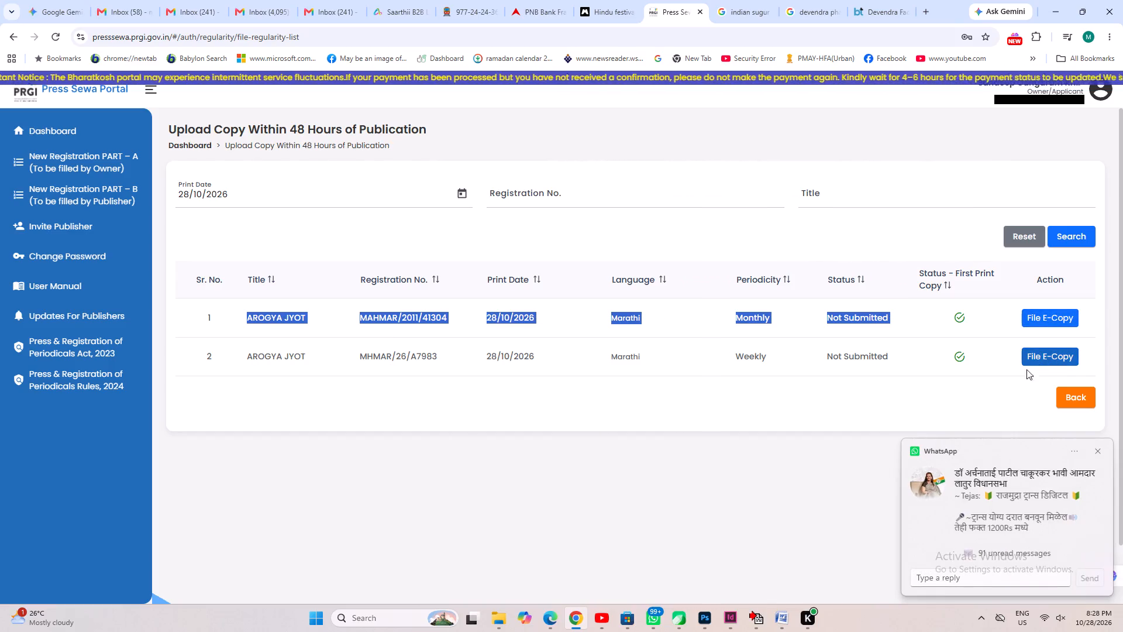
click(532, 466)
drag(360, 351, 435, 351)
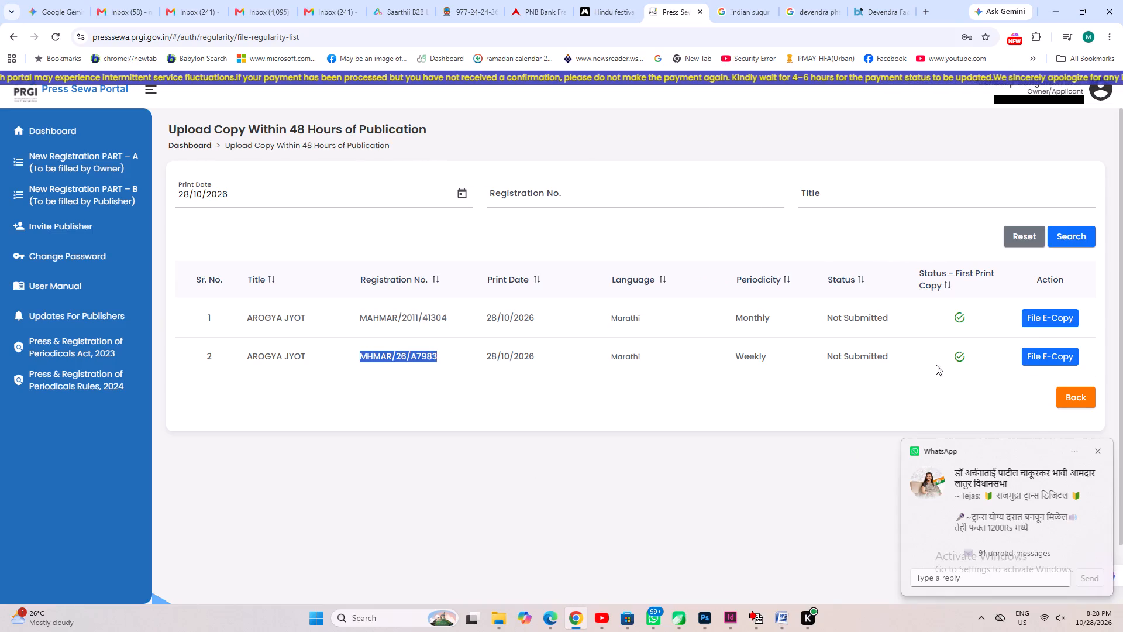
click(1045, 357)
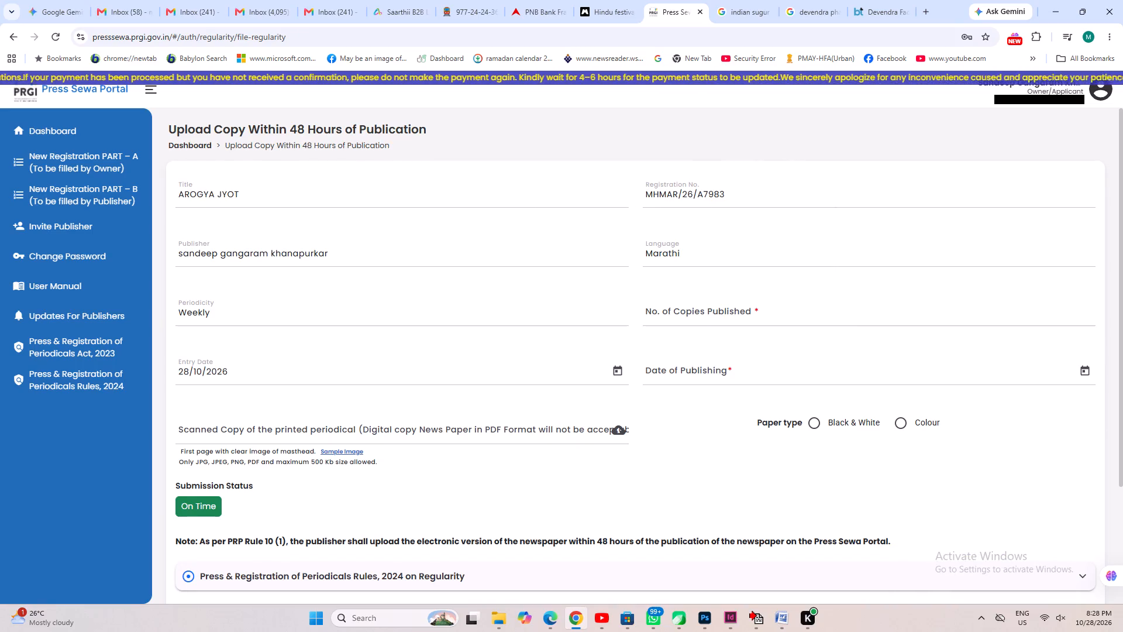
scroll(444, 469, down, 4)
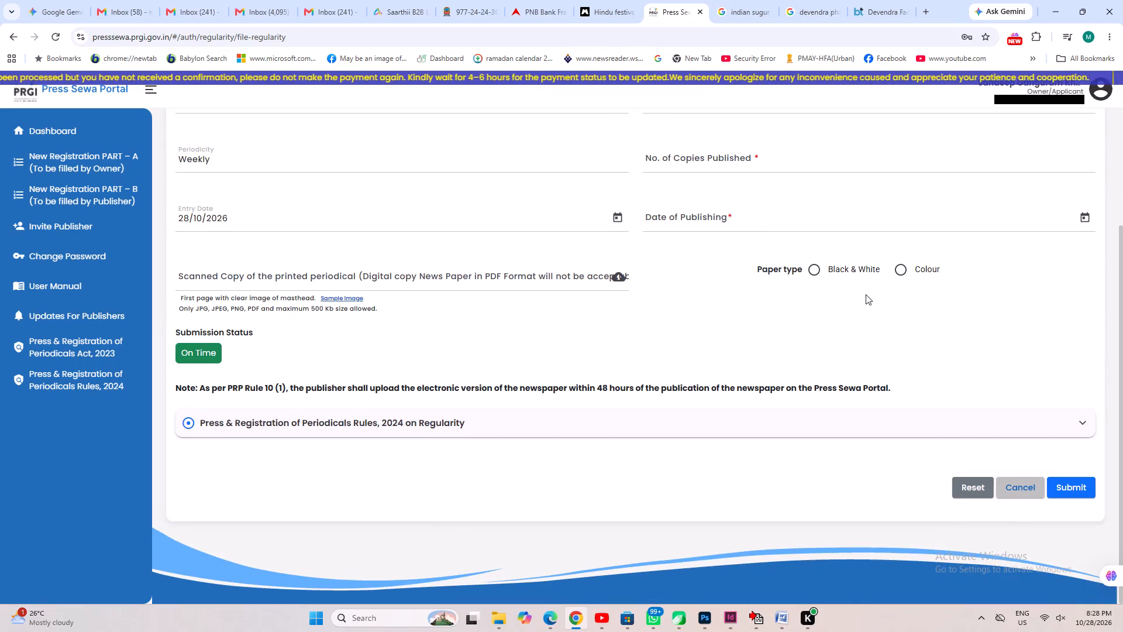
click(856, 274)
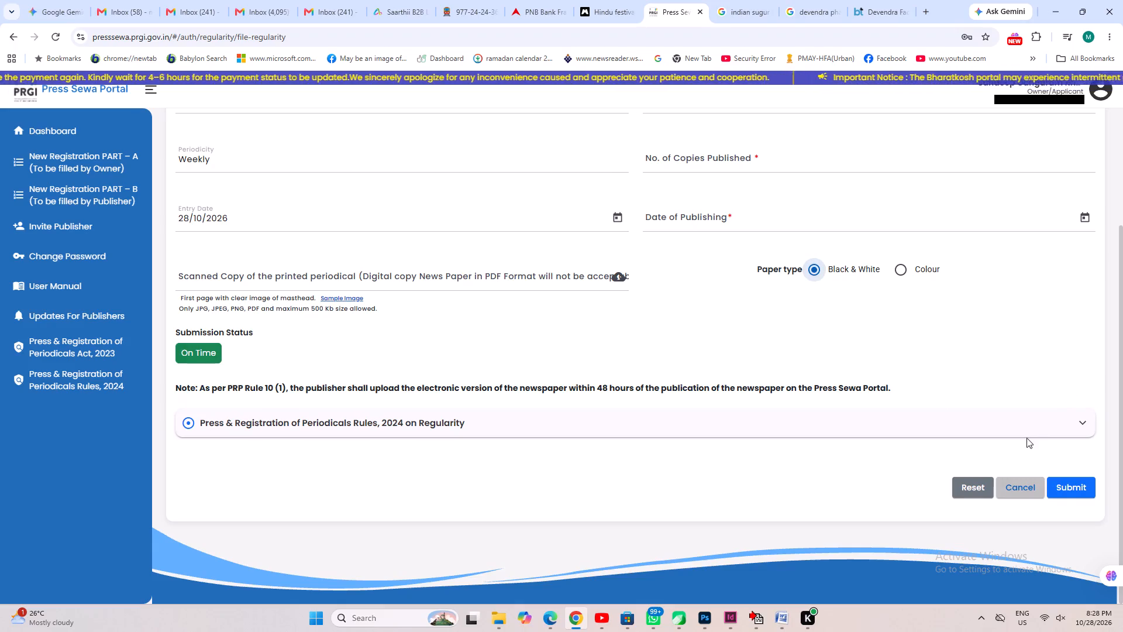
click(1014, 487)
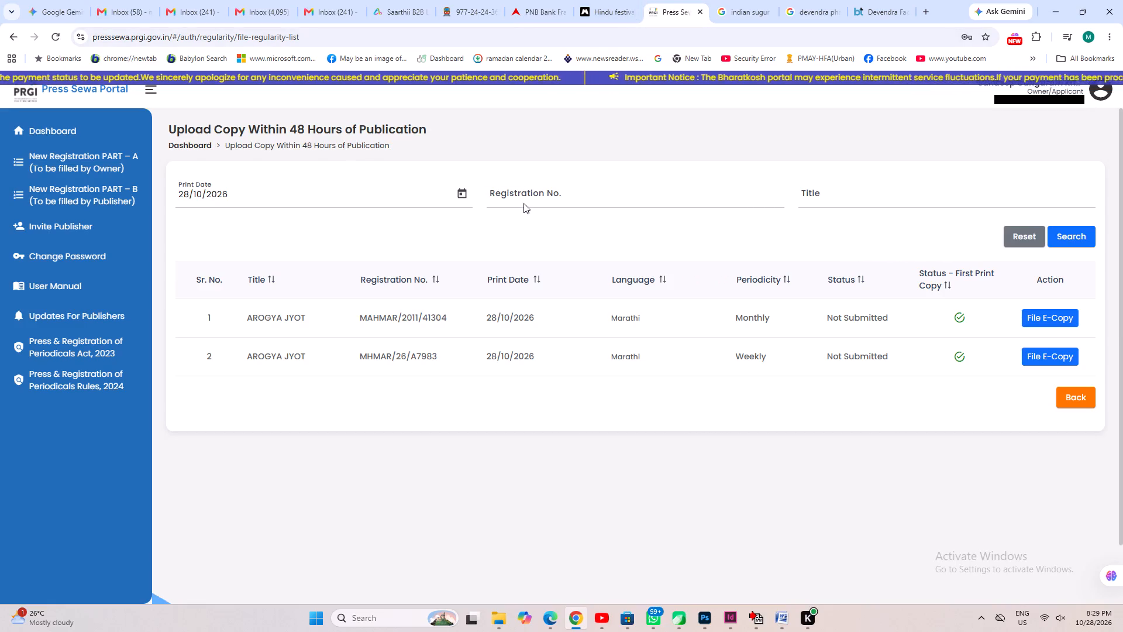
Return to the portal dashboard and close the Press Sewa Portal page.
click(68, 133)
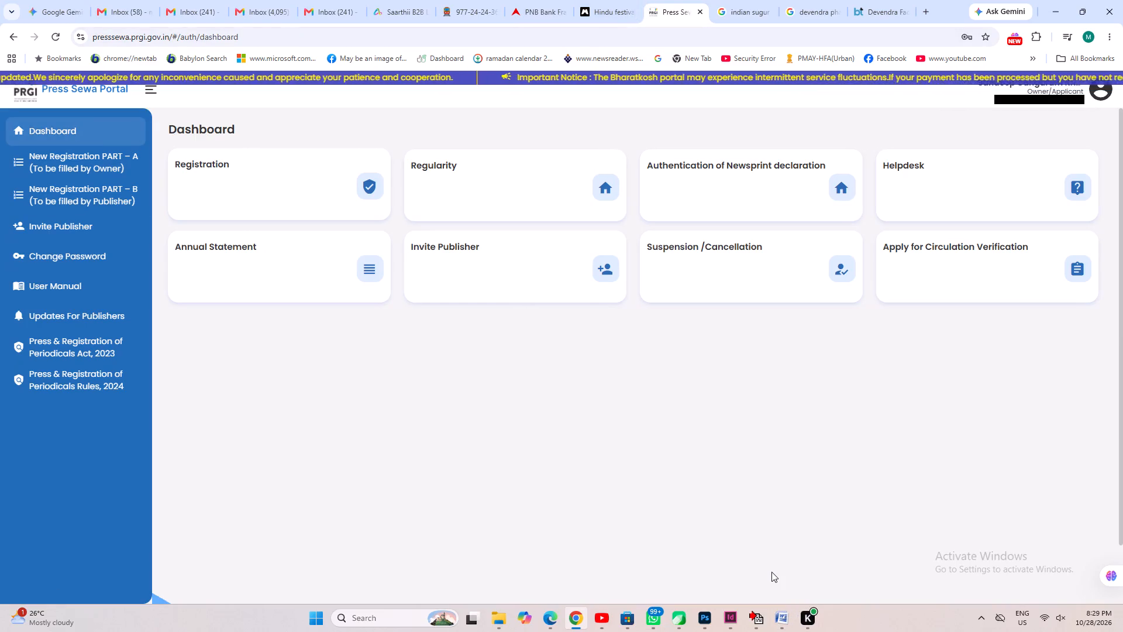
click(700, 12)
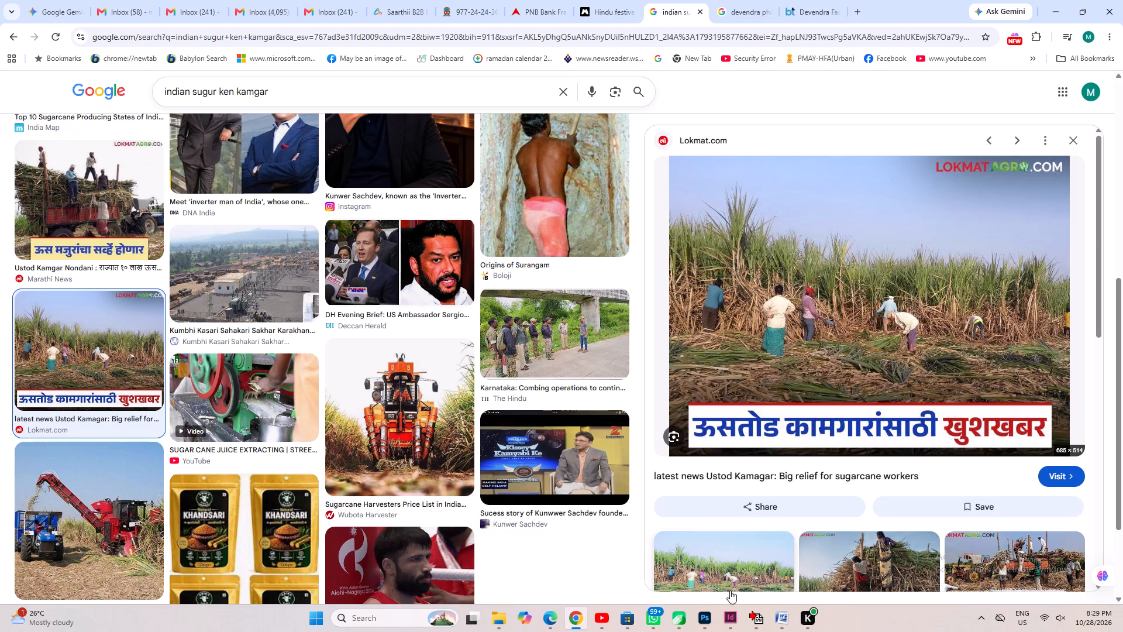
Switch to CorelDRAW and move all the income plan artwork off page 1 of RLAD.cdr to the area right of it.
click(677, 623)
click(688, 468)
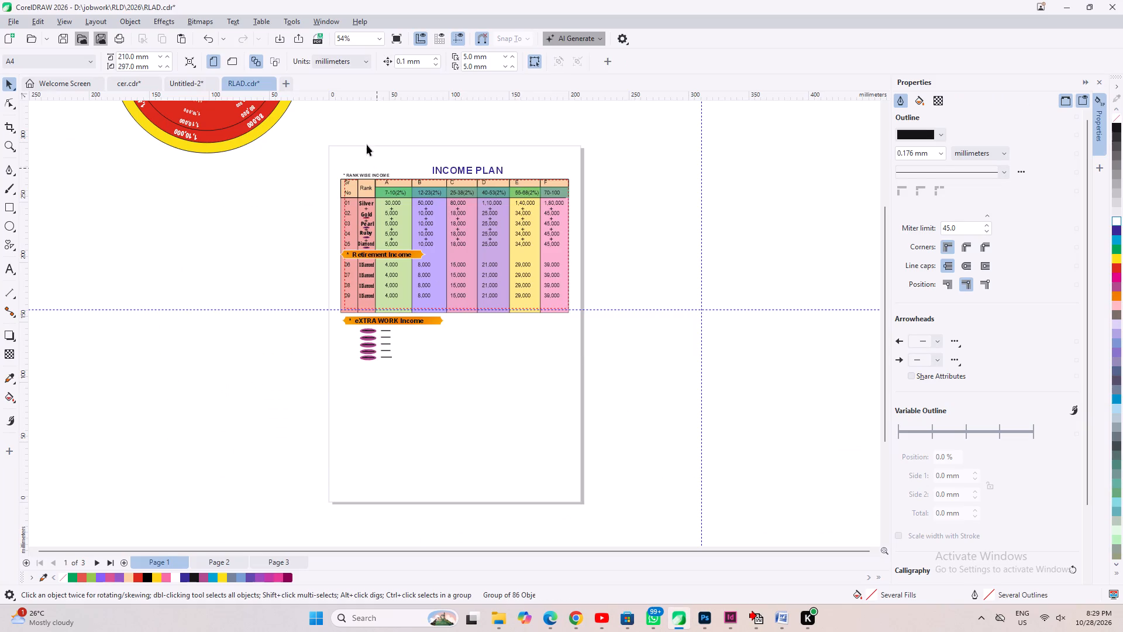
drag(301, 142, 705, 403)
drag(412, 207, 620, 245)
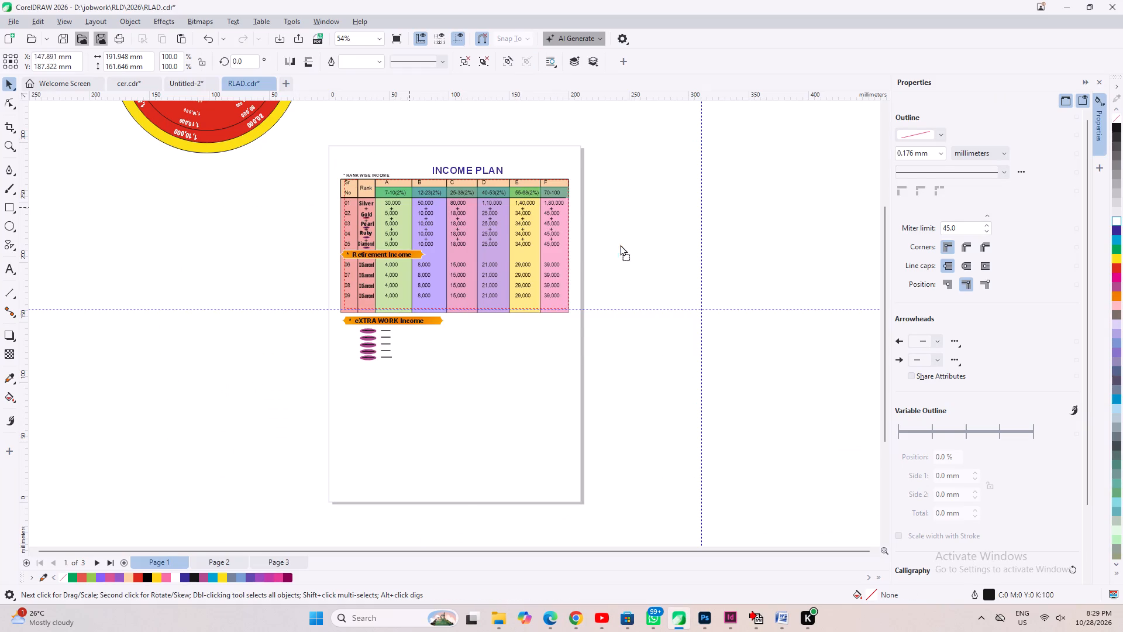
drag(620, 245, 701, 252)
click(470, 357)
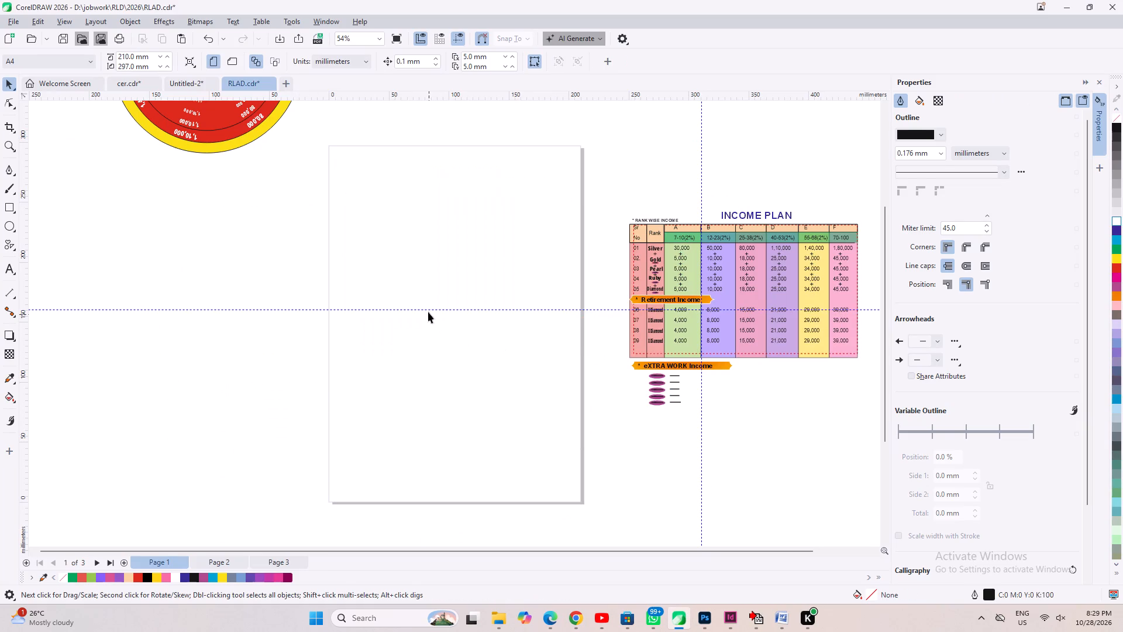
Create a page-frame rectangle covering the empty A4 page, 210 x 297 mm.
double_click(10, 204)
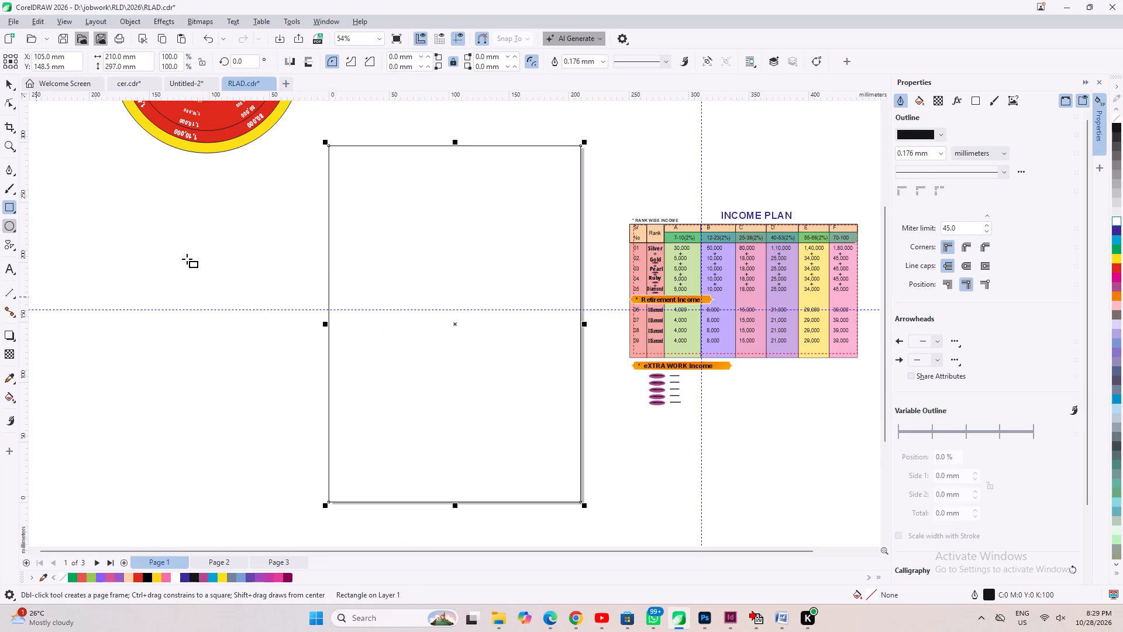
Delete the page-frame rectangle from page 1.
key(Delete)
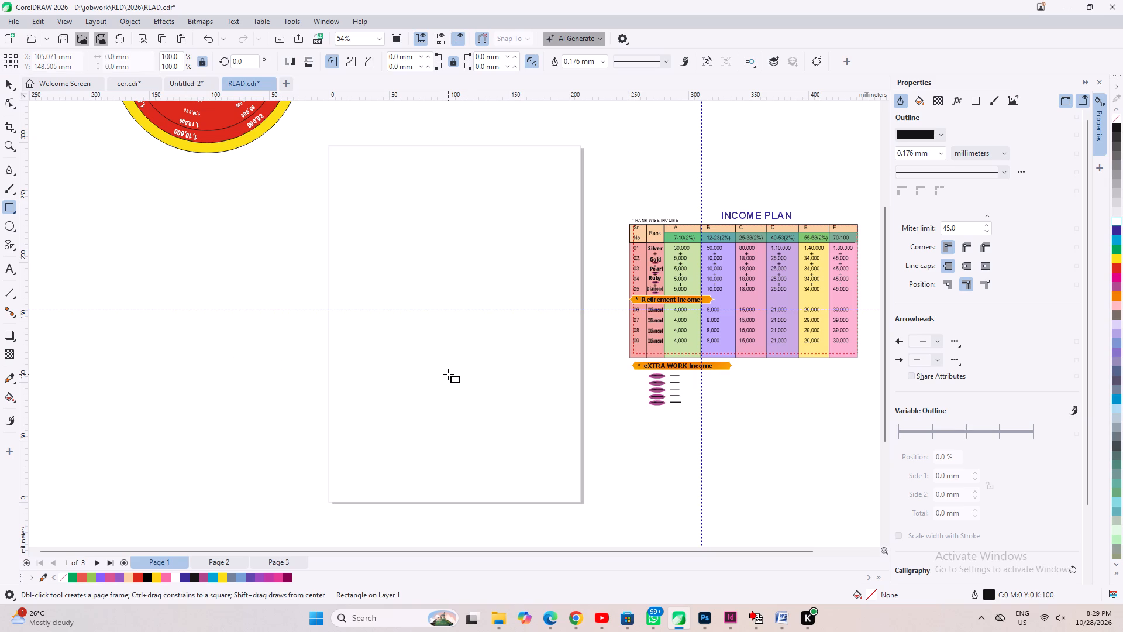
Move the grouped income plan artwork back onto page 1, centred at about X 105, Y 207 mm.
click(6, 85)
scroll(399, 352, down, 1)
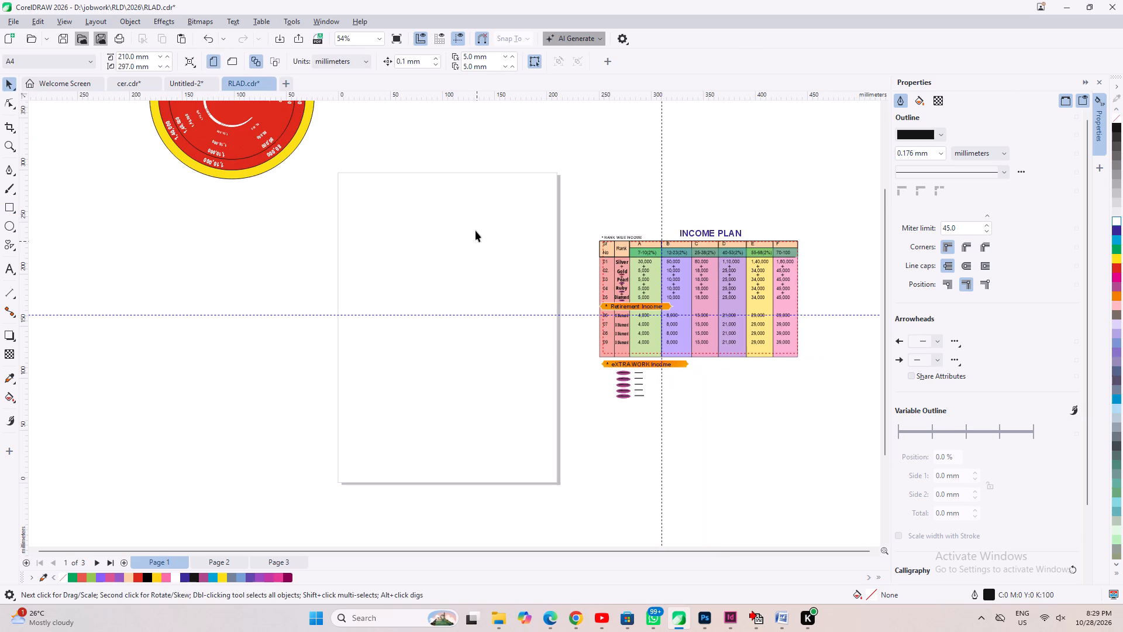
drag(470, 177, 836, 420)
drag(700, 300, 657, 307)
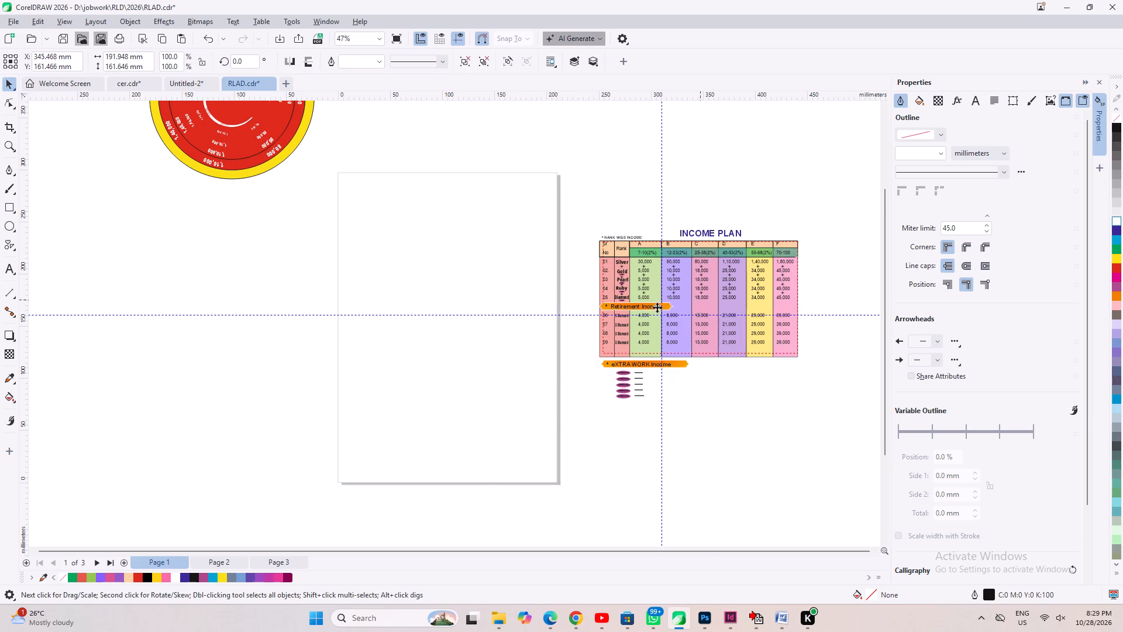
drag(657, 307, 448, 252)
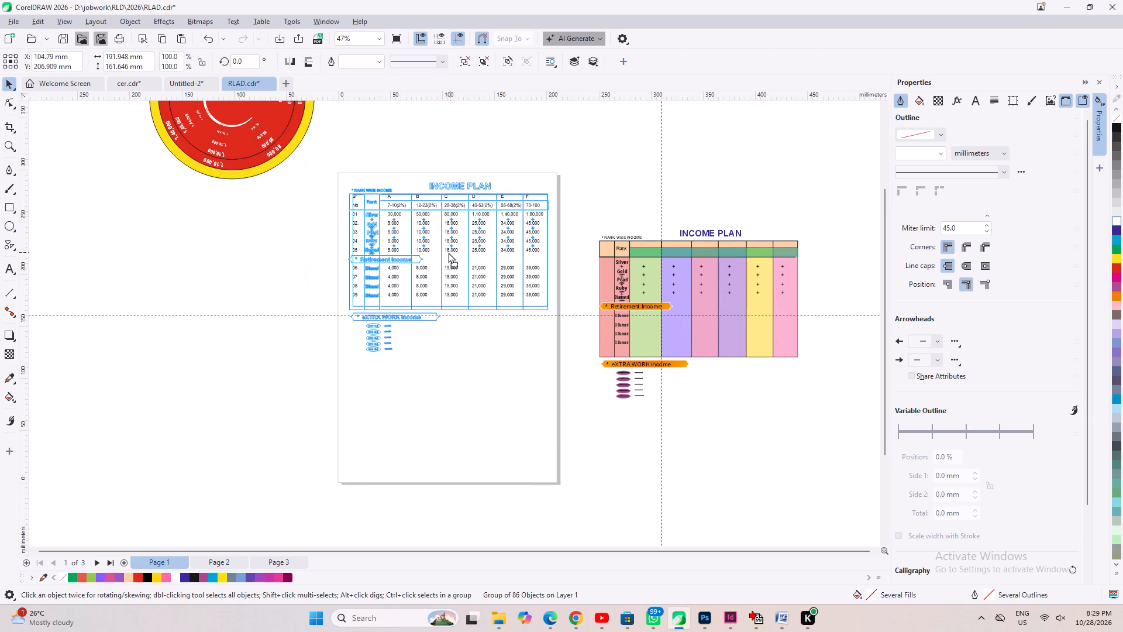
drag(448, 252, 447, 252)
click(515, 389)
Ungroup the income plan artwork so its parts can be selected separately.
scroll(393, 324, up, 5)
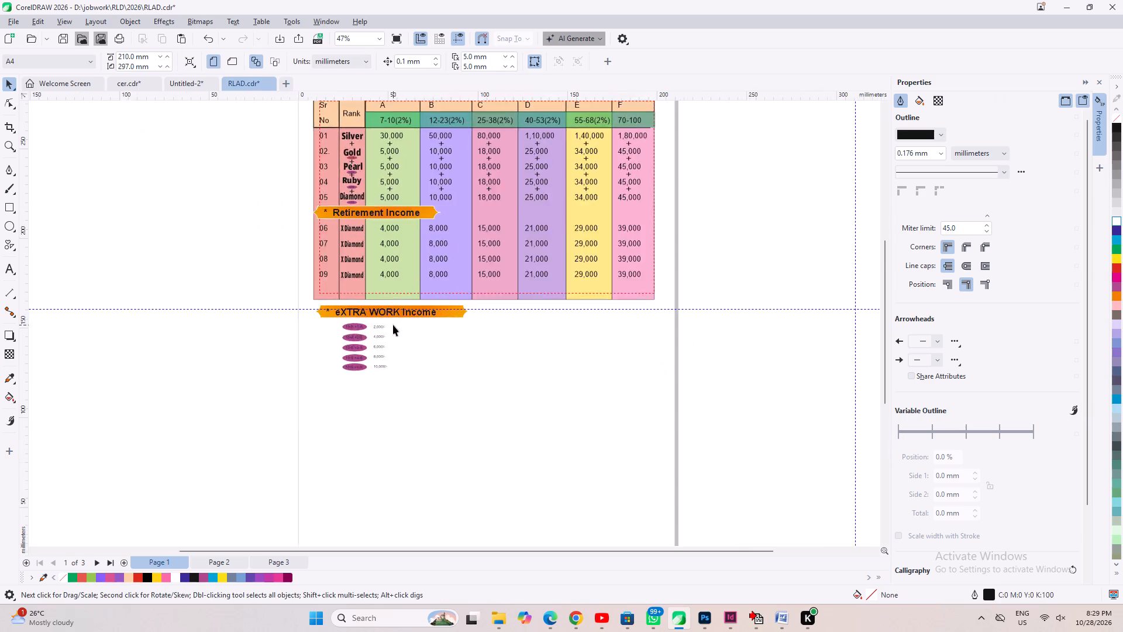
scroll(393, 325, up, 2)
drag(191, 428, 586, 288)
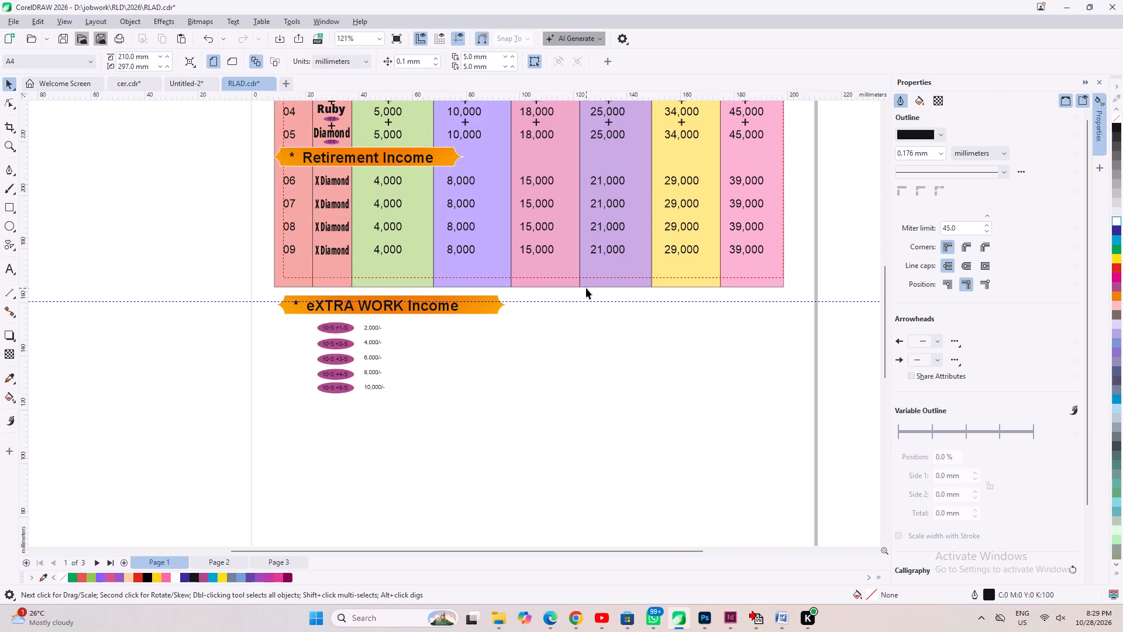
scroll(407, 370, down, 1)
click(545, 446)
click(360, 314)
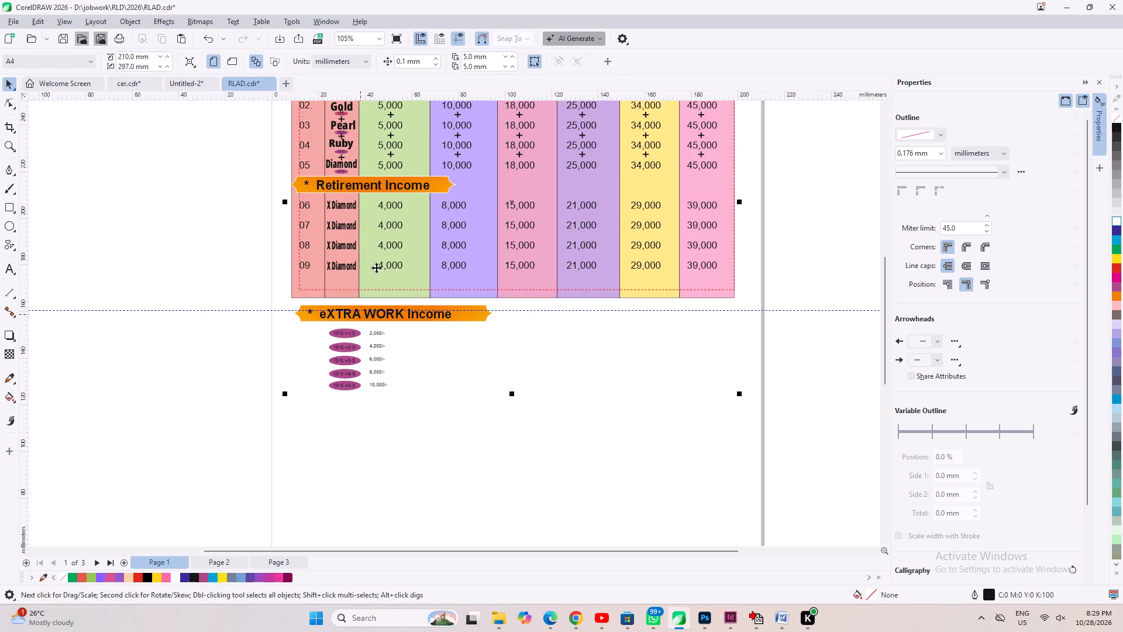
click(484, 63)
click(447, 465)
Move the eXTRA WORK Income banner and its amount rows lower on the page, to about X 109, Y 105 mm.
drag(220, 441, 554, 305)
scroll(453, 413, down, 2)
drag(605, 496, 280, 332)
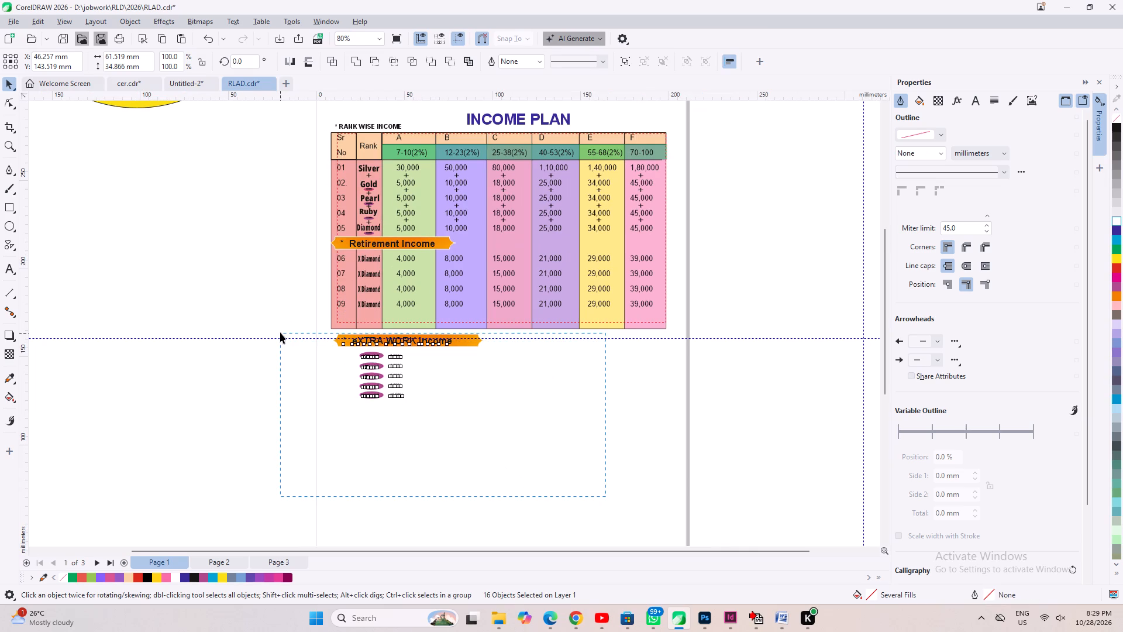
drag(280, 332, 283, 331)
drag(457, 344, 558, 414)
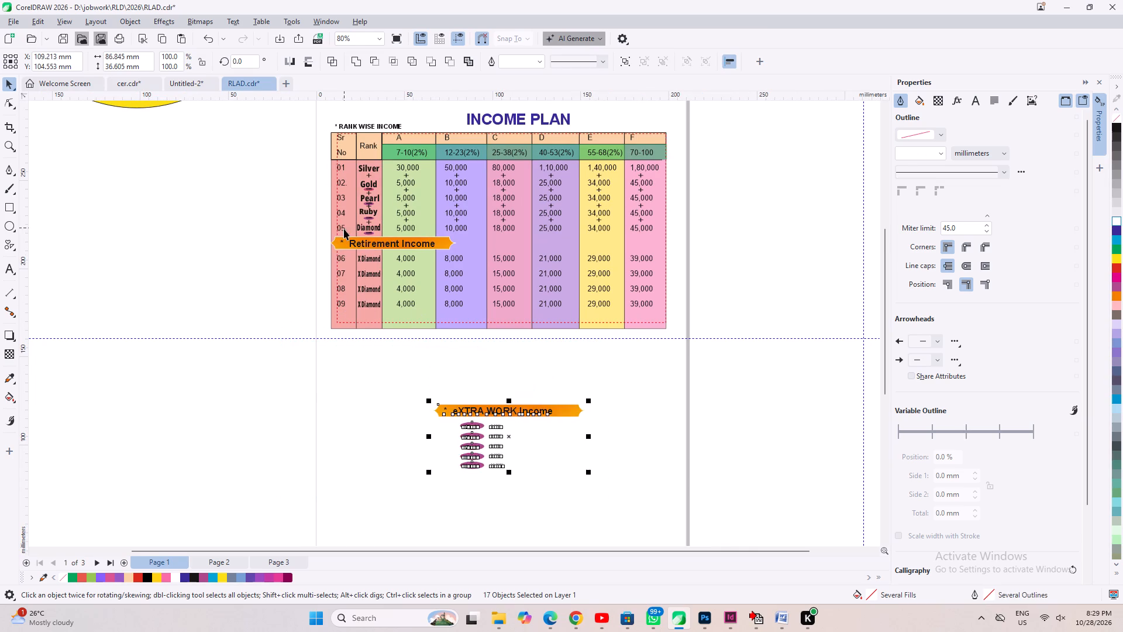
Replace the "* Retirement Income" banner text with "Lifetime group income".
scroll(405, 259, up, 5)
click(379, 243)
scroll(379, 243, up, 3)
key(space)
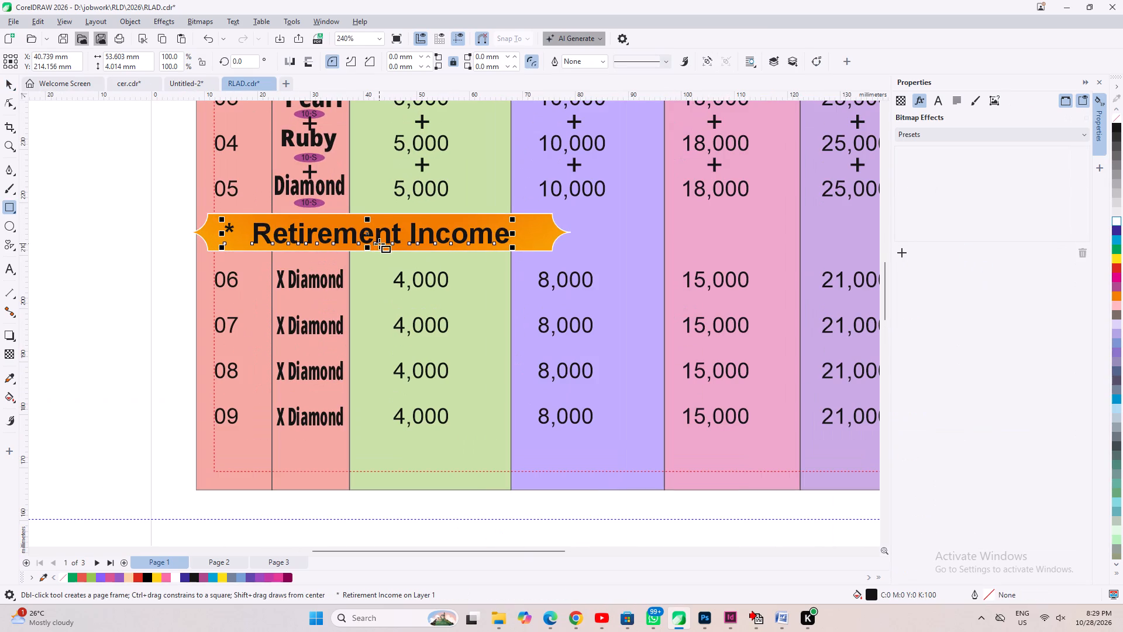
click(11, 266)
key(ctrl+a)
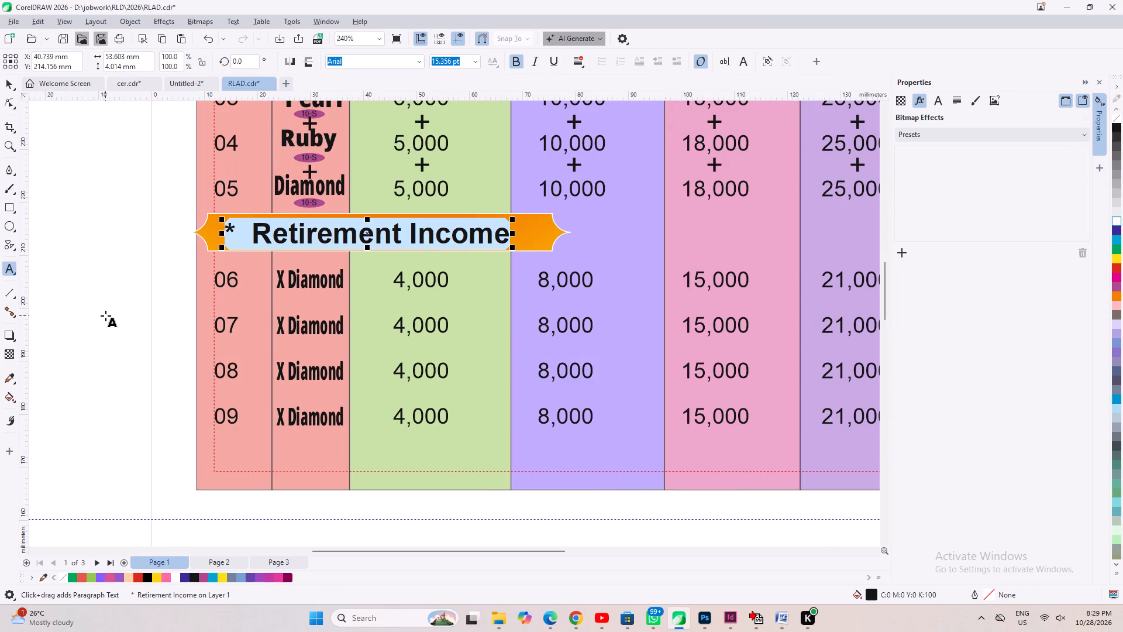
text(Life)
text(time g)
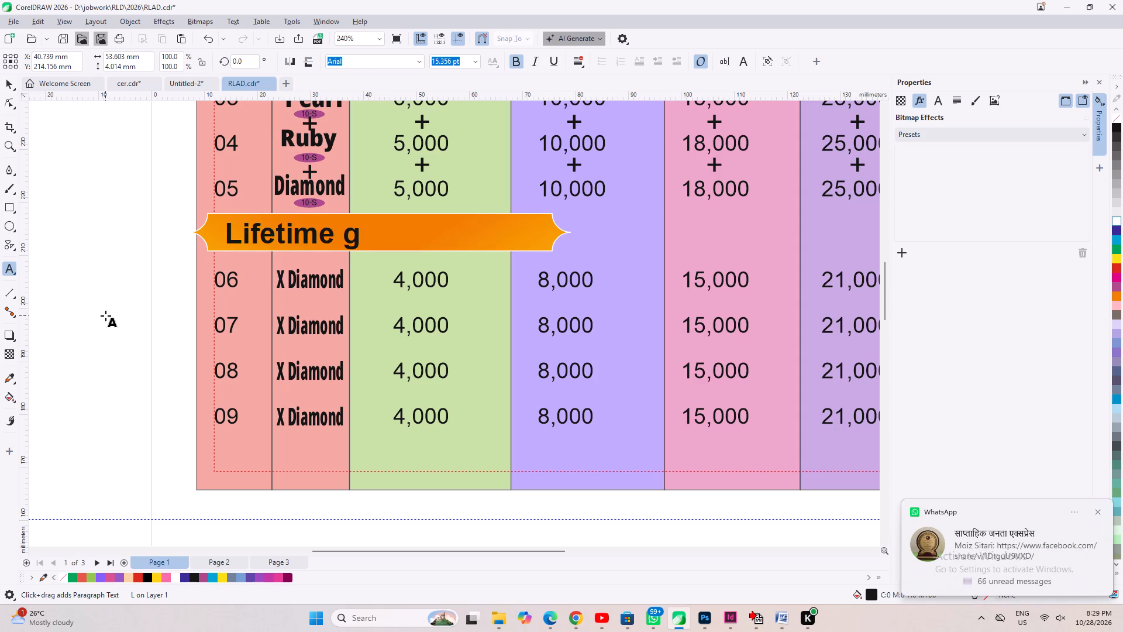
text(roup income)
Capitalise the first letter of "income" in the Lifetime group banner text.
key(Left)
key(Left)
key(Left)
key(Left)
key(Left)
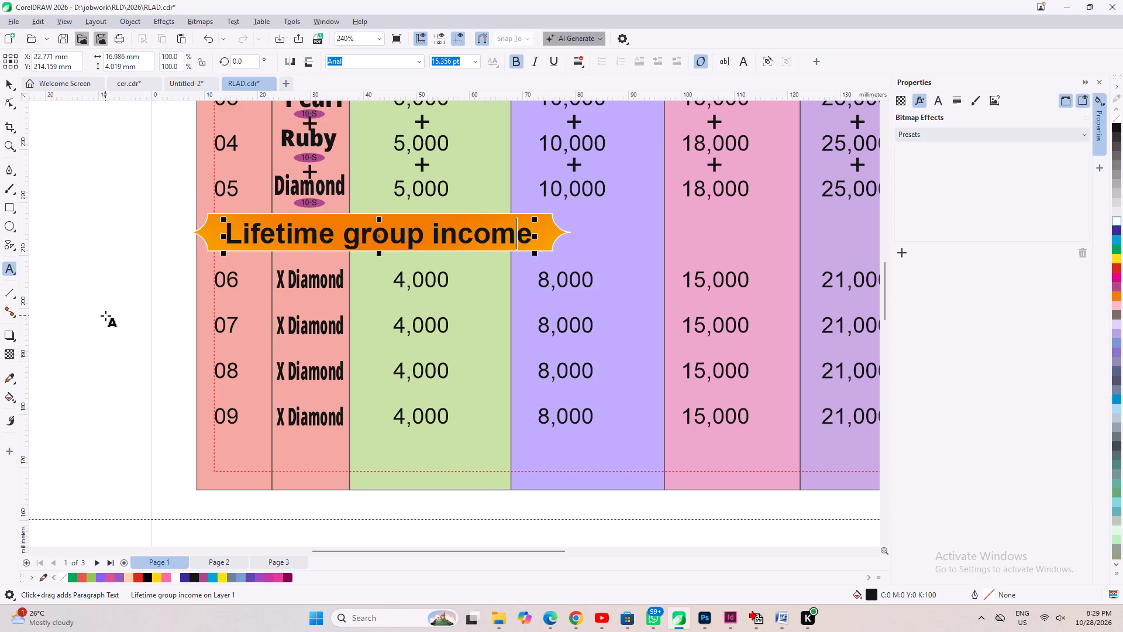
key(Left)
key(shift+Right)
key(shift+i)
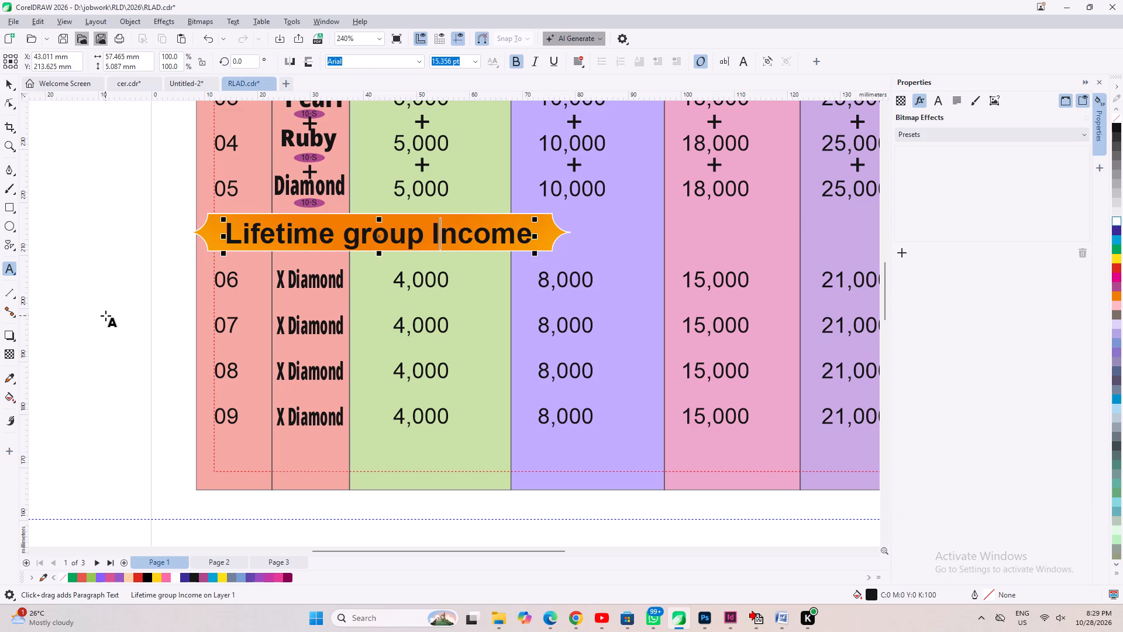
Change "Lifetime" to "Life-Time" in the banner text.
key(Left)
key(Left)
key(Left)
key(Left)
key(Left)
key(Left)
key(Left)
key(Left)
key(Left)
key(Left)
key(Left)
key(Left)
key(Left)
key(Right)
key(space)
key(Right)
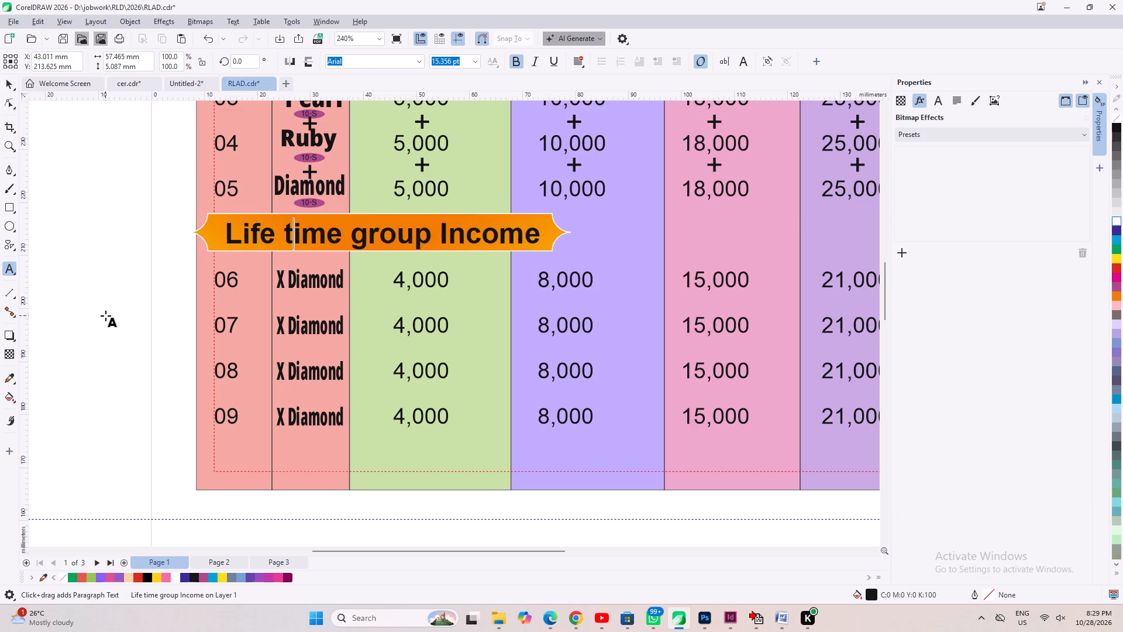
key(Left)
key(Left)
key(Right)
key(BackSpace)
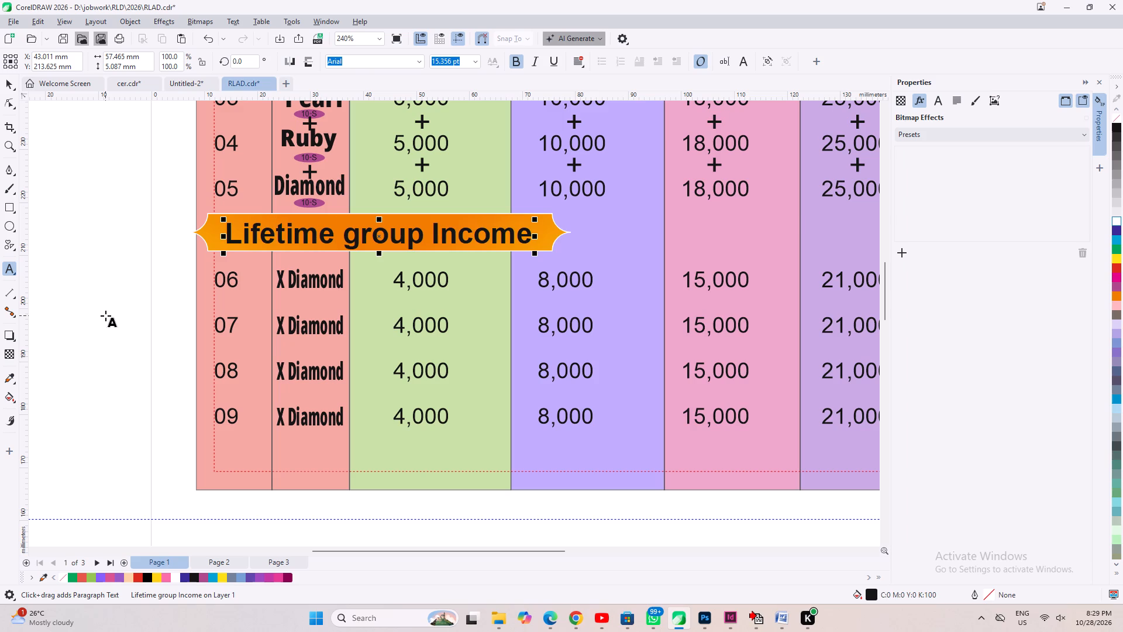
key(minus)
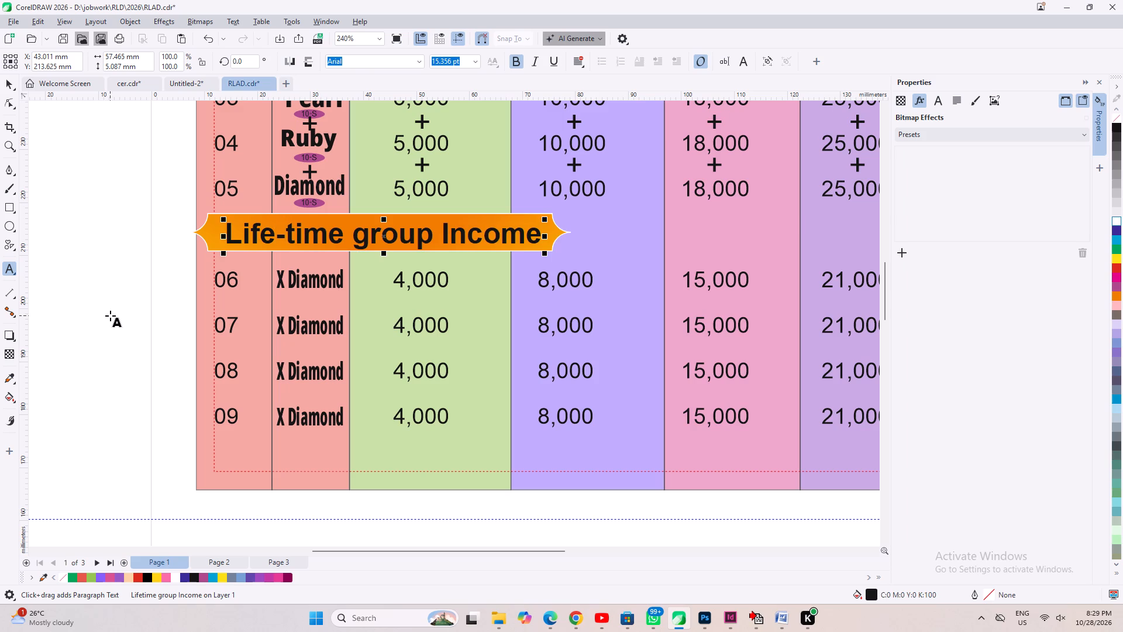
key(shift+Right)
key(shift+t)
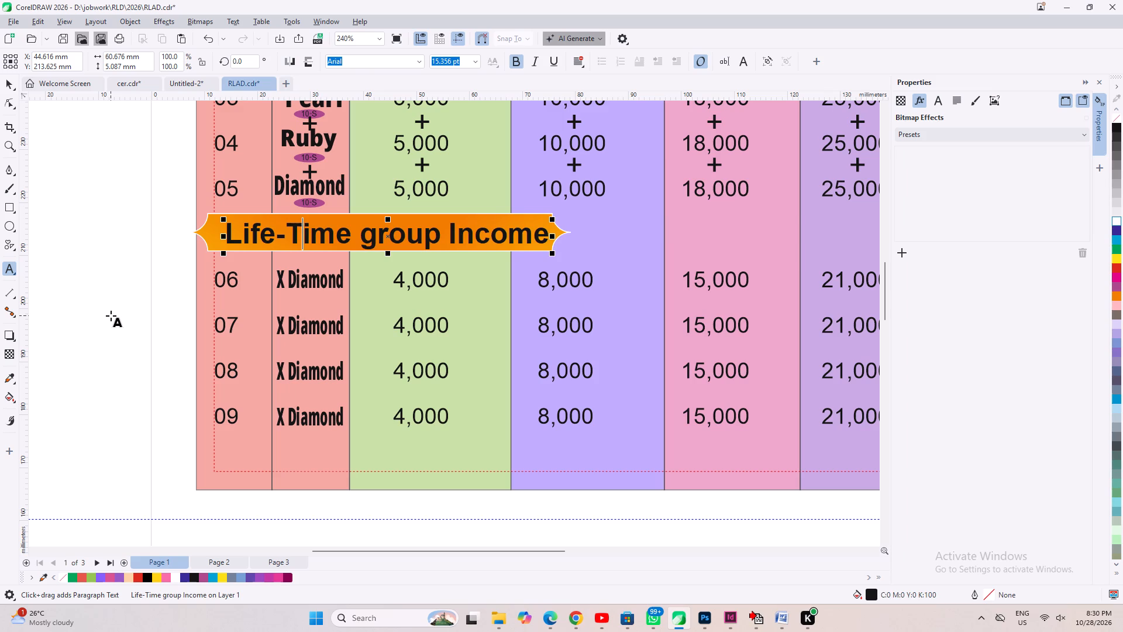
key(Left)
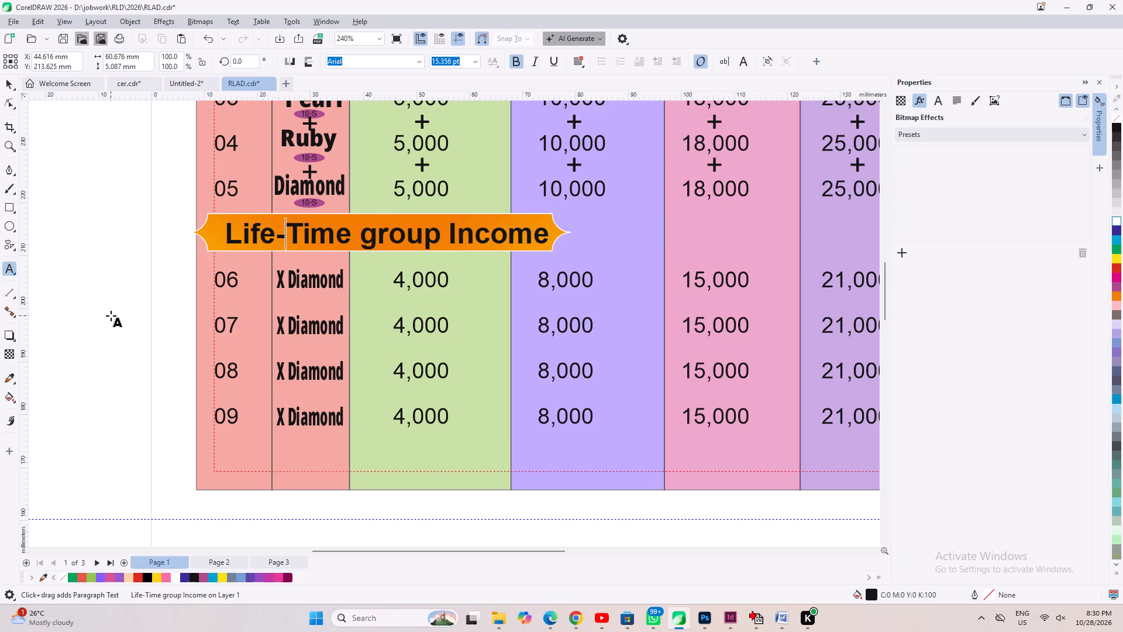
Move the "* RANK WISE INCOME" label off the table to the empty area above the page.
scroll(64, 432, down, 6)
scroll(321, 183, up, 3)
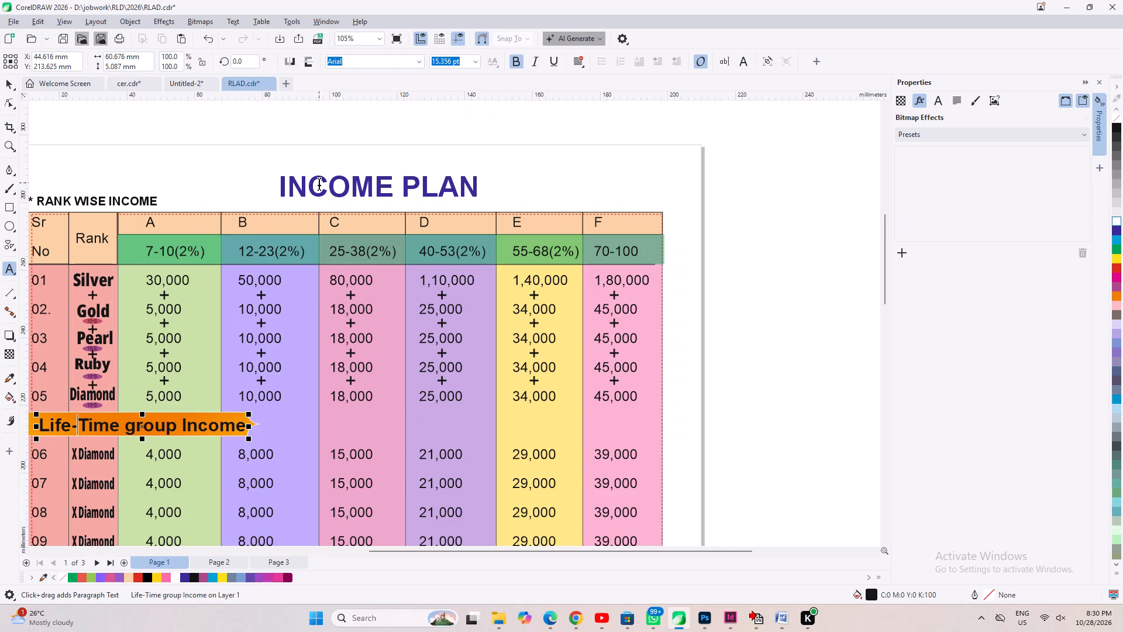
click(319, 183)
scroll(576, 331, down, 2)
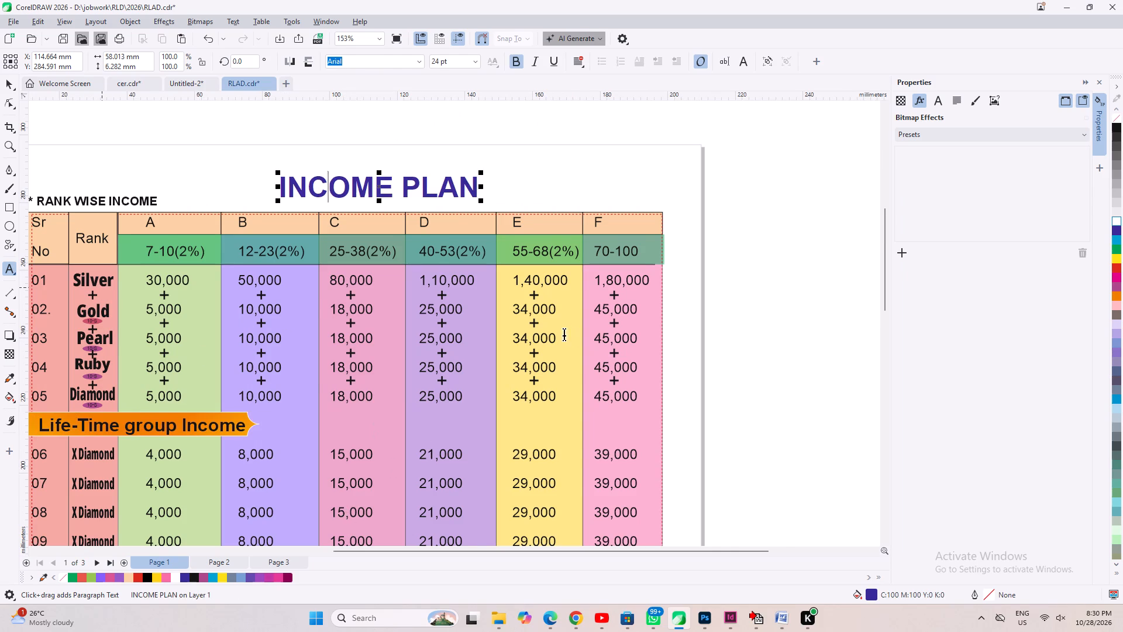
scroll(202, 251, up, 1)
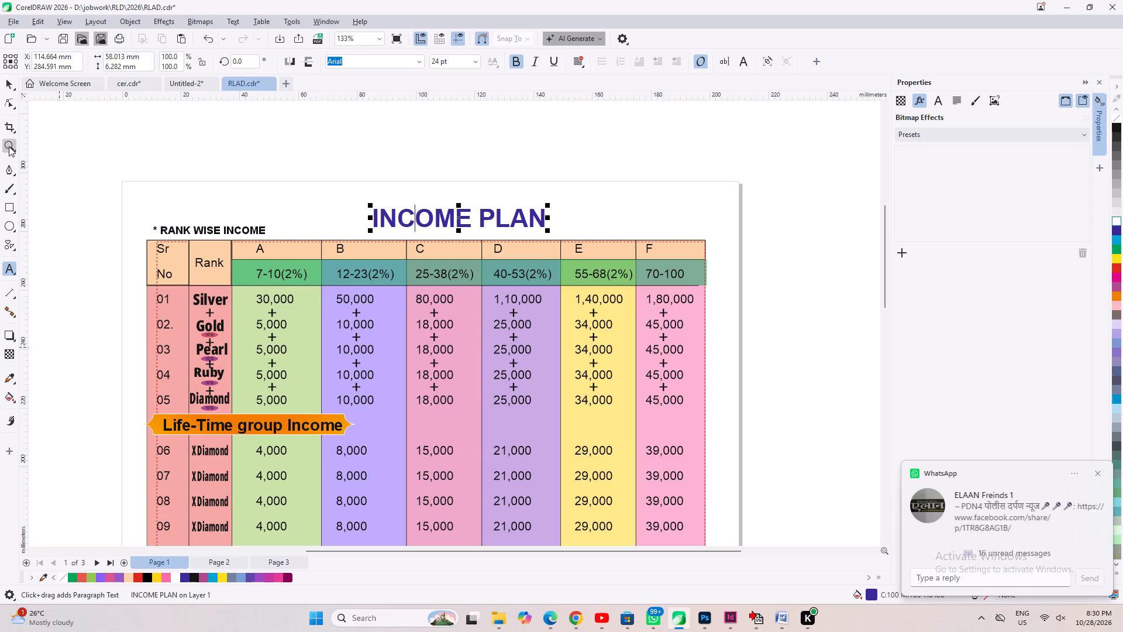
click(4, 87)
ctrl+click(197, 226)
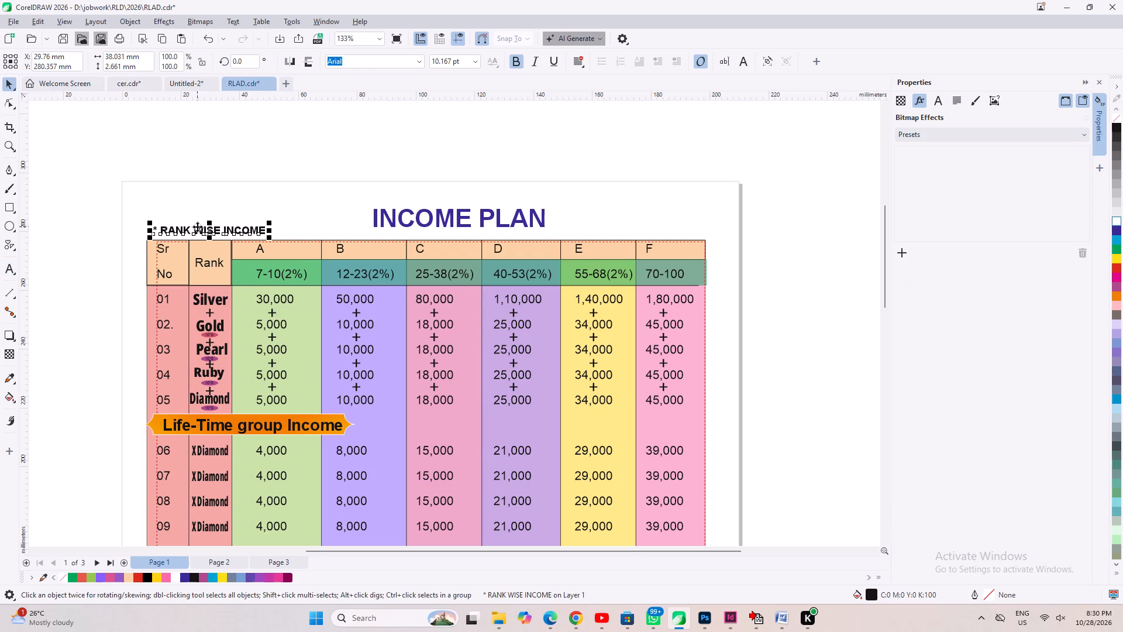
drag(197, 227, 226, 138)
Place a copy of the orange Life-Time group Income banner shape directly above the table, beside the INCOME PLAN title.
ctrl+click(274, 414)
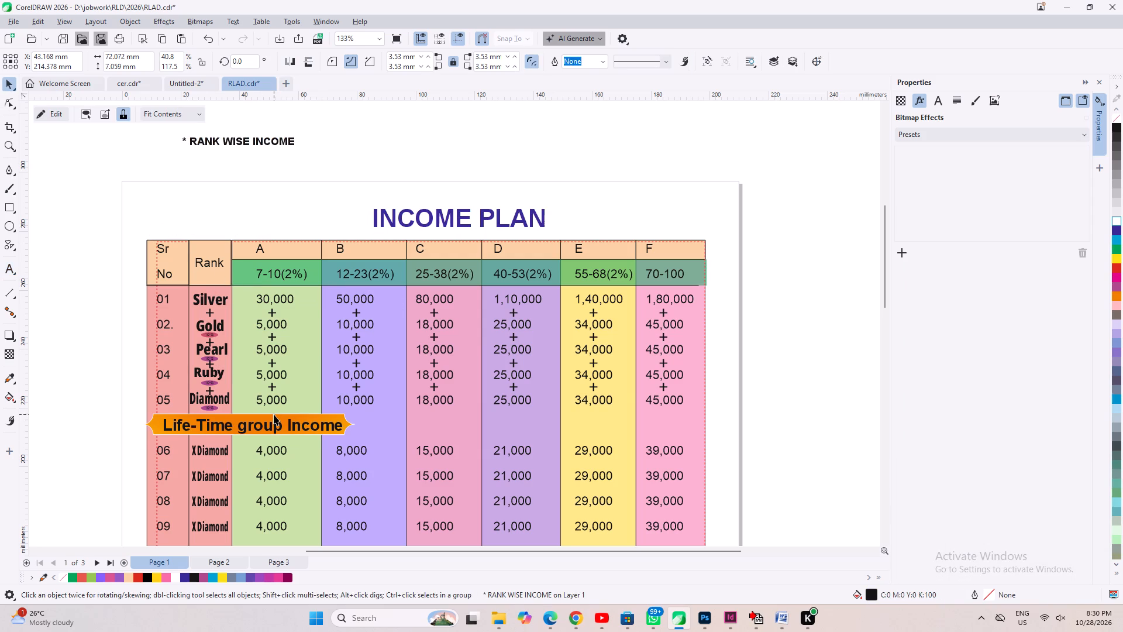
ctrl+drag(266, 418, 256, 208)
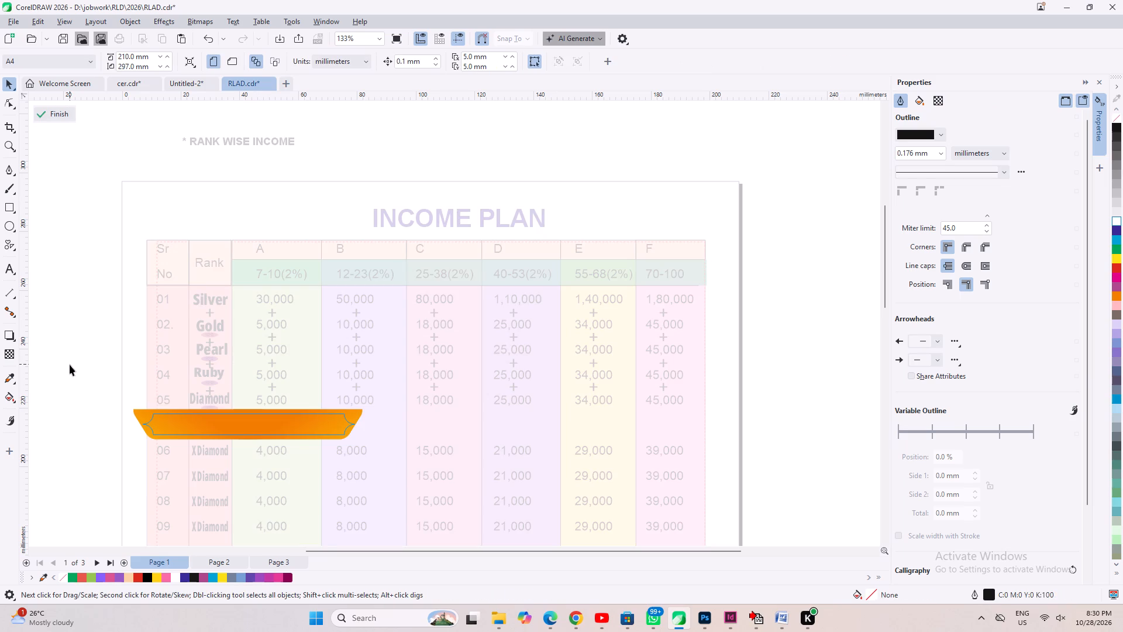
ctrl+click(70, 365)
drag(153, 425, 146, 243)
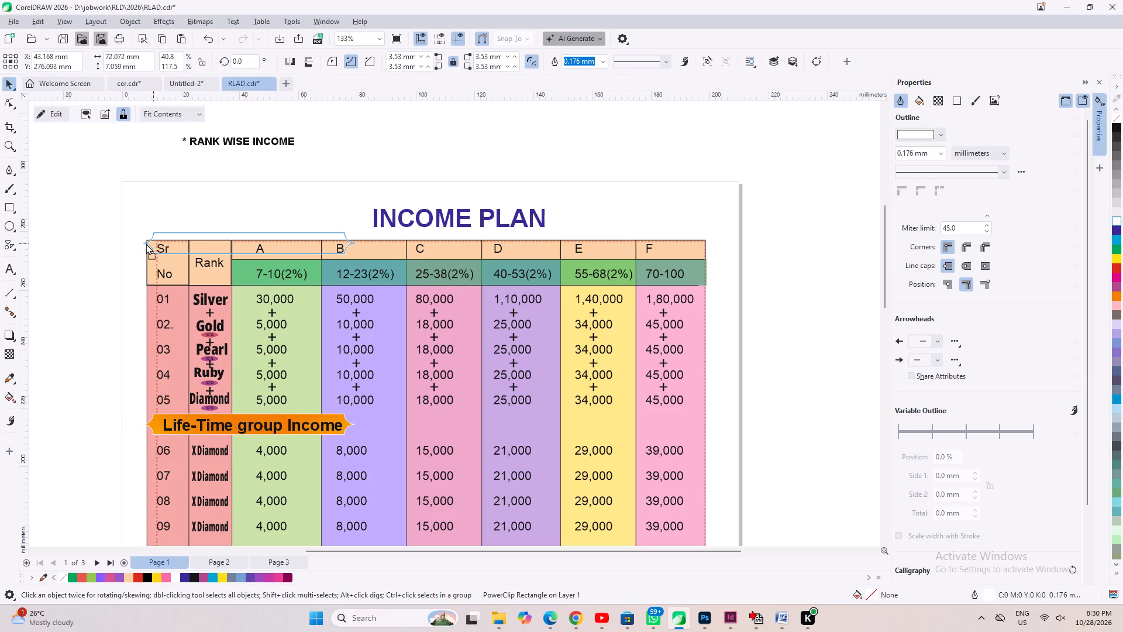
drag(146, 243, 145, 224)
ctrl+right_click(145, 224)
Place a copy of the "Life-Time group Income" text above the page, just below the "* RANK WISE INCOME" label.
click(212, 145)
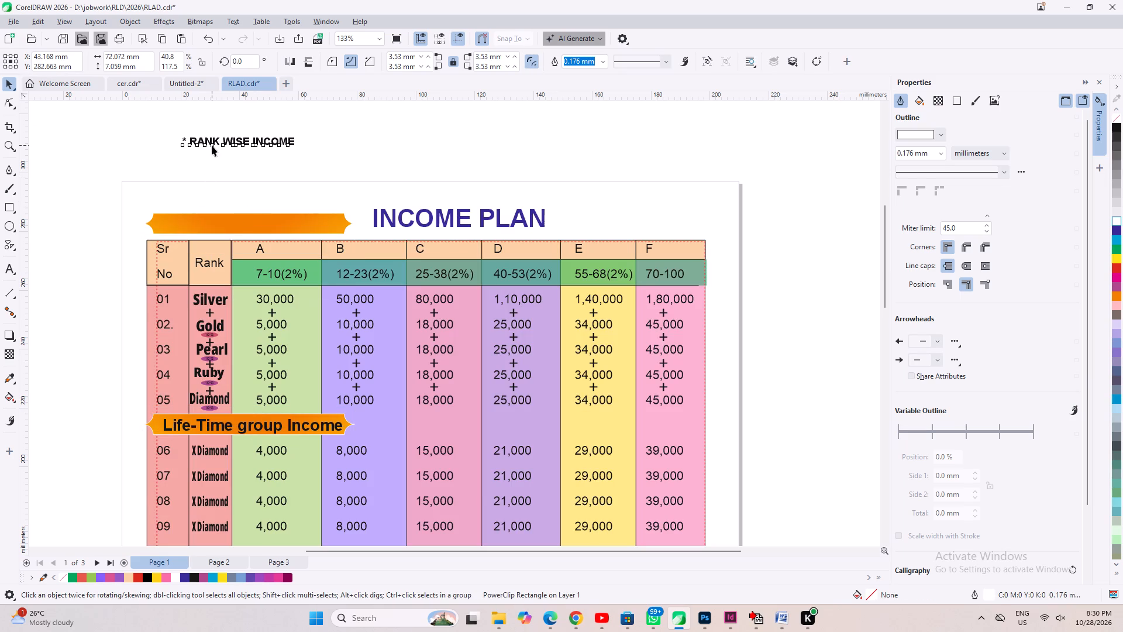
click(236, 427)
click(244, 432)
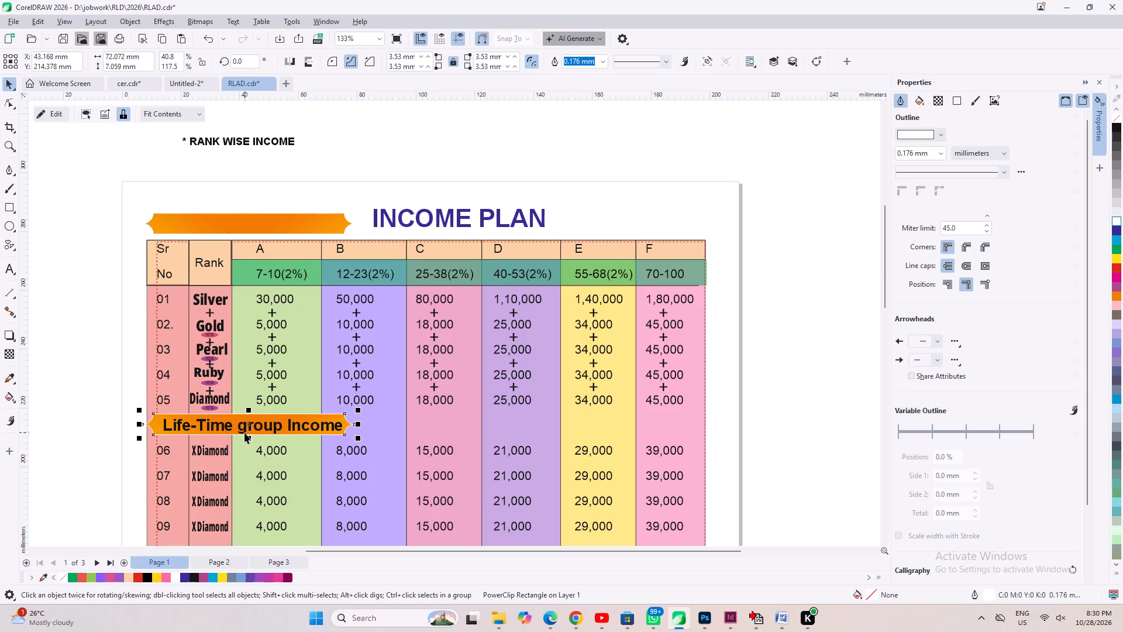
drag(242, 431, 136, 178)
right_click(136, 178)
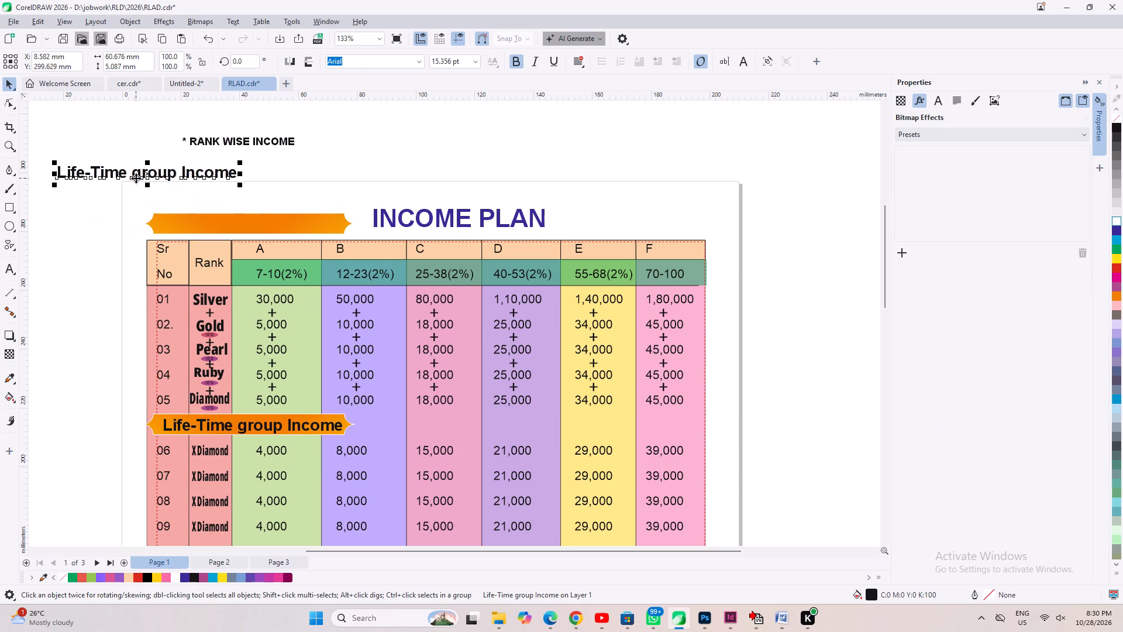
Copy the outline pen, outline color, fill and text properties from the copied Life-Time text to the "* RANK WISE INCOME" label.
click(230, 133)
click(231, 138)
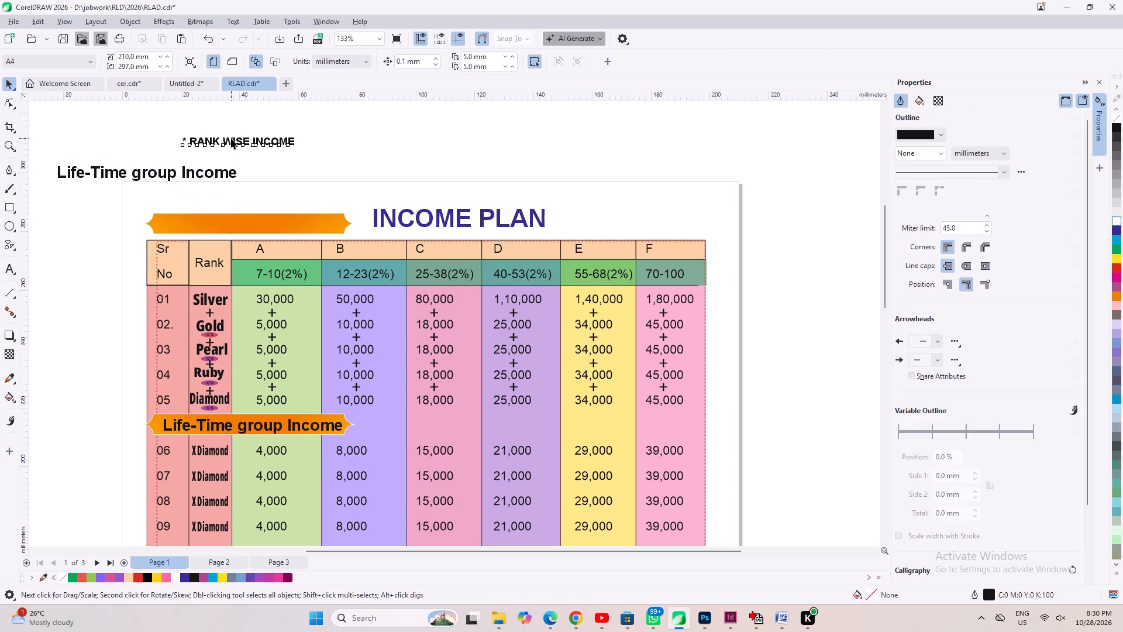
click(34, 19)
click(88, 130)
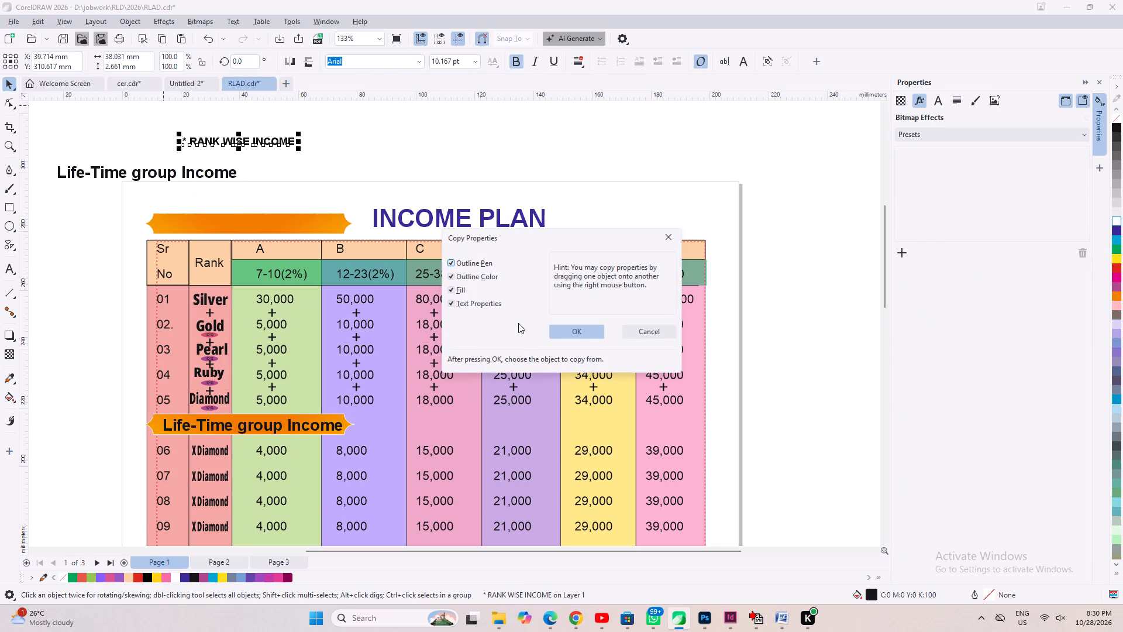
click(568, 338)
click(173, 177)
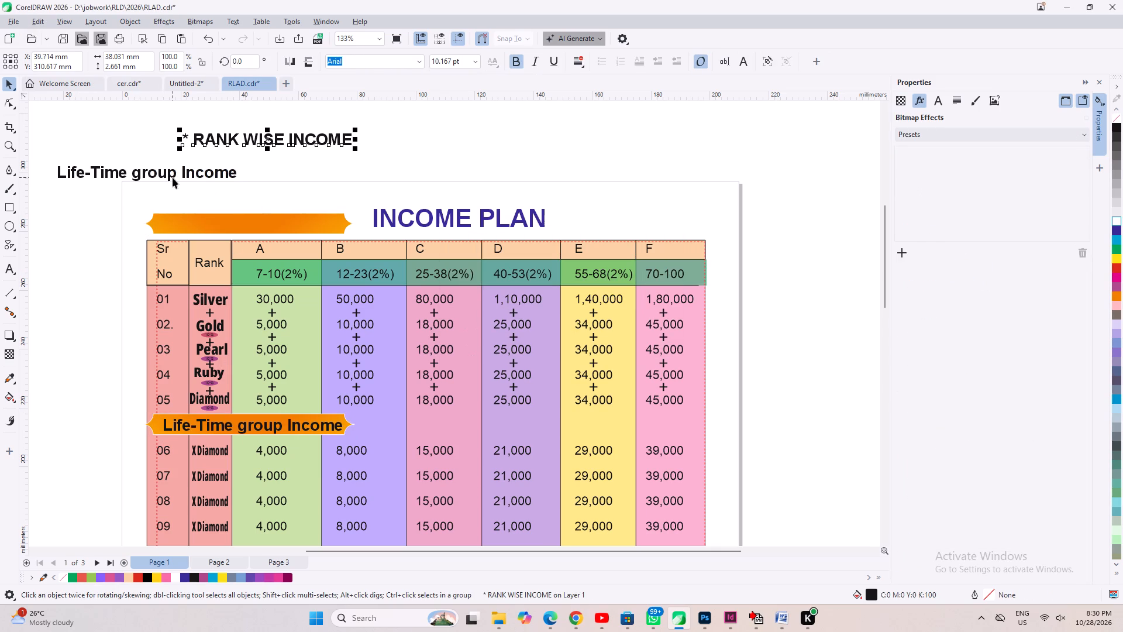
Place the "* RANK WISE INCOME" label on the new orange banner above the table and bring it to the front.
drag(270, 139, 235, 243)
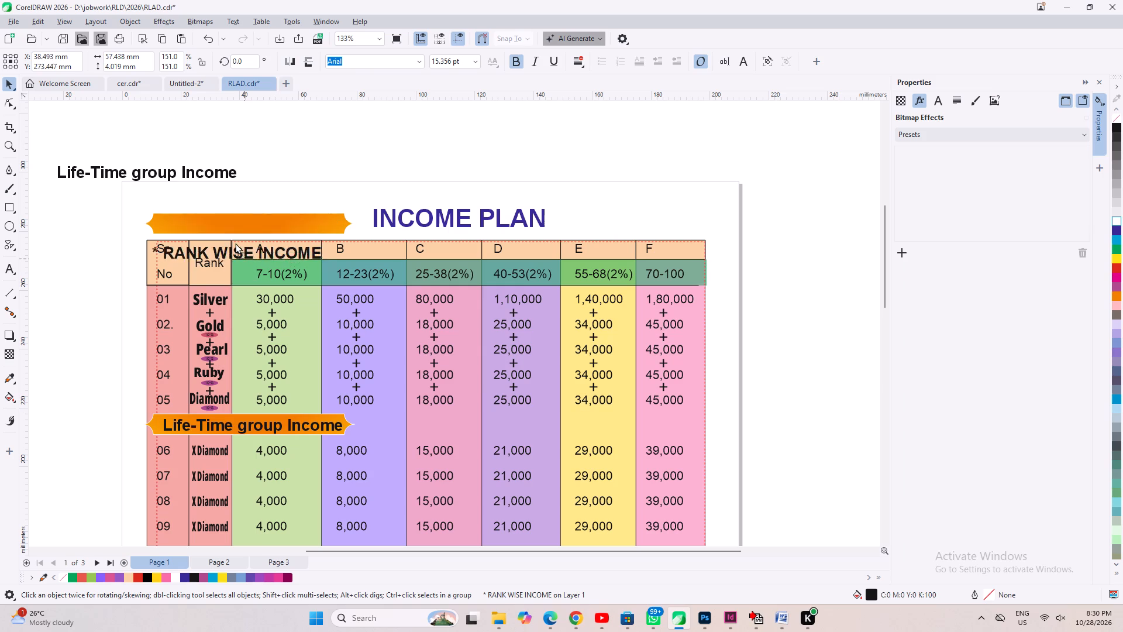
drag(235, 243, 246, 224)
key(shift+Page_Up)
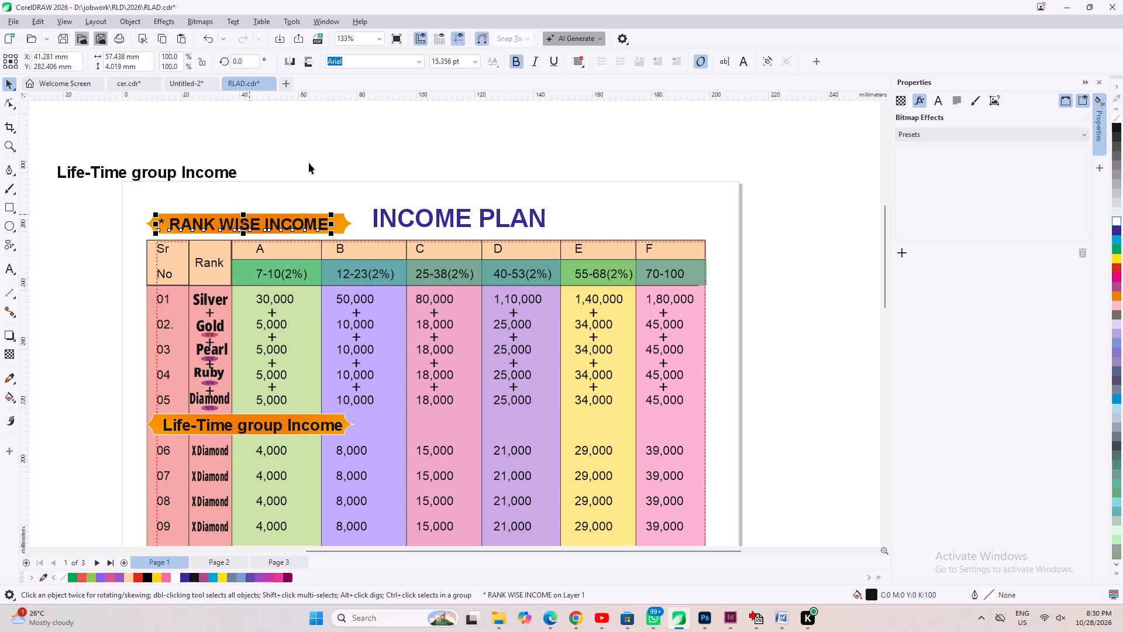
click(329, 121)
Delete the spare "Life-Time group Income" text lying above the page.
drag(287, 129, 98, 192)
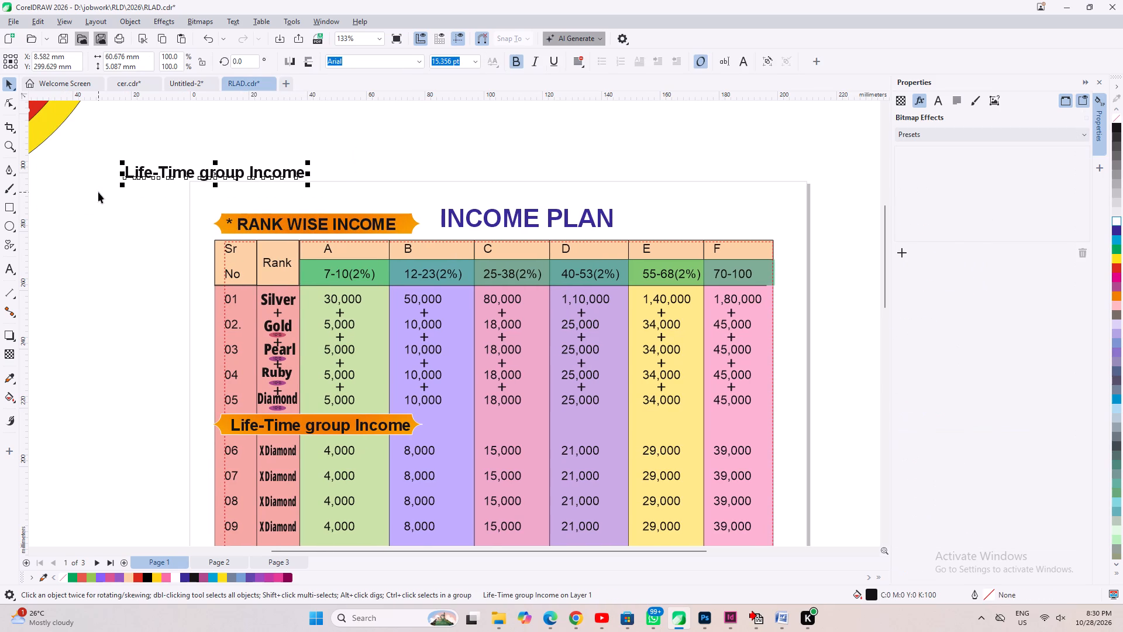
key(Delete)
Flatten the scalloped corners of the RANK WISE INCOME banner frame to 0 mm on its left side and about 0.63 mm on its right side.
scroll(352, 226, up, 3)
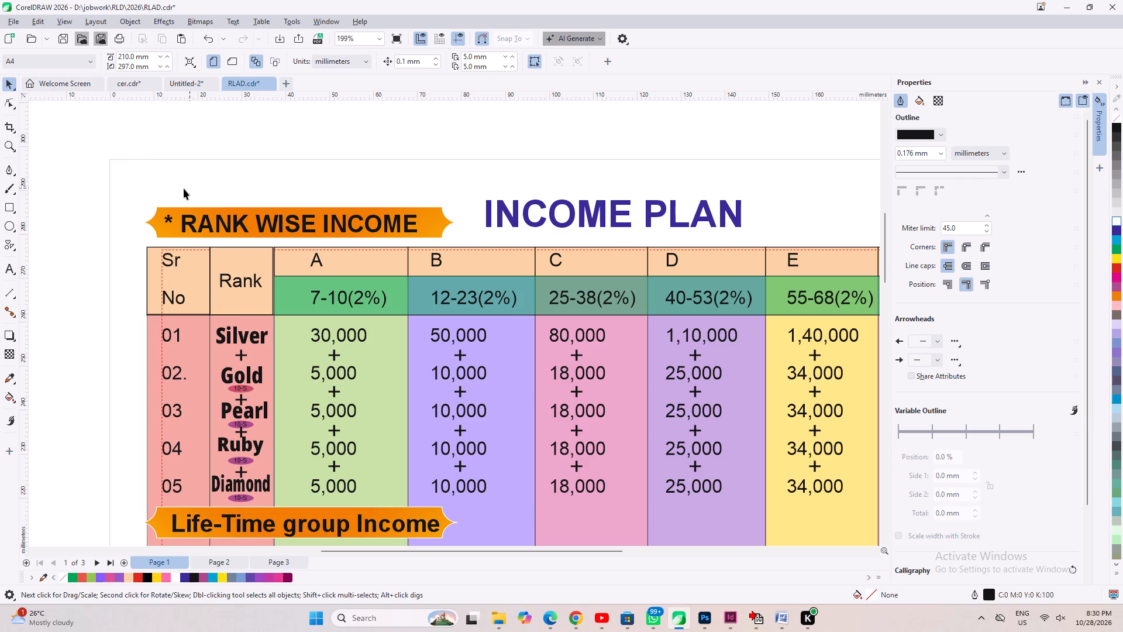
click(163, 222)
scroll(163, 224, up, 2)
click(10, 101)
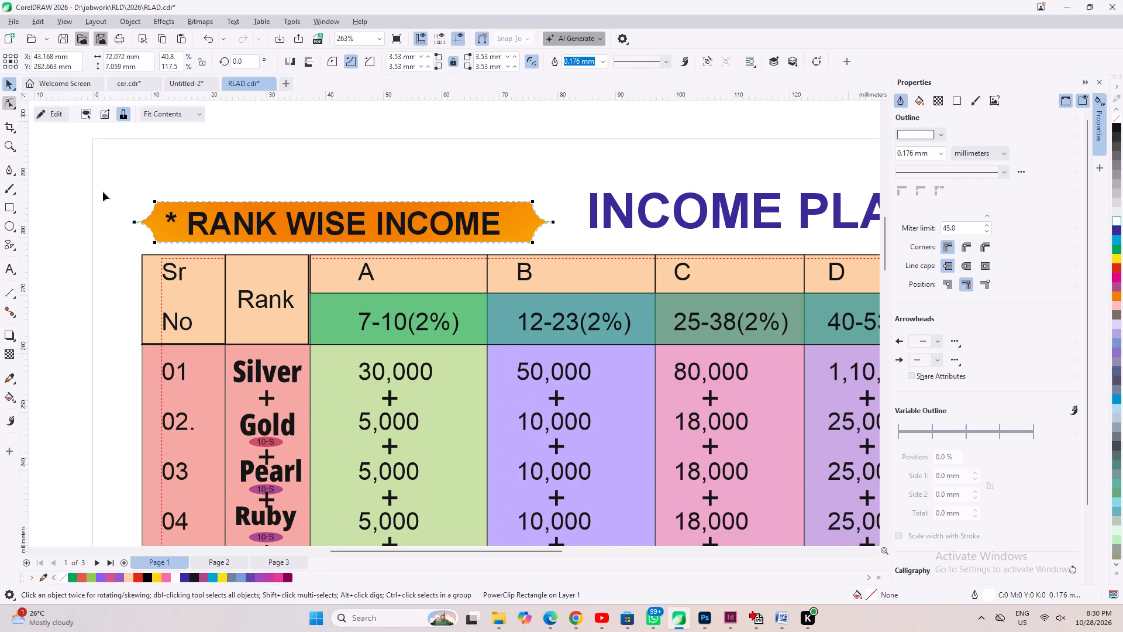
scroll(142, 212, up, 4)
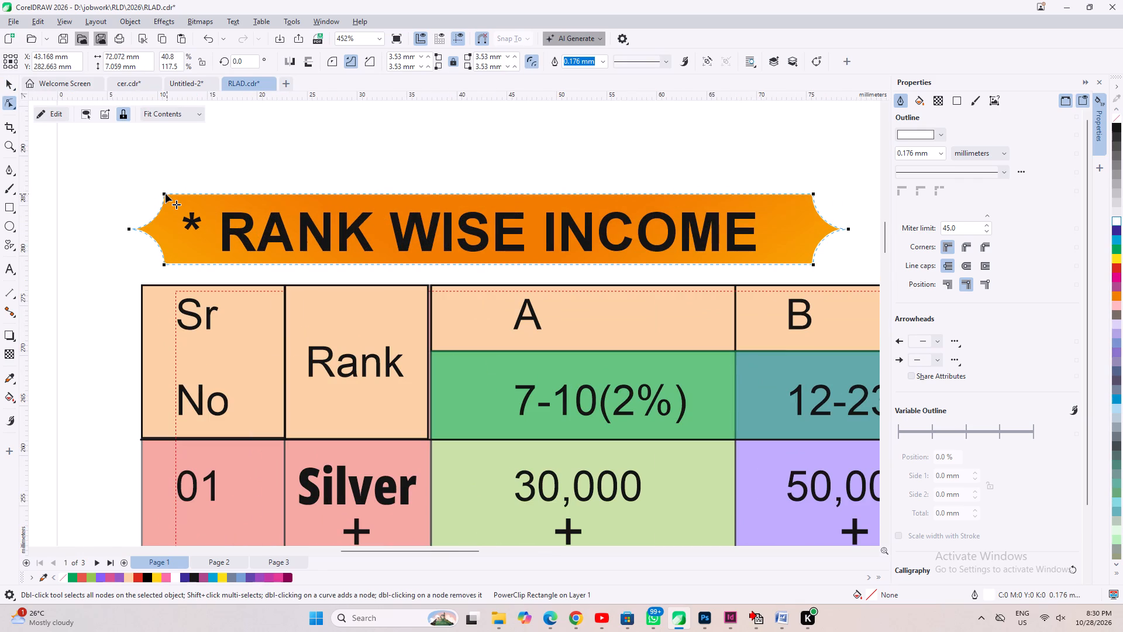
ctrl+drag(165, 195, 128, 205)
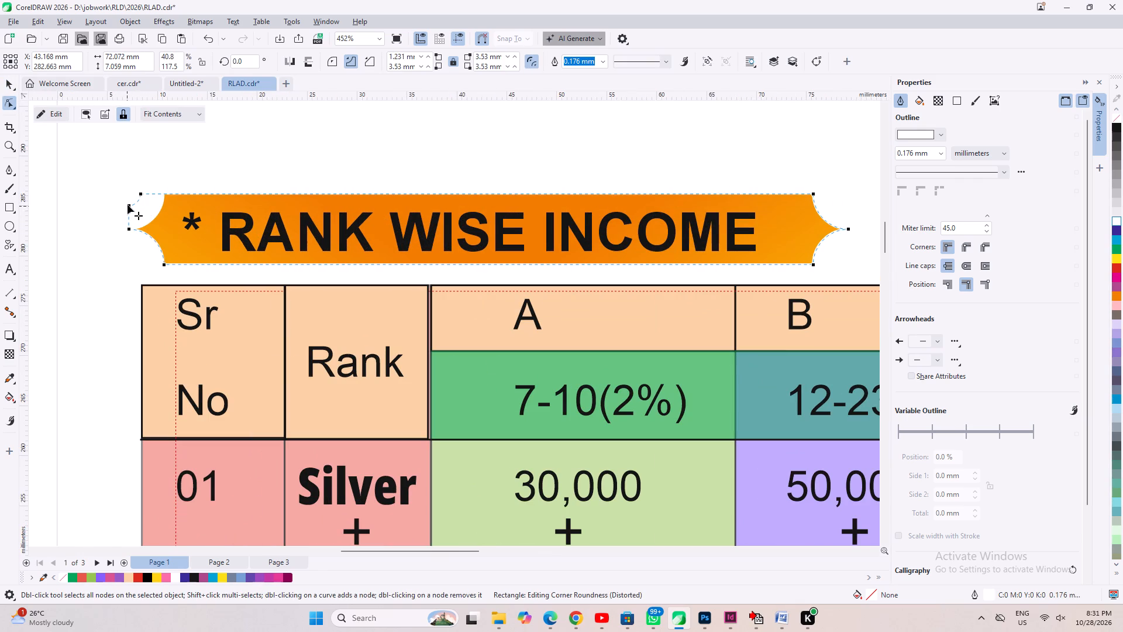
ctrl+drag(128, 205, 131, 193)
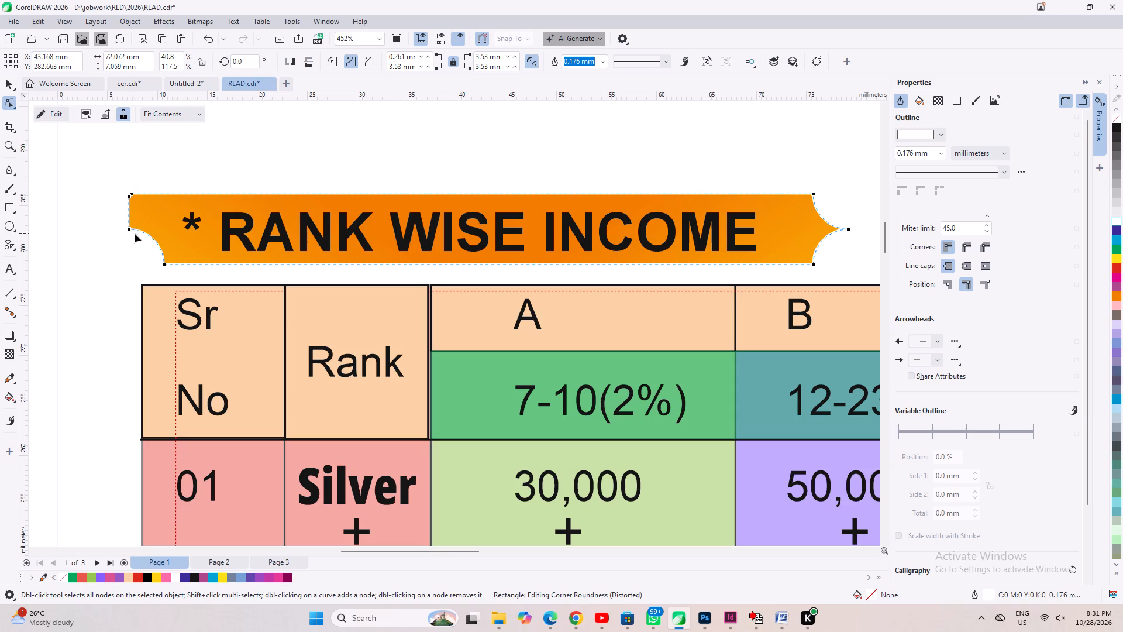
ctrl+drag(129, 228, 135, 235)
ctrl+drag(135, 235, 144, 262)
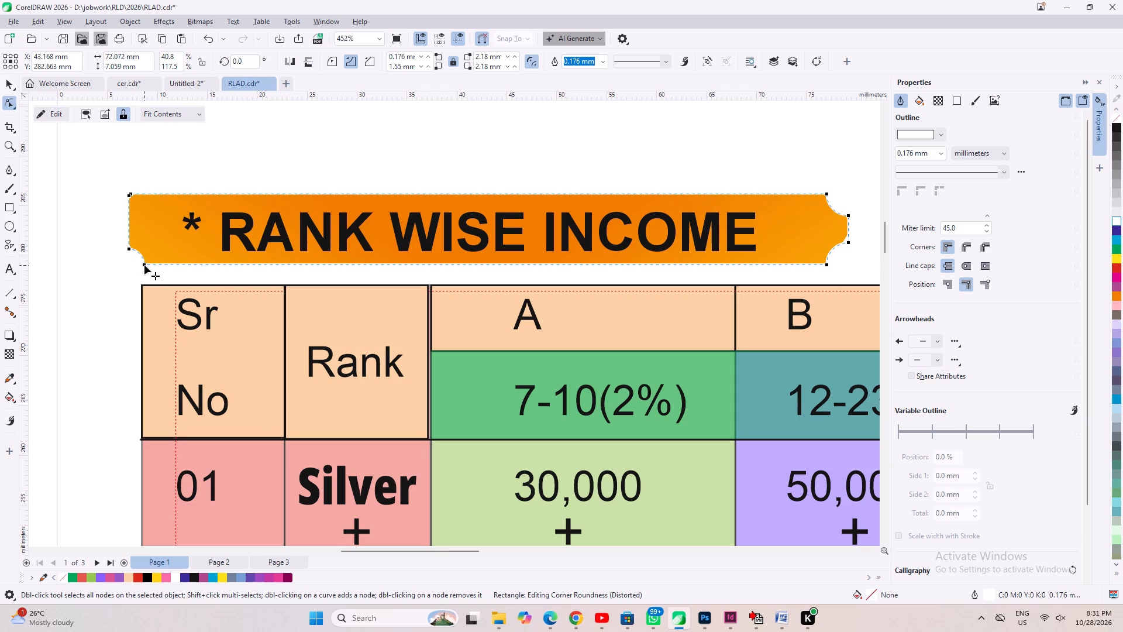
drag(145, 263, 123, 250)
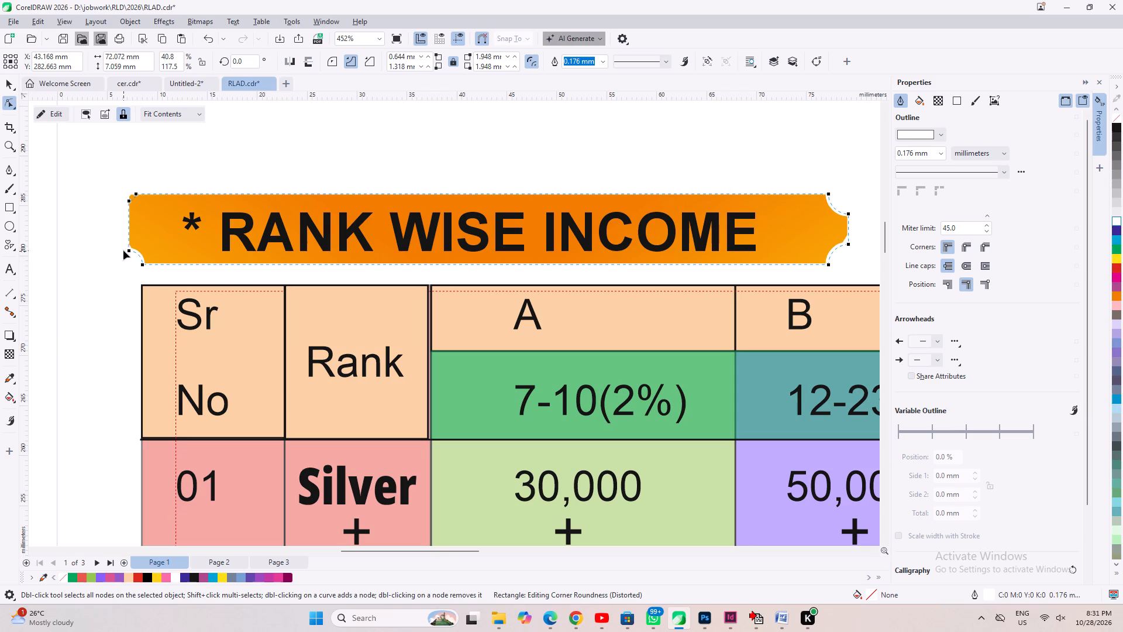
drag(123, 250, 129, 253)
drag(137, 262, 118, 240)
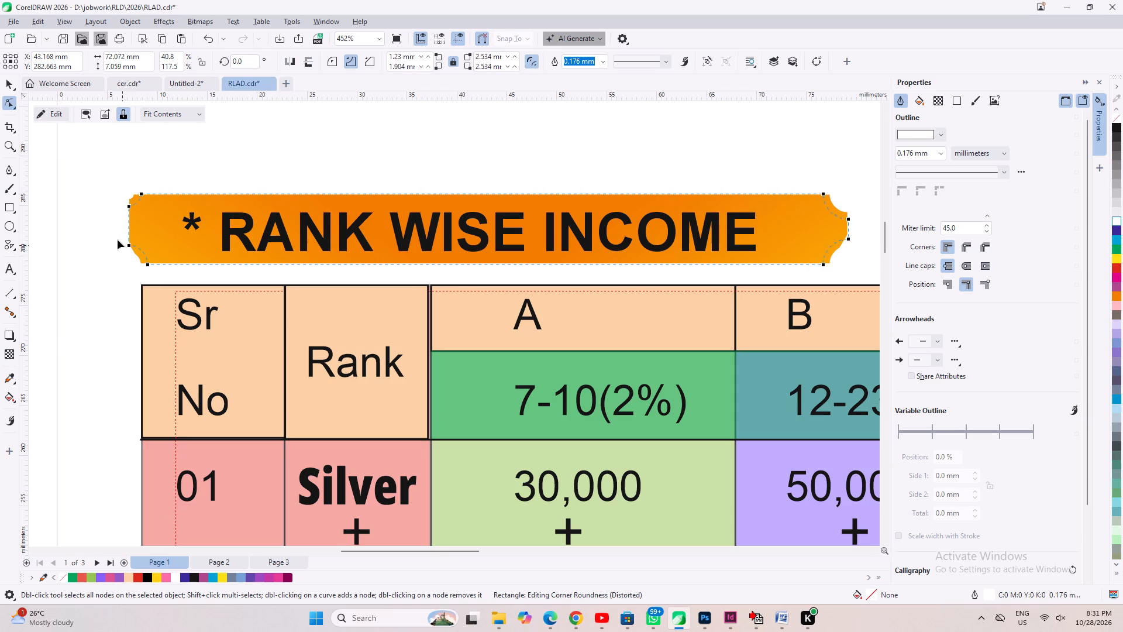
drag(118, 240, 127, 268)
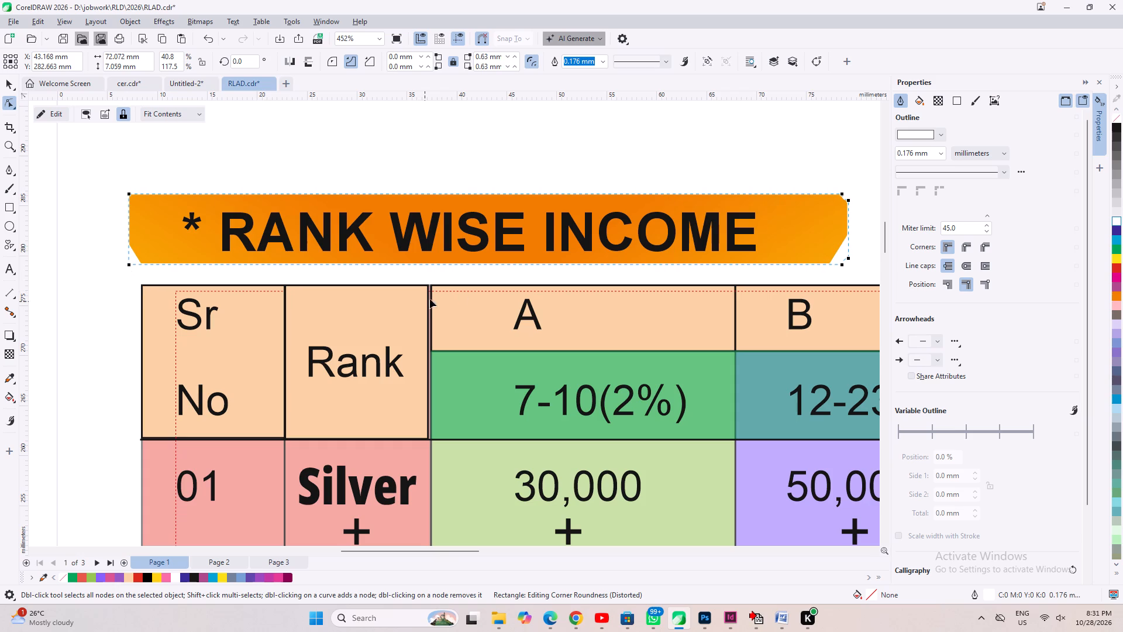
click(4, 85)
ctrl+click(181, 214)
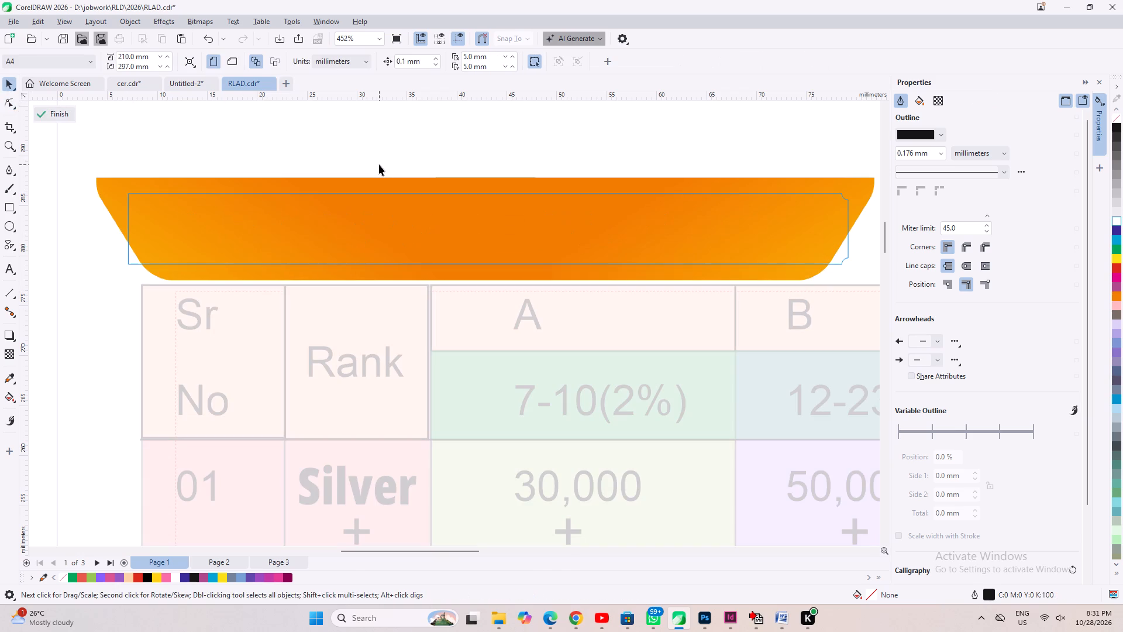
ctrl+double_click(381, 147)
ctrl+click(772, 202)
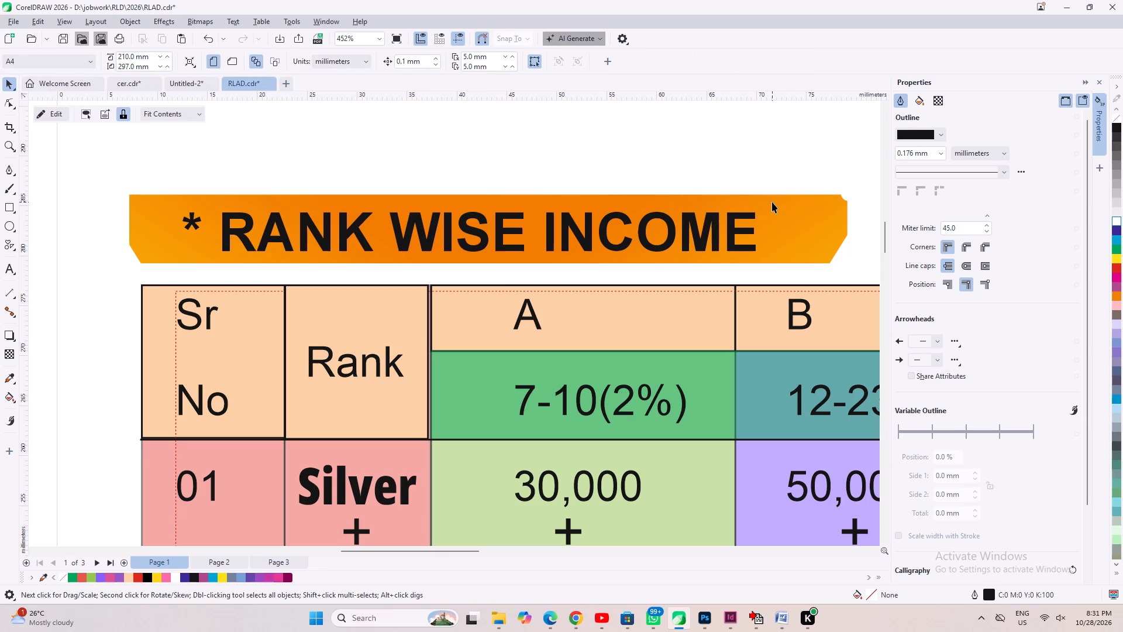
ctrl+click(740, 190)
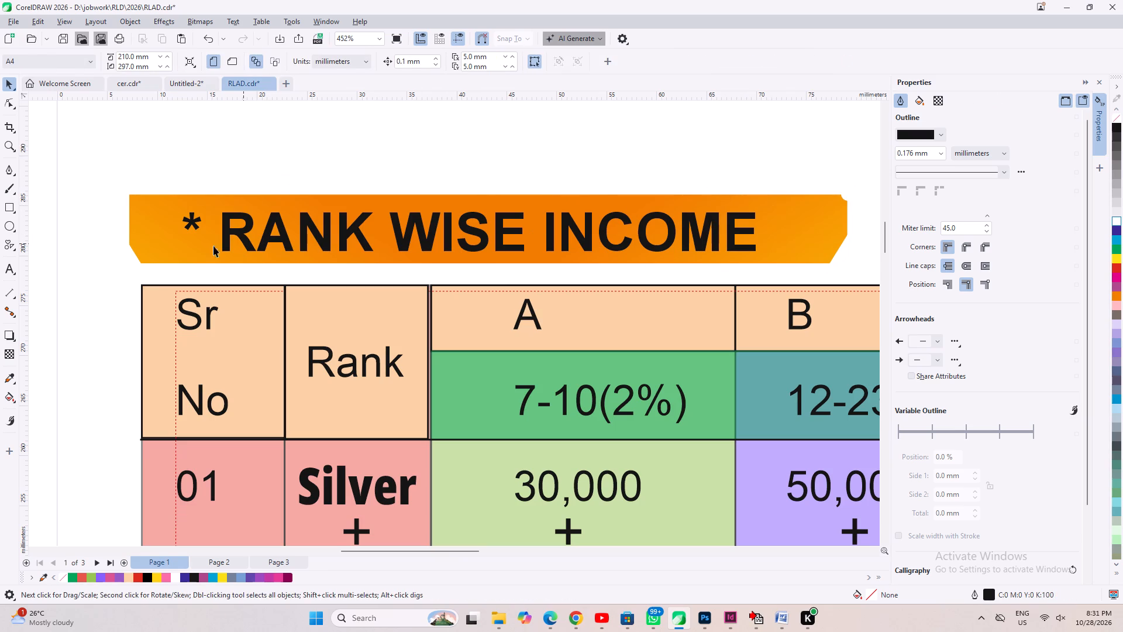
Inside the RANK WISE INCOME banner's PowerClip, stretch the two orange gradient shapes outward so they fill the frame's lower corners at both ends.
click(196, 246)
ctrl+click(196, 246)
click(187, 247)
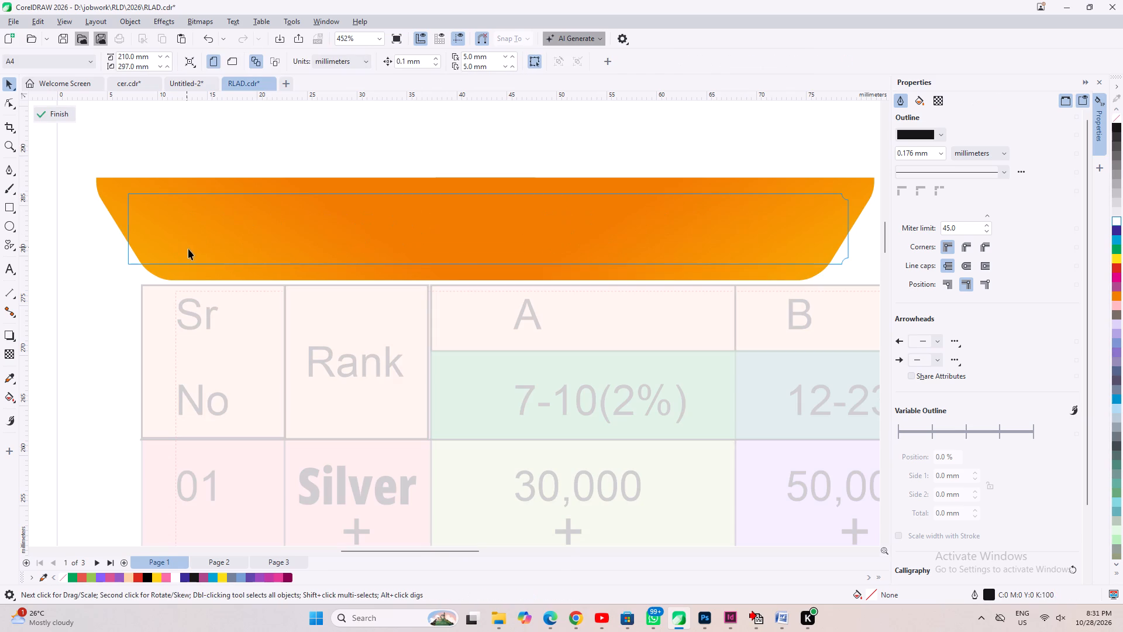
shift+drag(92, 227, 67, 229)
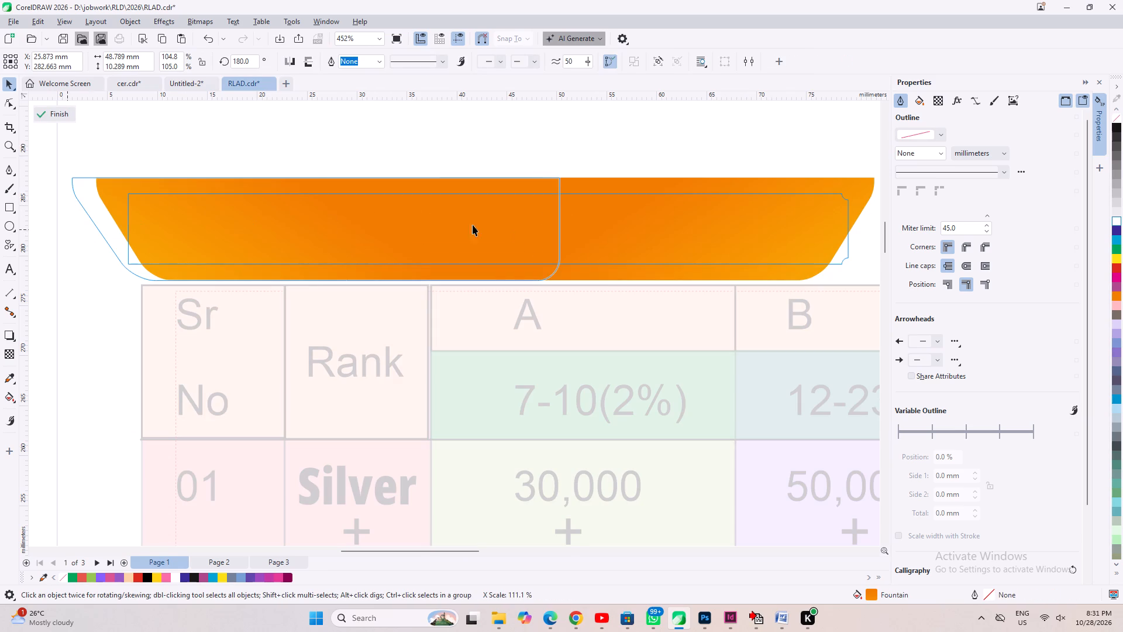
ctrl+click(786, 239)
scroll(550, 259, down, 1)
drag(837, 236, 857, 241)
ctrl+click(729, 160)
click(729, 160)
Review the banners, the table and the overall layout of the income plan page.
scroll(693, 200, down, 2)
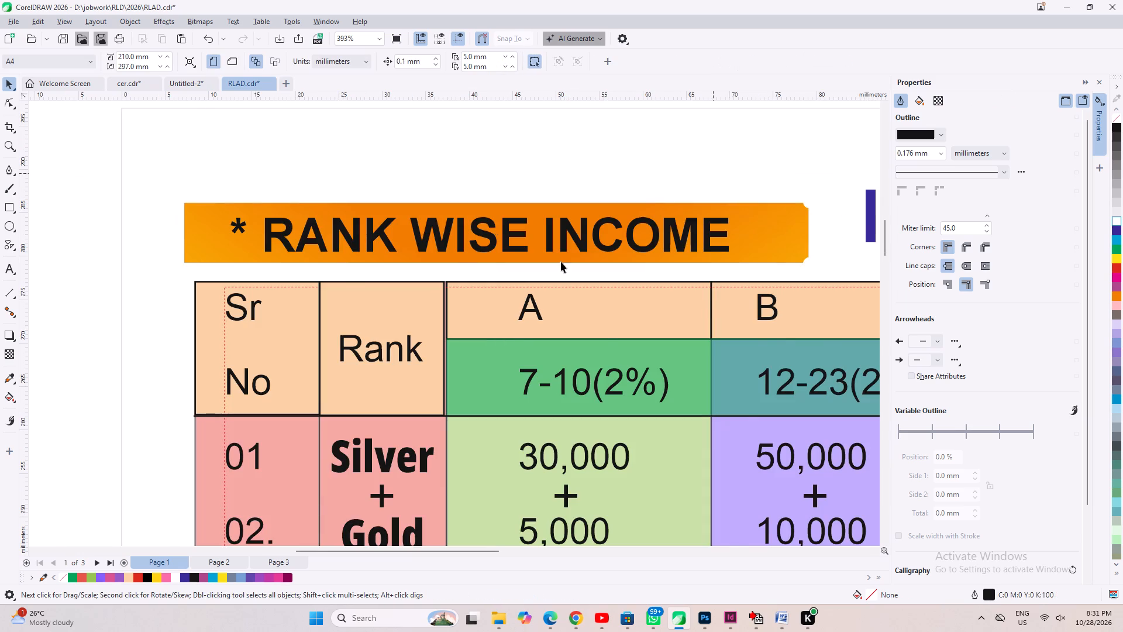
scroll(561, 262, down, 6)
scroll(361, 156, down, 4)
scroll(440, 399, up, 3)
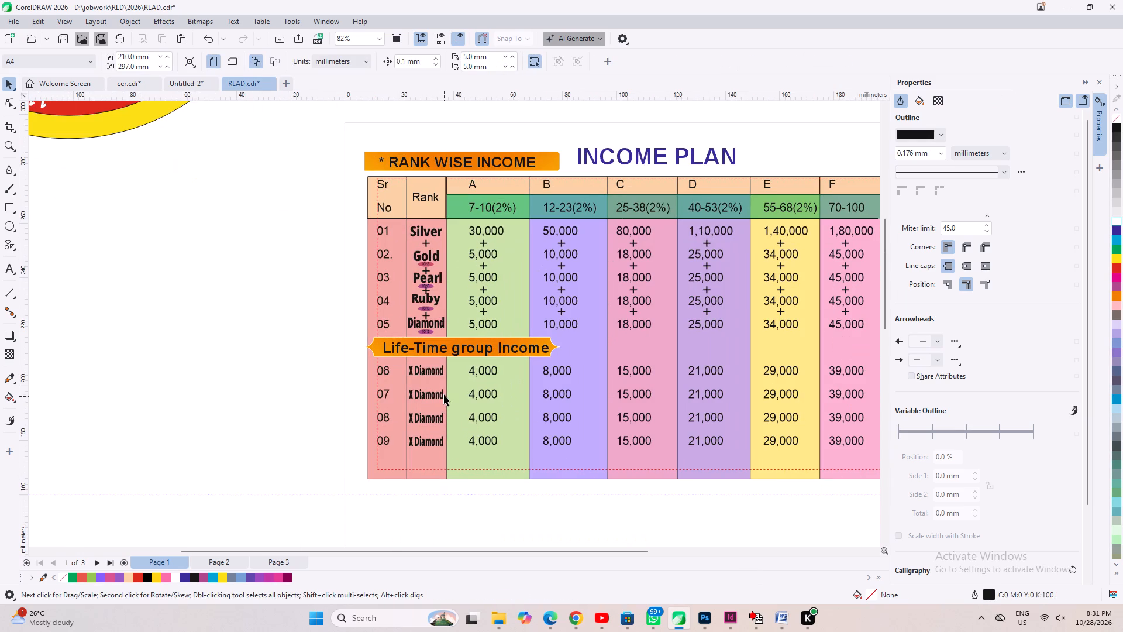
scroll(405, 351, down, 2)
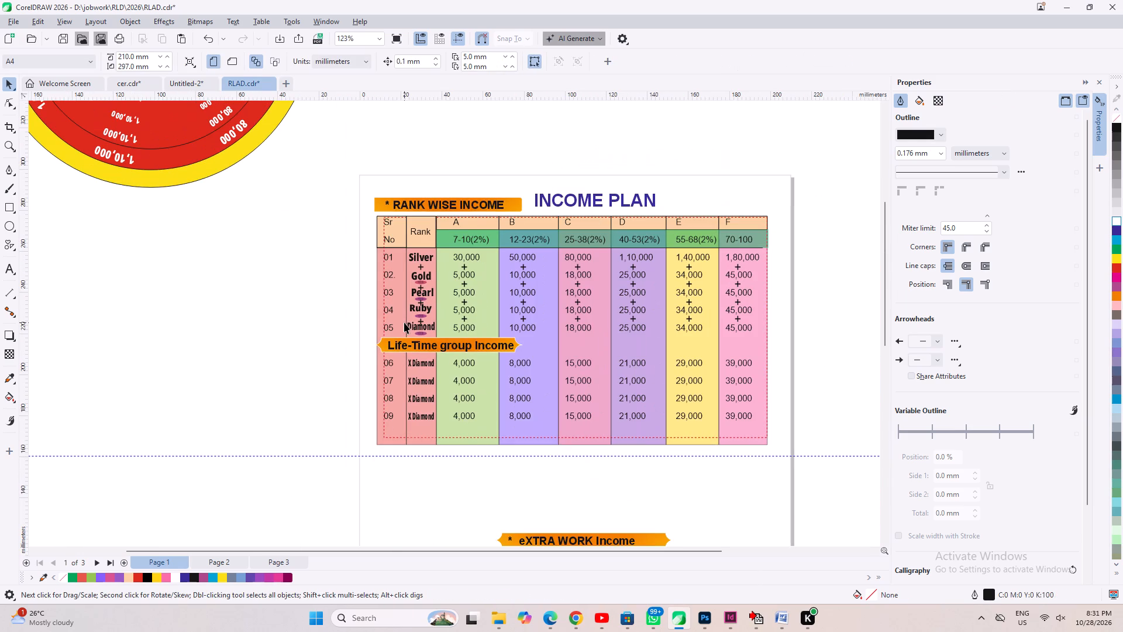
scroll(404, 322, down, 8)
scroll(767, 300, down, 4)
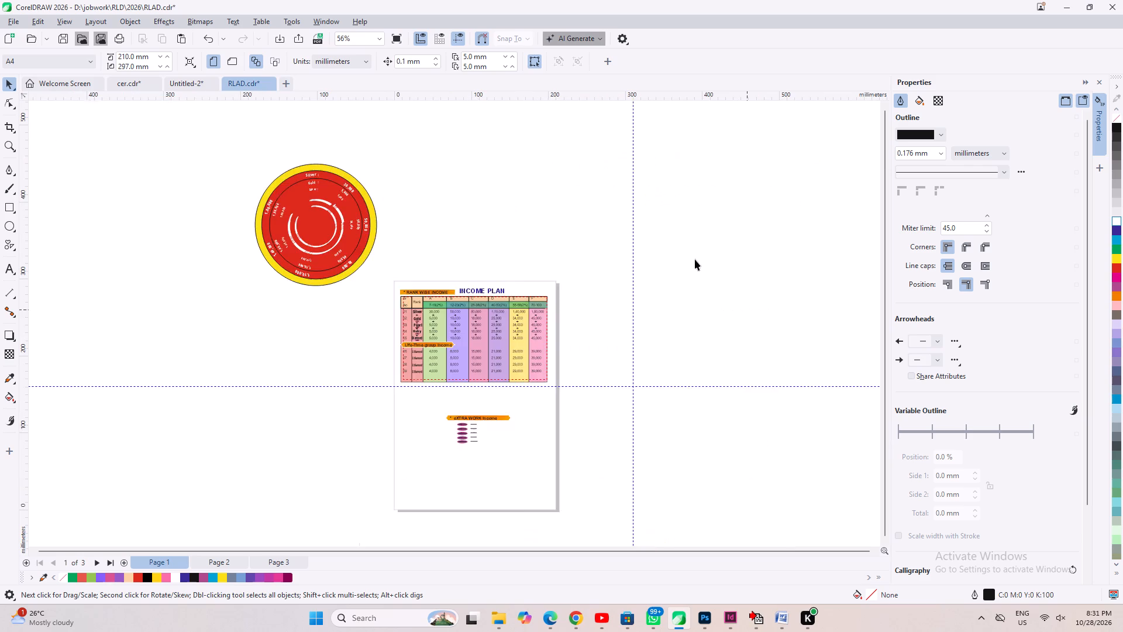
scroll(460, 444, up, 11)
scroll(791, 305, up, 3)
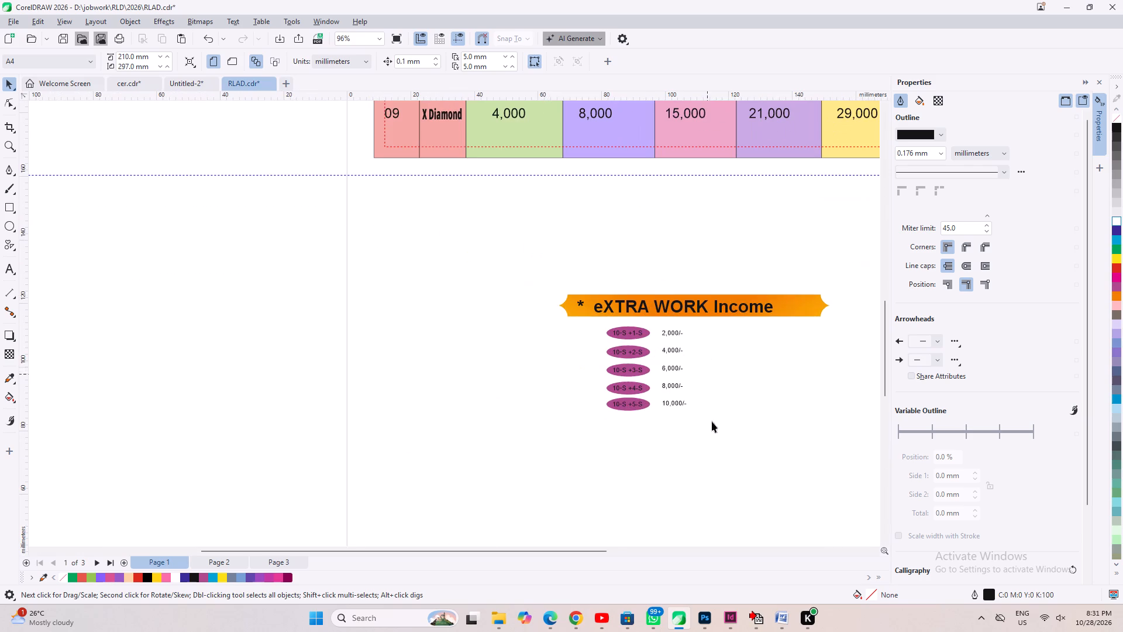
Inspect the eXTRA WORK Income banner and its five 10-S rows with their amounts, both close up and against the page.
drag(747, 445, 522, 317)
scroll(442, 428, down, 2)
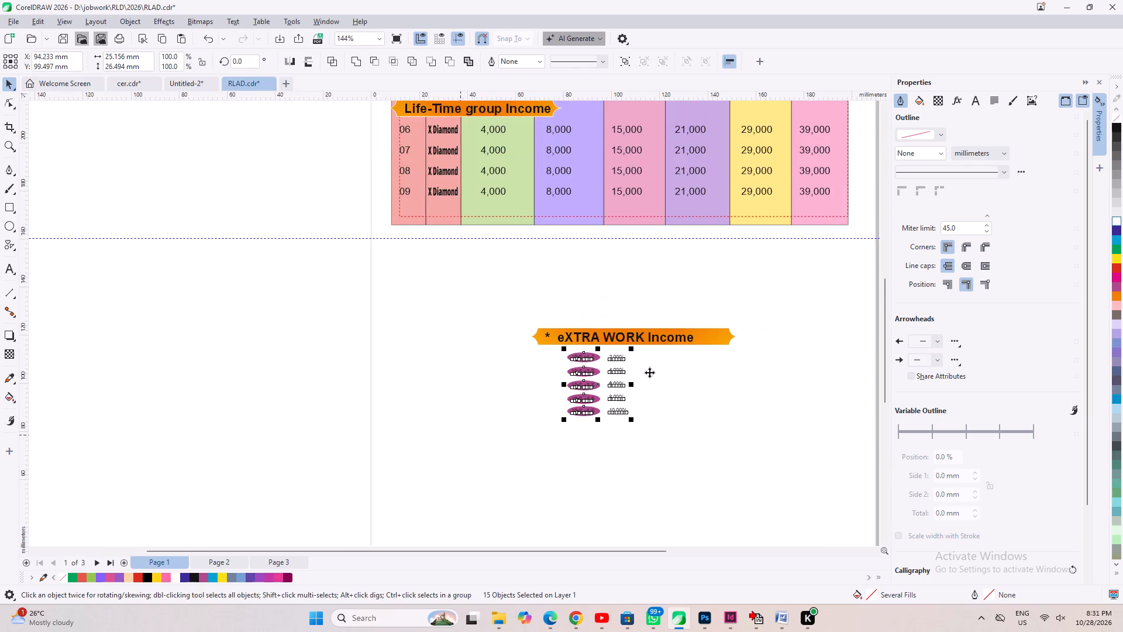
scroll(756, 339, up, 3)
scroll(490, 464, down, 4)
scroll(489, 271, down, 3)
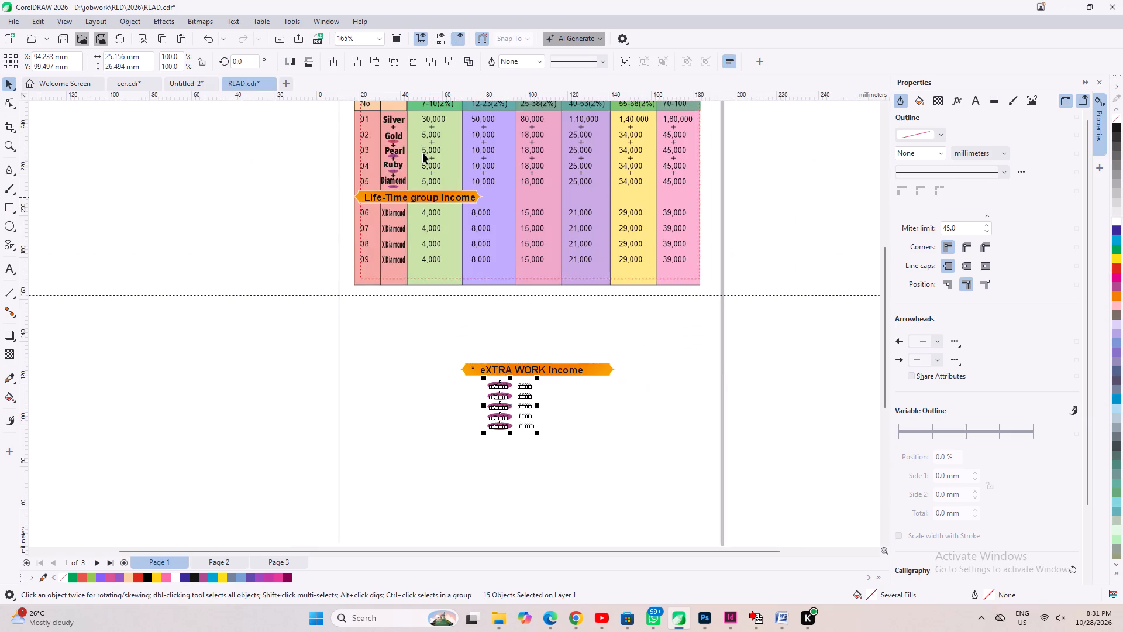
scroll(571, 418, up, 2)
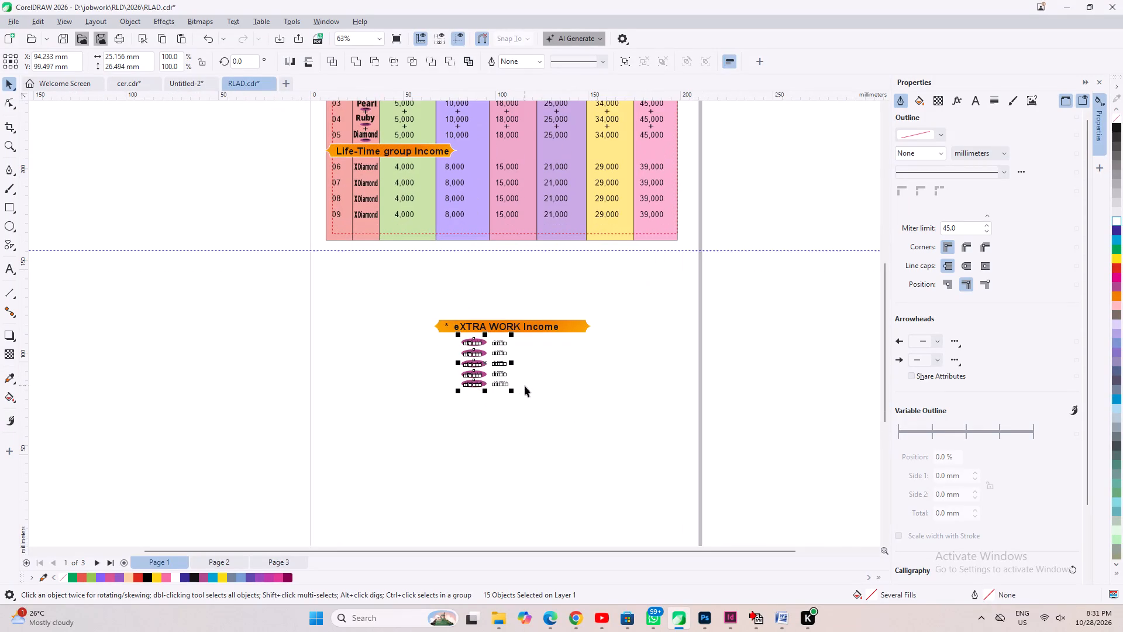
drag(657, 293, 312, 443)
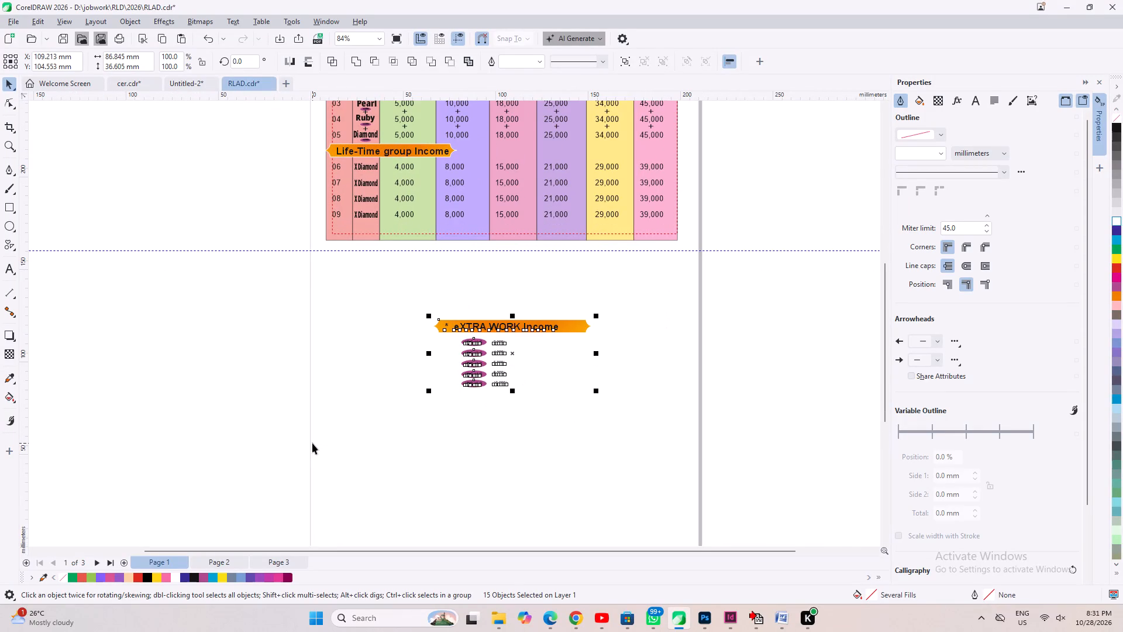
scroll(424, 338, up, 9)
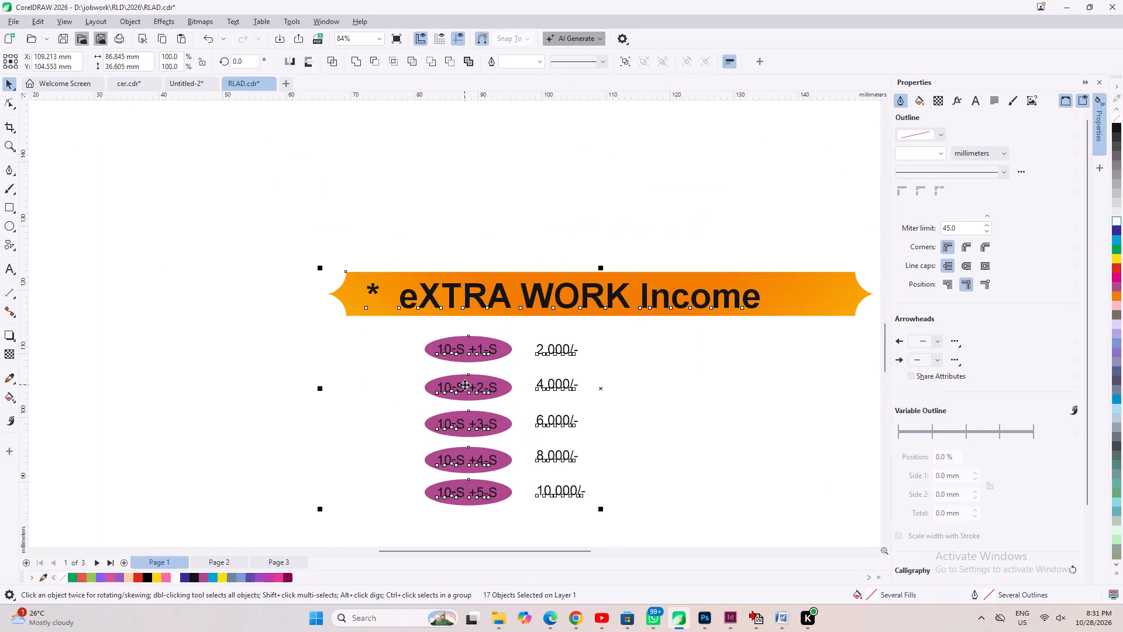
click(802, 517)
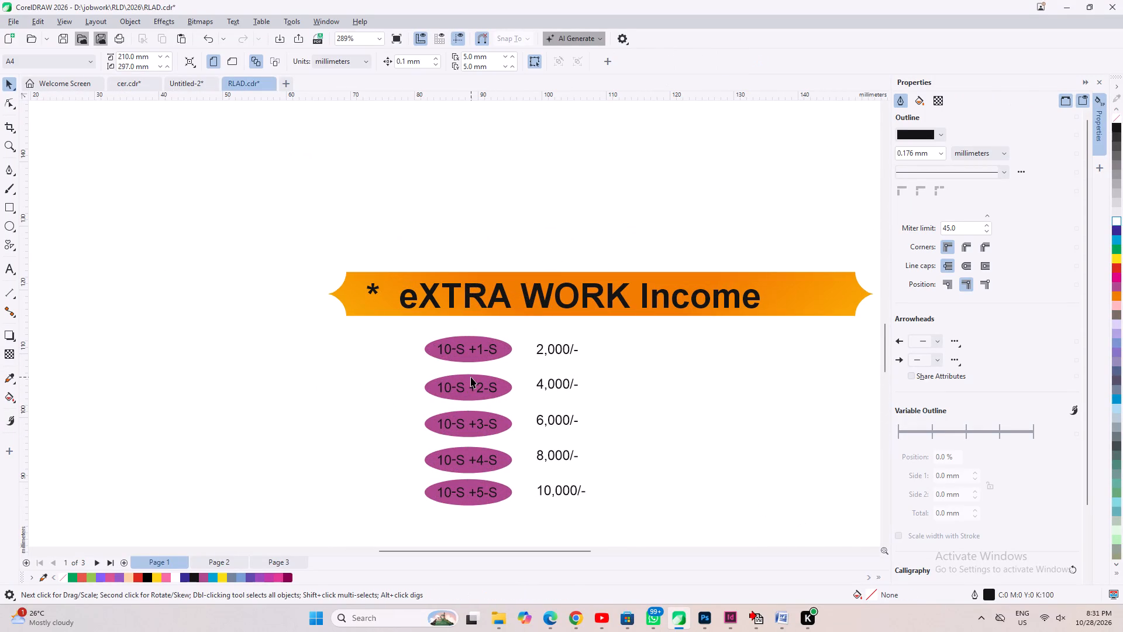
scroll(471, 377, down, 7)
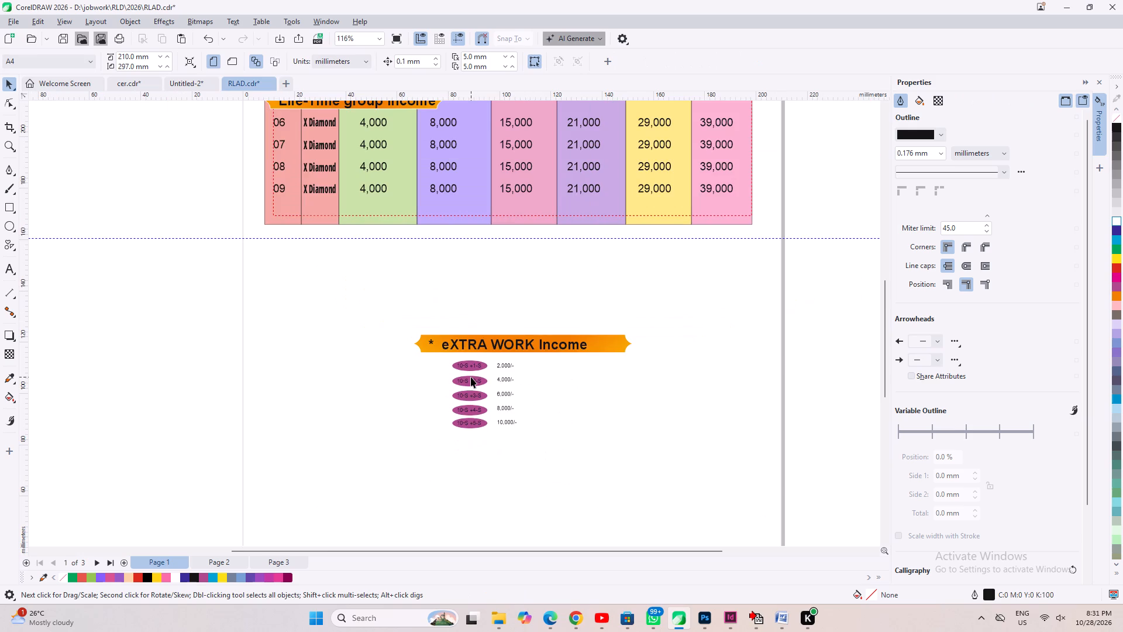
drag(498, 482, 504, 482)
drag(595, 467, 406, 370)
drag(406, 370, 341, 286)
scroll(421, 357, up, 1)
click(414, 383)
scroll(414, 383, up, 2)
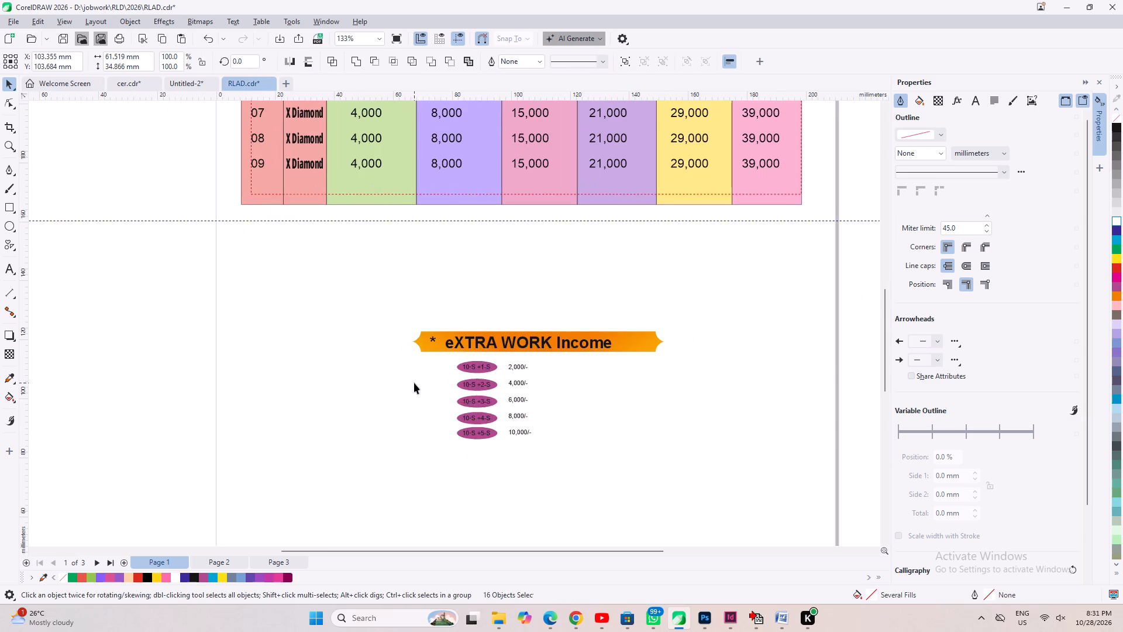
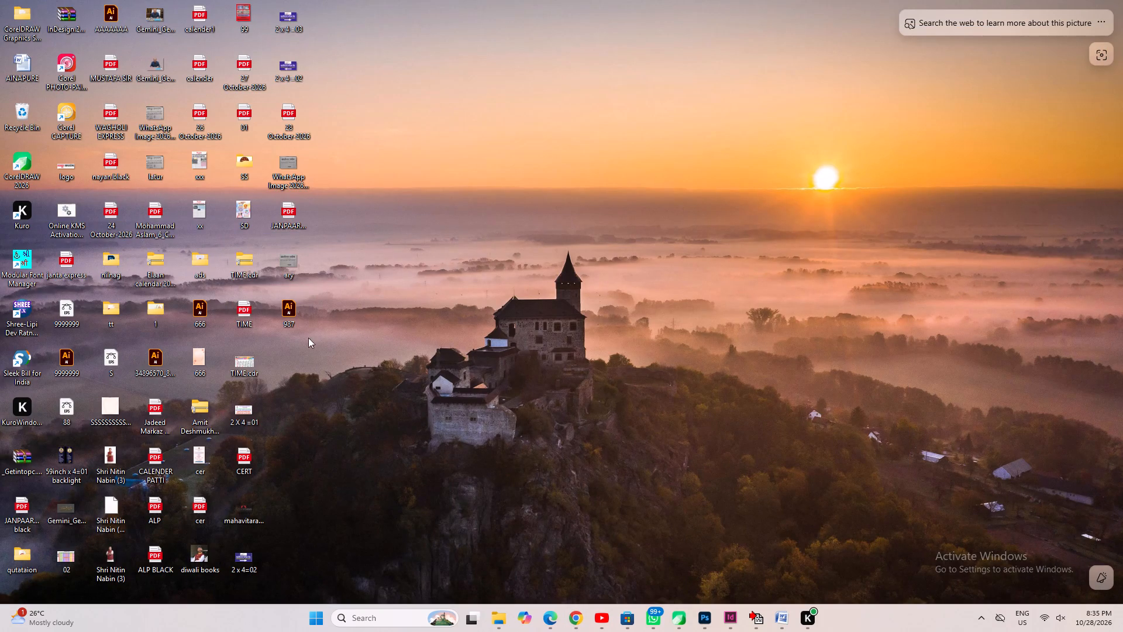
right_click(289, 317)
click(347, 129)
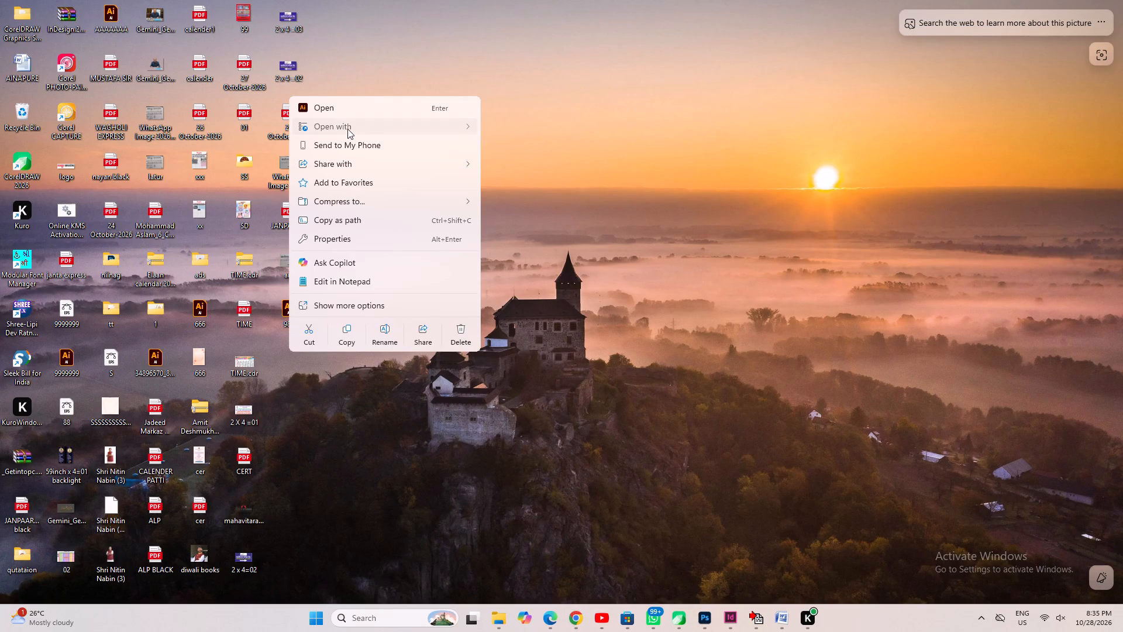
click(487, 145)
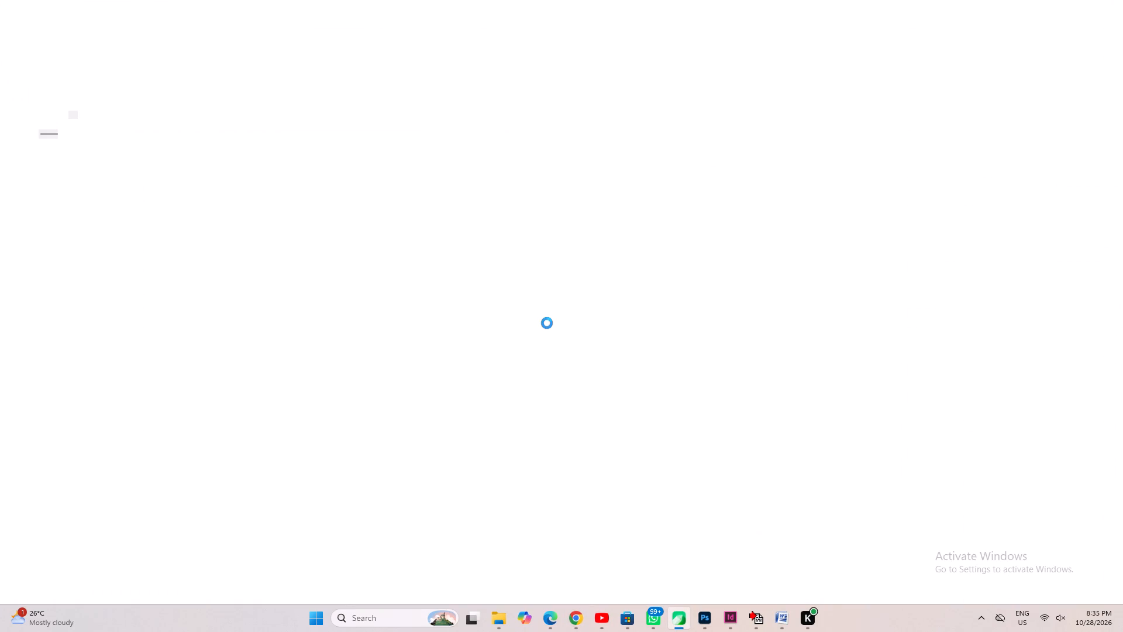
click(632, 453)
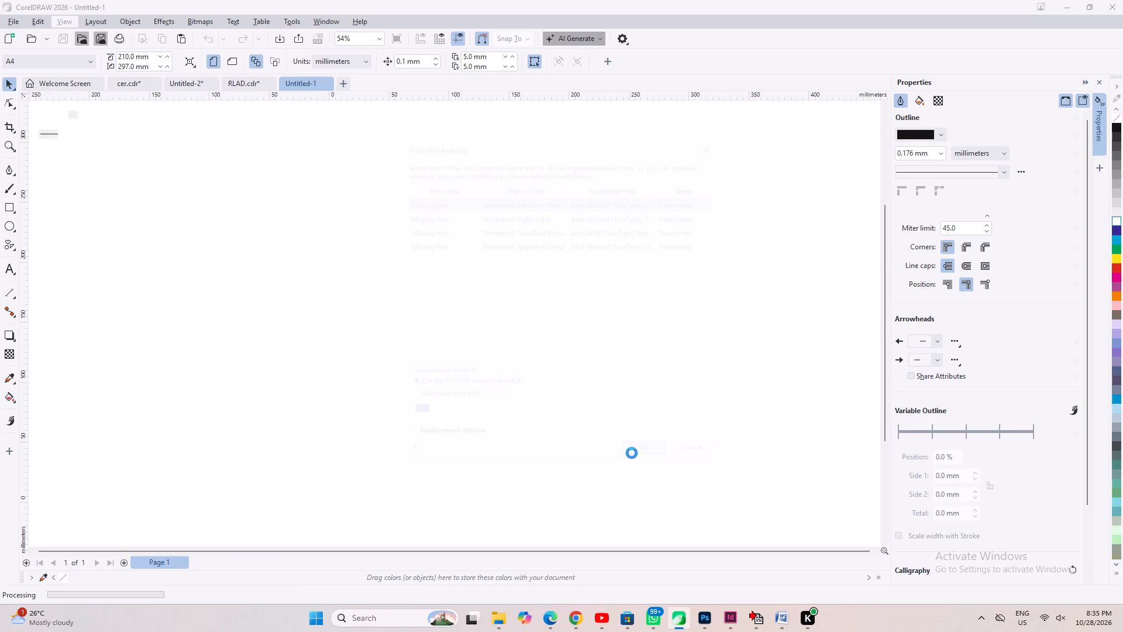
Delete the grey background shape behind the imported infographic.
scroll(361, 269, up, 5)
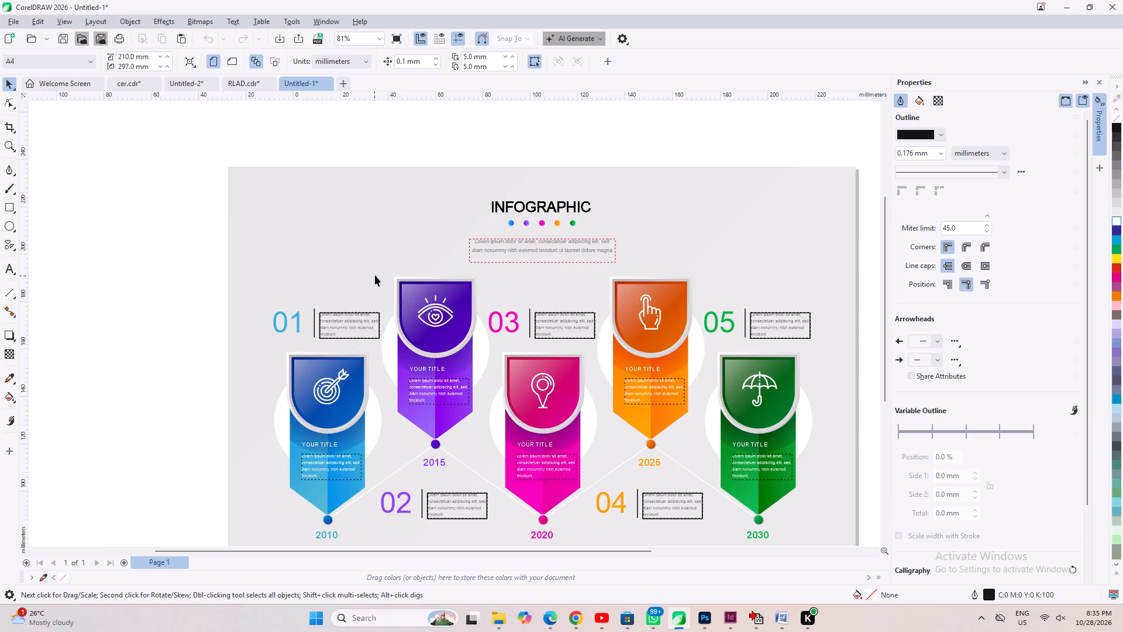
click(367, 245)
drag(614, 183, 536, 151)
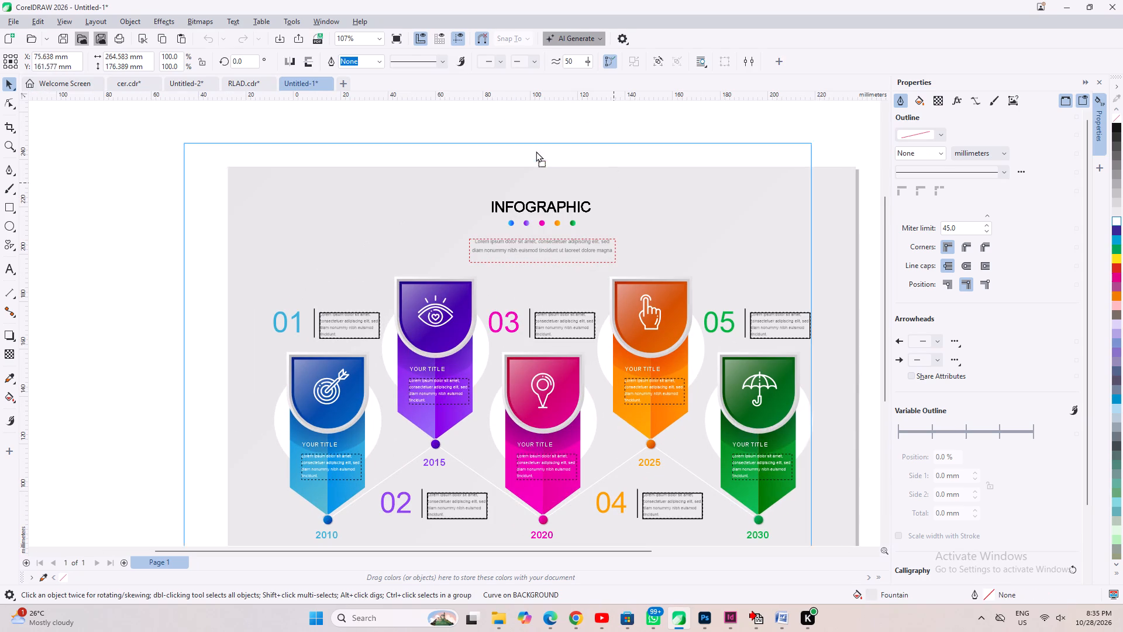
drag(536, 151, 497, 147)
scroll(557, 182, down, 1)
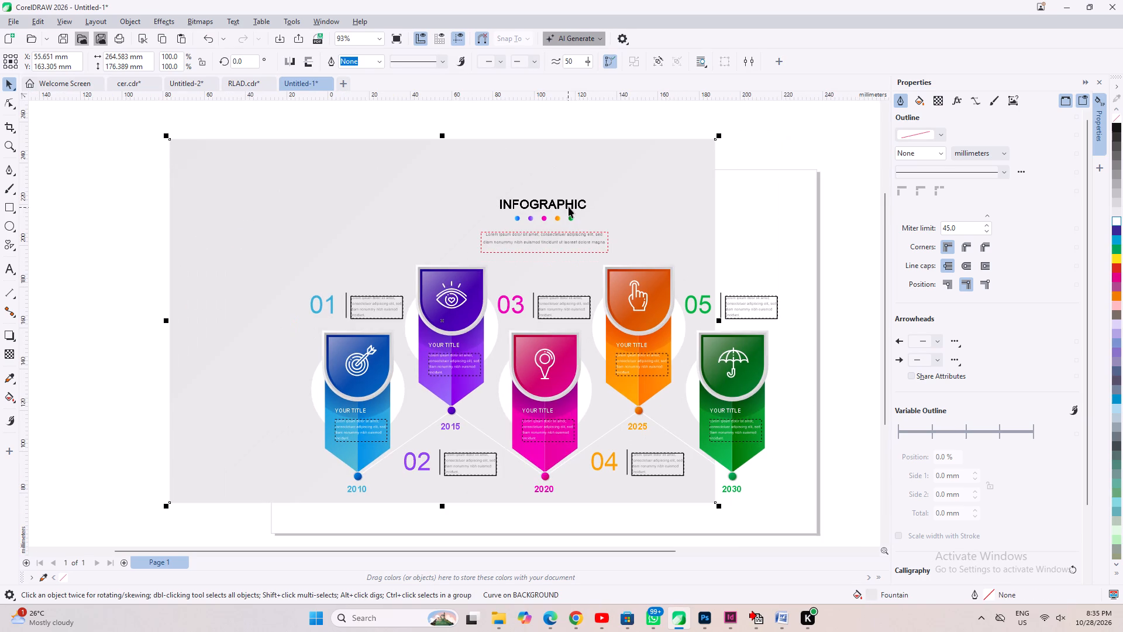
key(Delete)
Delete the coloured dots and the placeholder paragraph beneath the INFOGRAPHIC heading.
drag(313, 152, 745, 259)
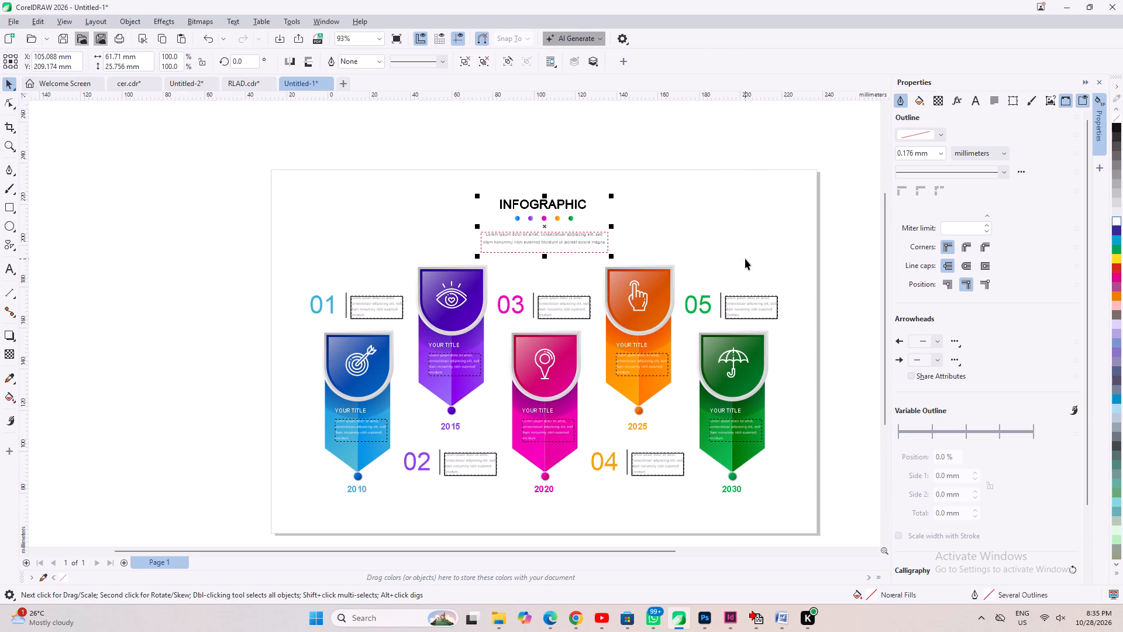
key(Delete)
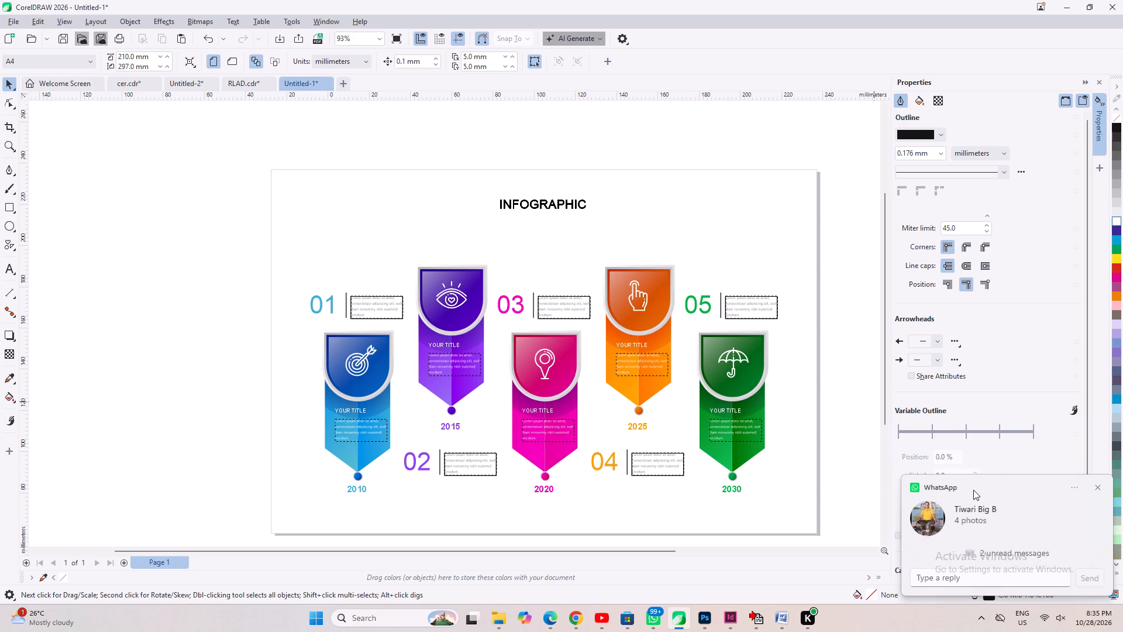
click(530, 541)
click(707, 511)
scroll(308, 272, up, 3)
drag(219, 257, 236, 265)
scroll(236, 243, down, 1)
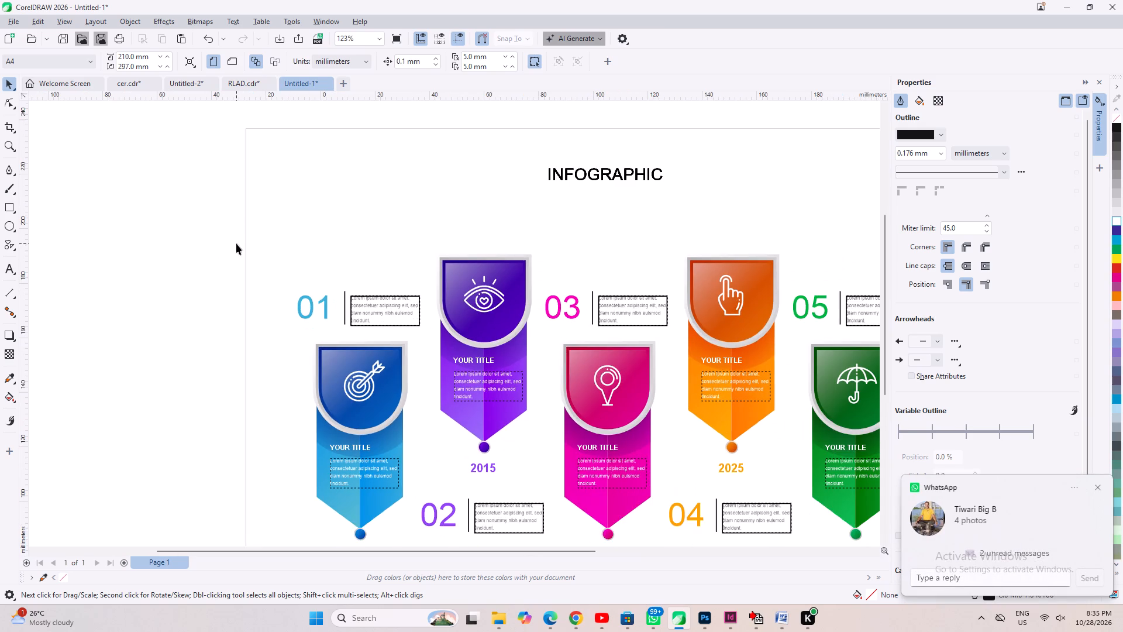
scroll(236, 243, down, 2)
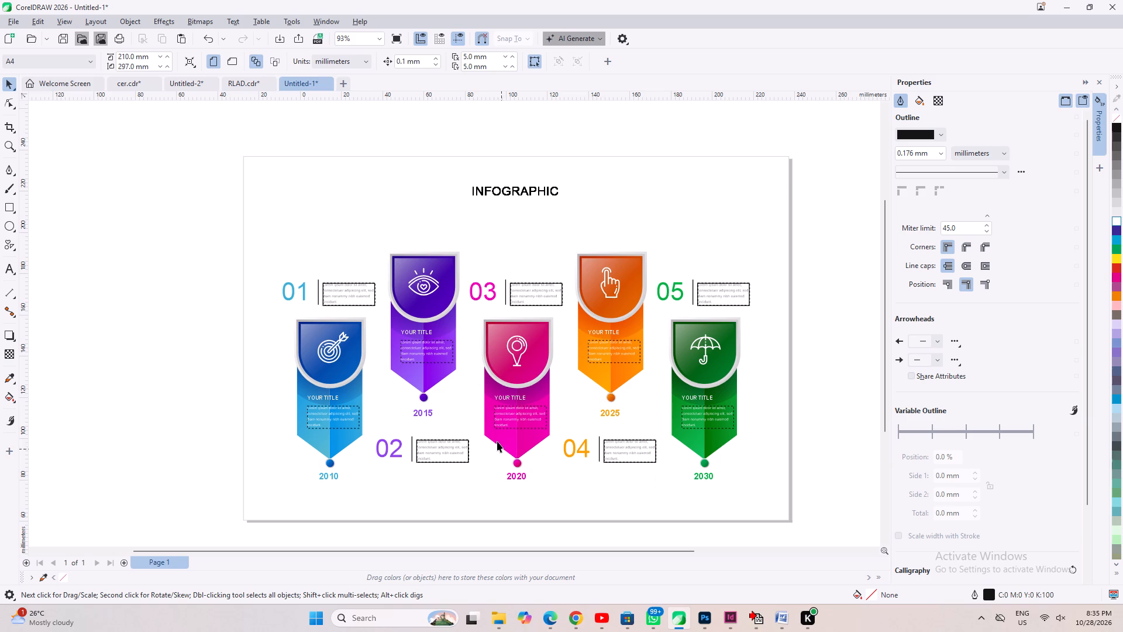
Copy the entire infographic, including its heading and all five numbered banners.
scroll(363, 462, up, 3)
click(323, 395)
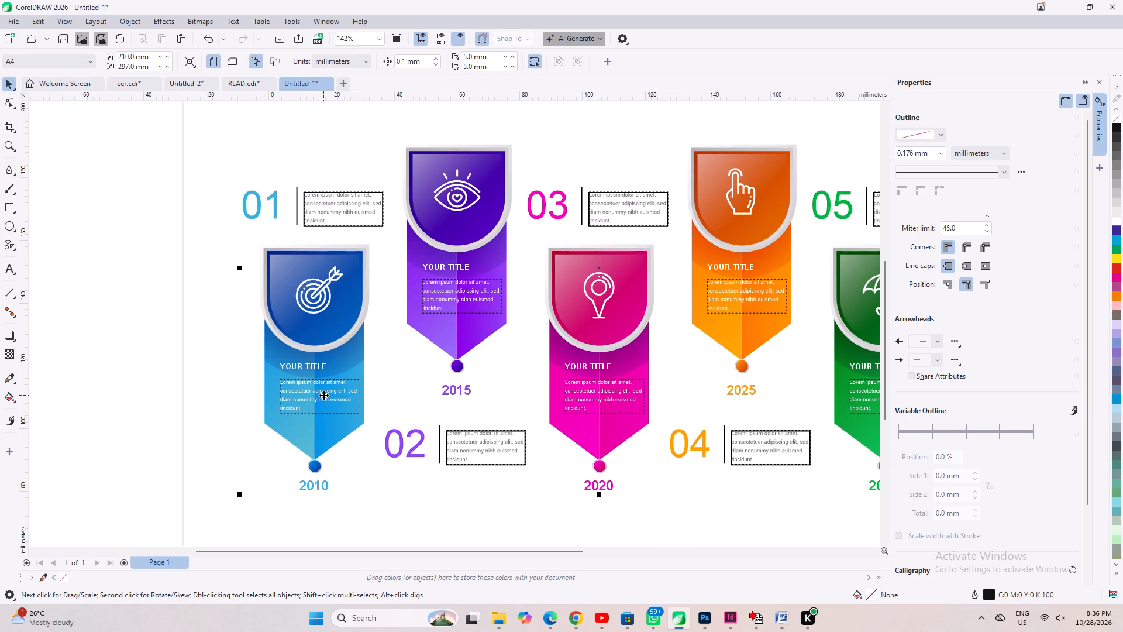
scroll(336, 318, down, 6)
click(246, 209)
drag(212, 156, 669, 432)
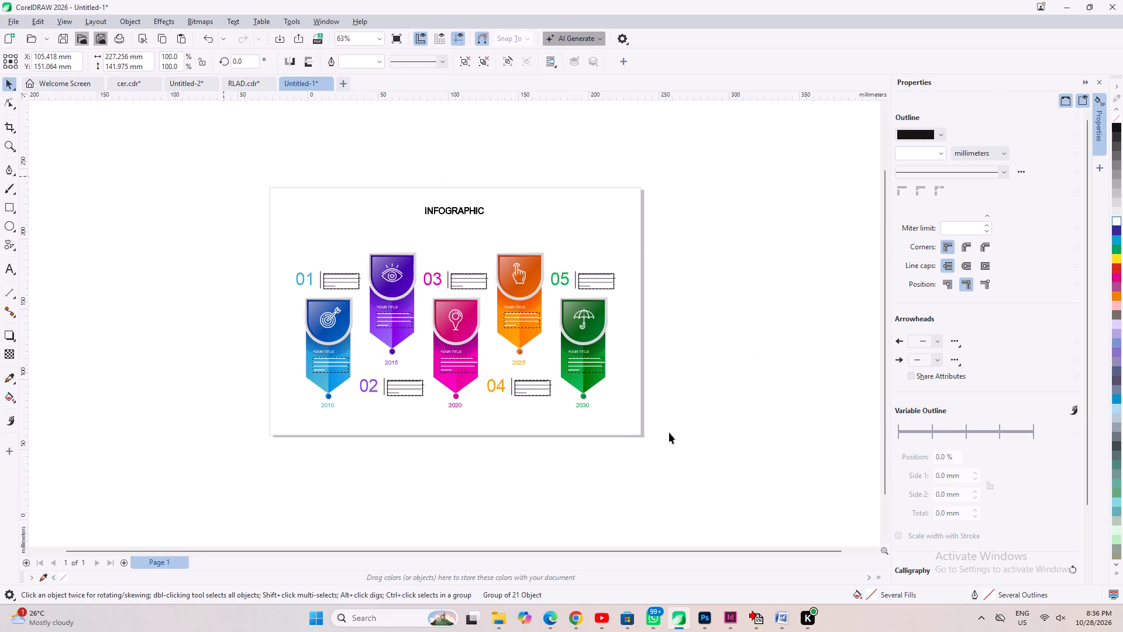
drag(669, 432, 734, 463)
key(ctrl+c)
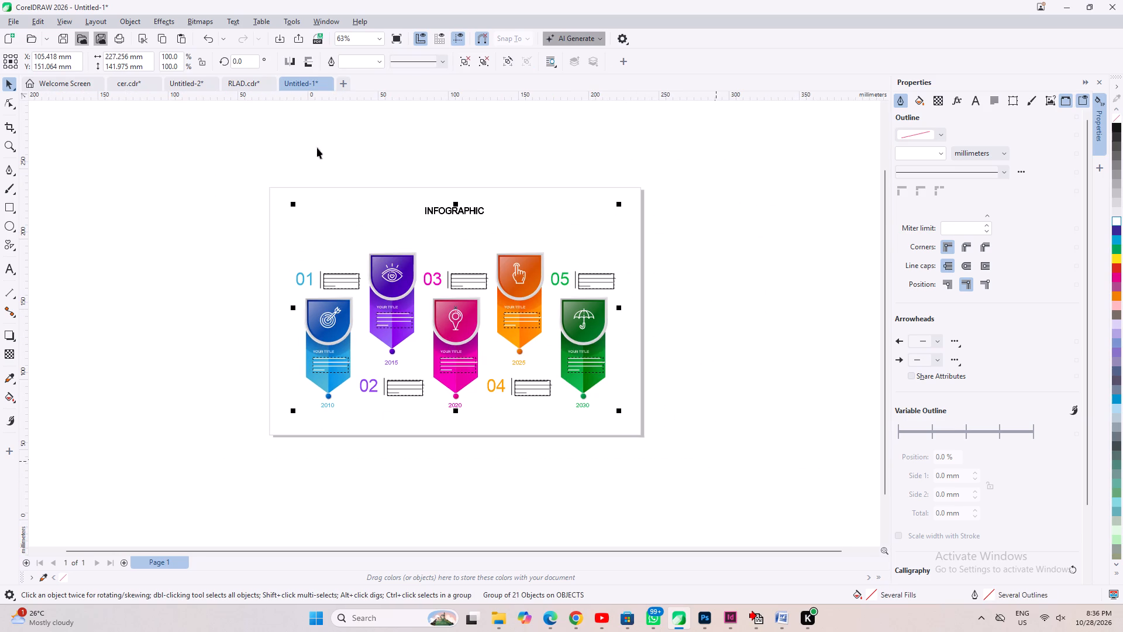
In the RLAD.cdr document, move the eXTRA WORK Income banner and its list off the page, to about X 333 mm, Y 260 mm.
click(251, 87)
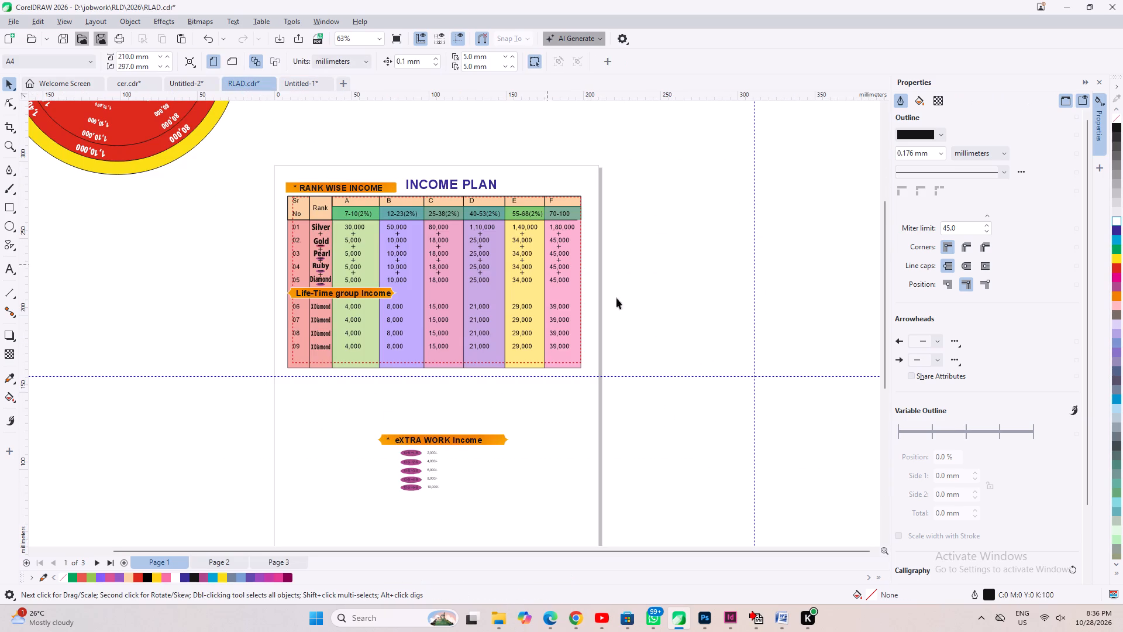
drag(681, 398, 280, 515)
scroll(359, 475, down, 4)
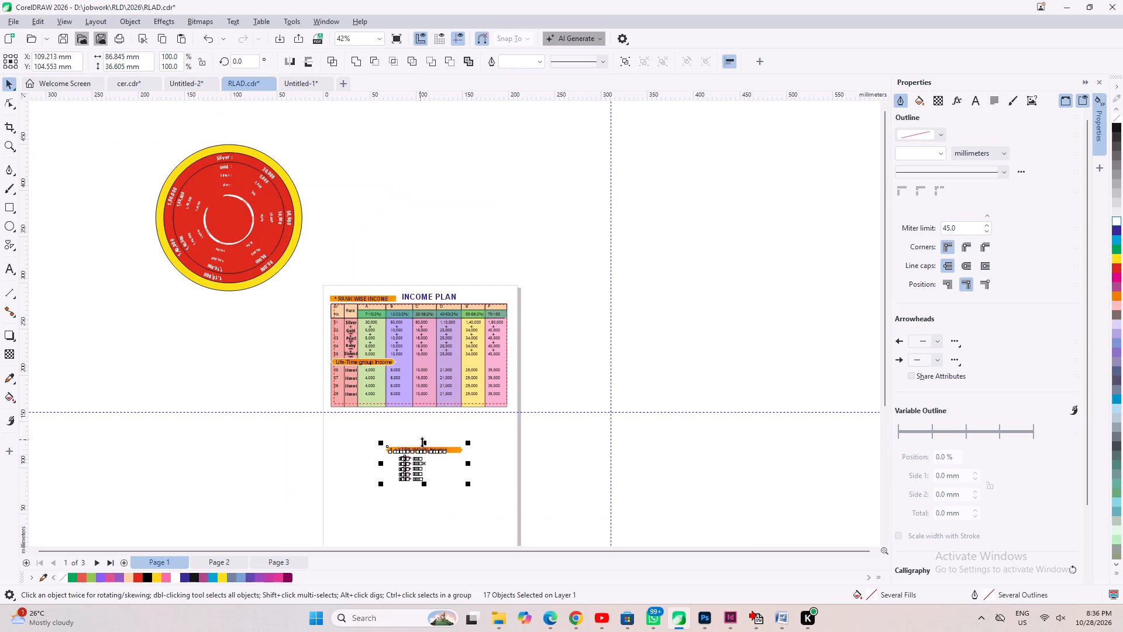
drag(423, 450, 630, 306)
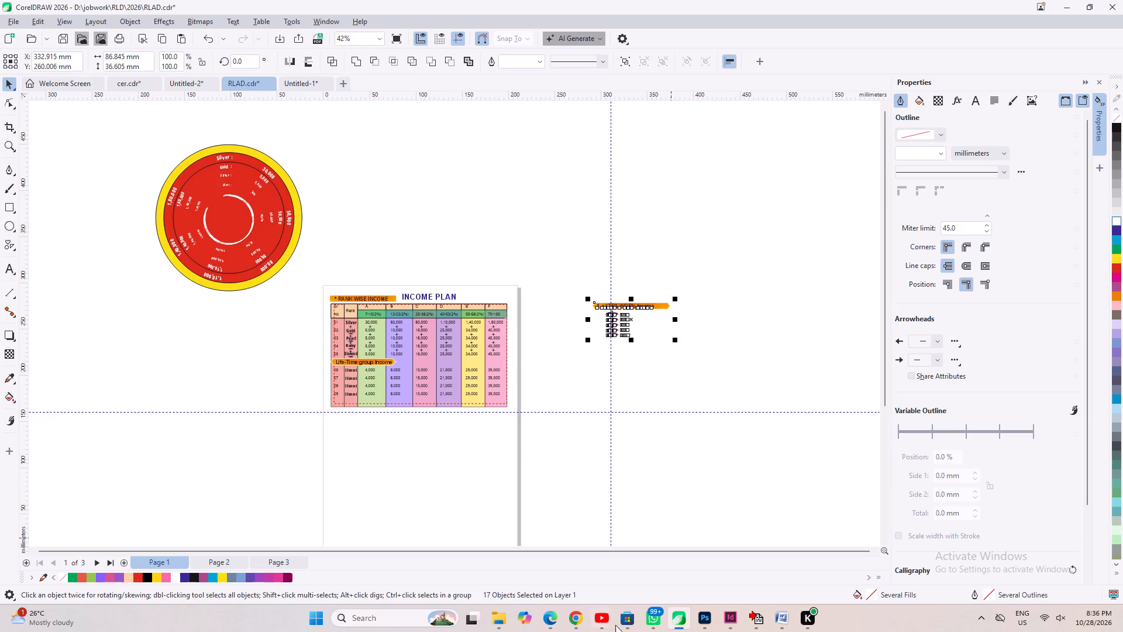
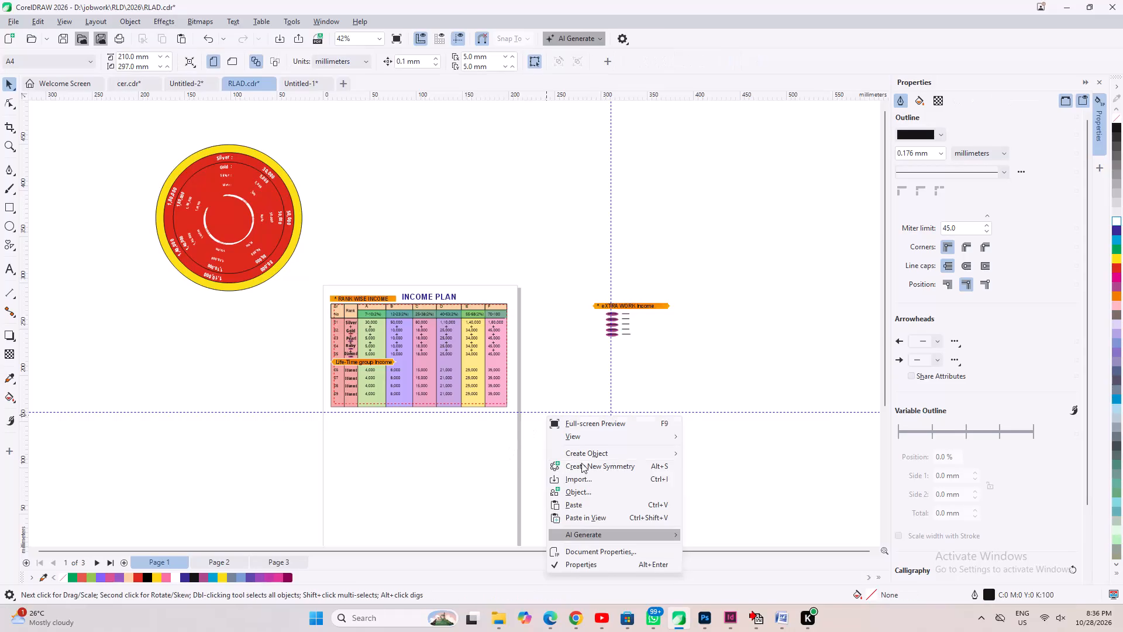
Paste the infographic onto page 1 and move it below the income table, to about X 109 mm, Y 71 mm.
click(597, 502)
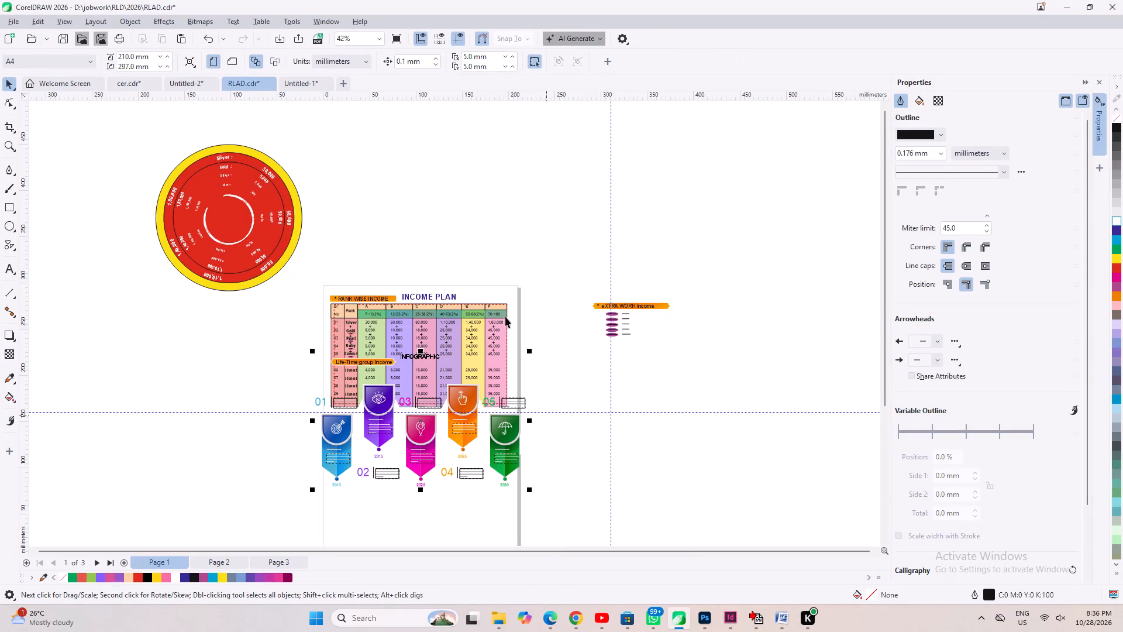
scroll(504, 316, down, 2)
drag(439, 419, 439, 445)
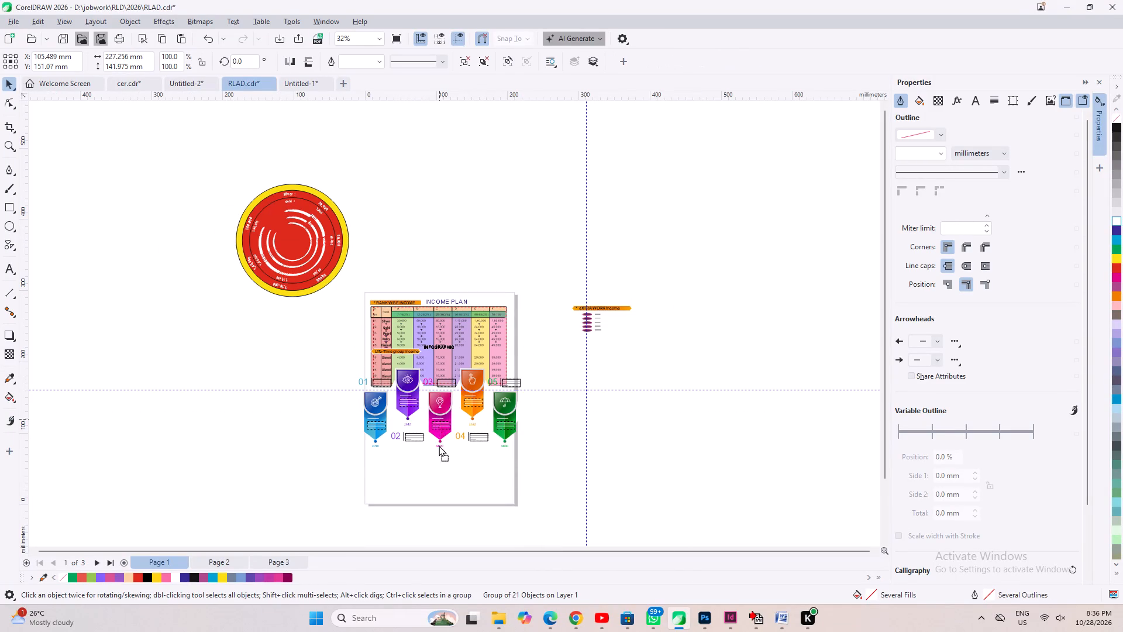
drag(439, 445, 442, 476)
scroll(440, 468, up, 2)
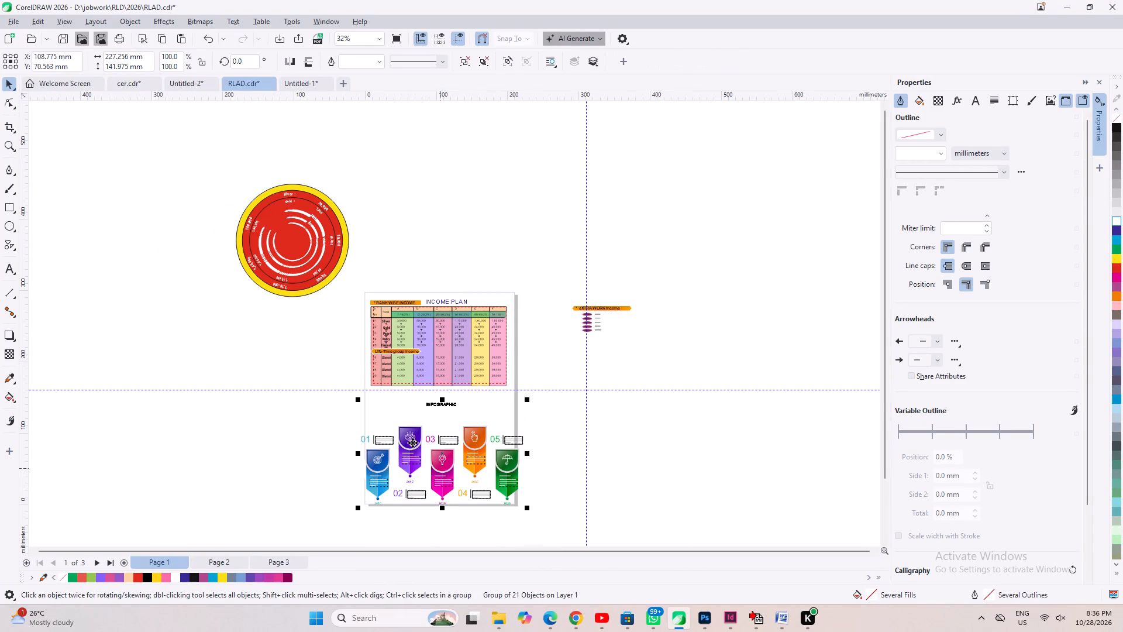
Ungroup the whole pasted infographic into separate objects.
scroll(412, 442, up, 4)
click(260, 462)
drag(189, 325, 318, 438)
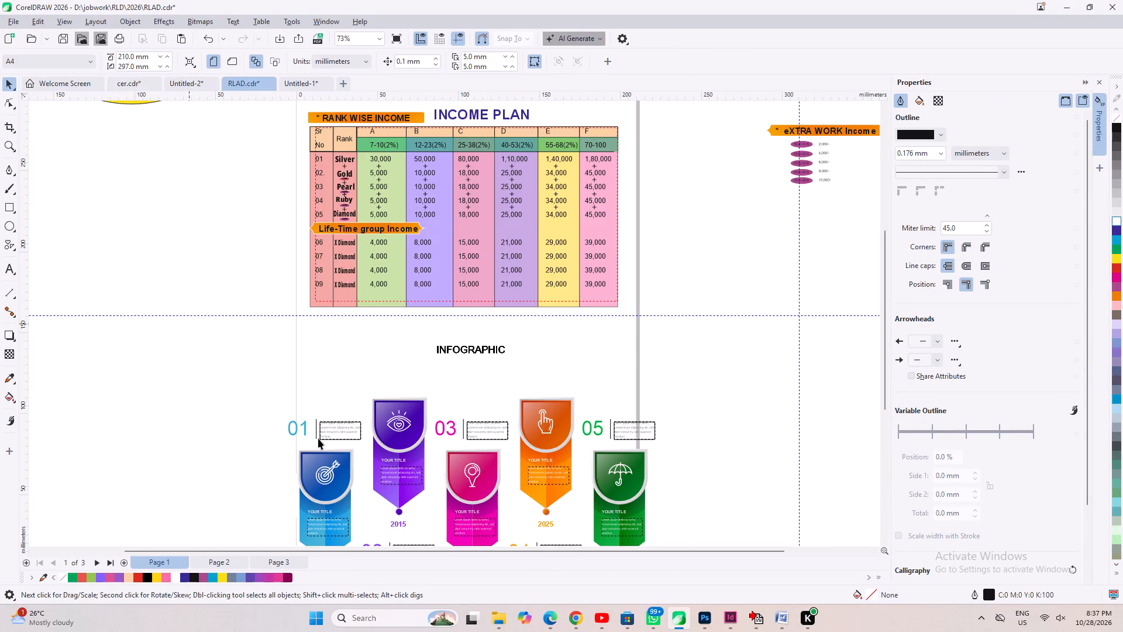
drag(318, 438, 340, 446)
drag(343, 446, 349, 441)
scroll(337, 437, up, 8)
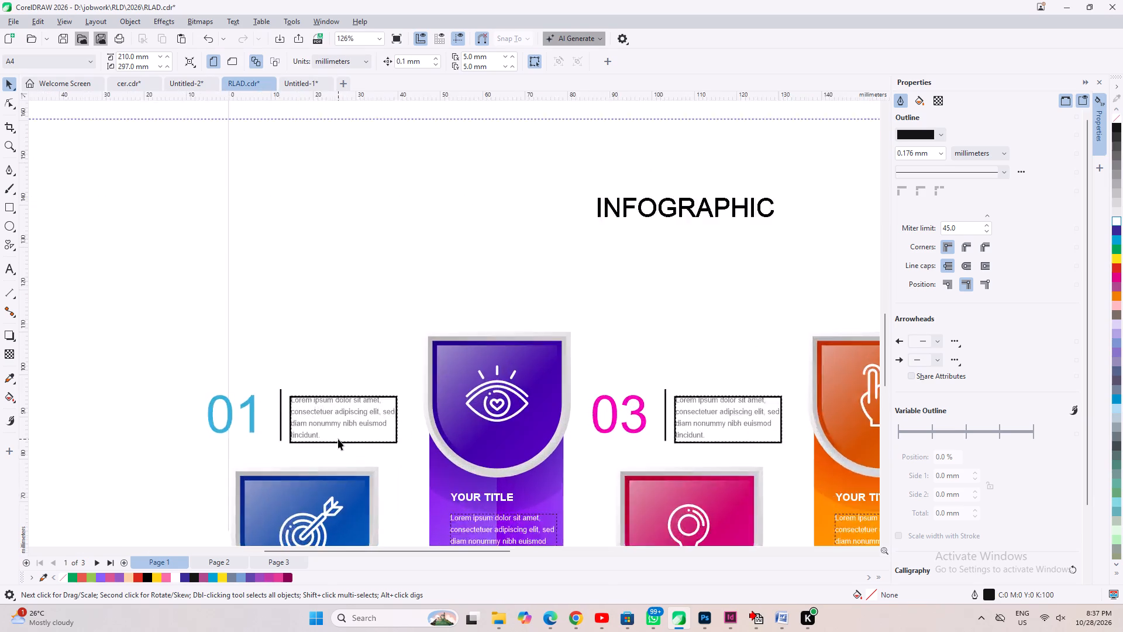
scroll(338, 439, up, 3)
scroll(377, 231, down, 9)
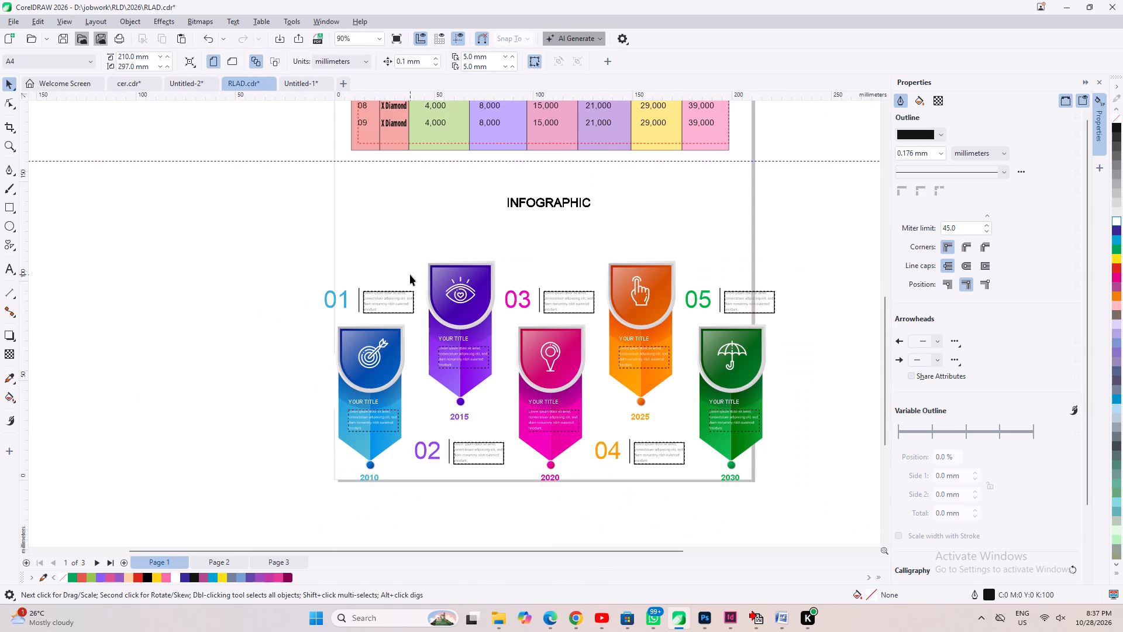
click(233, 290)
drag(245, 245, 862, 524)
click(762, 502)
click(620, 359)
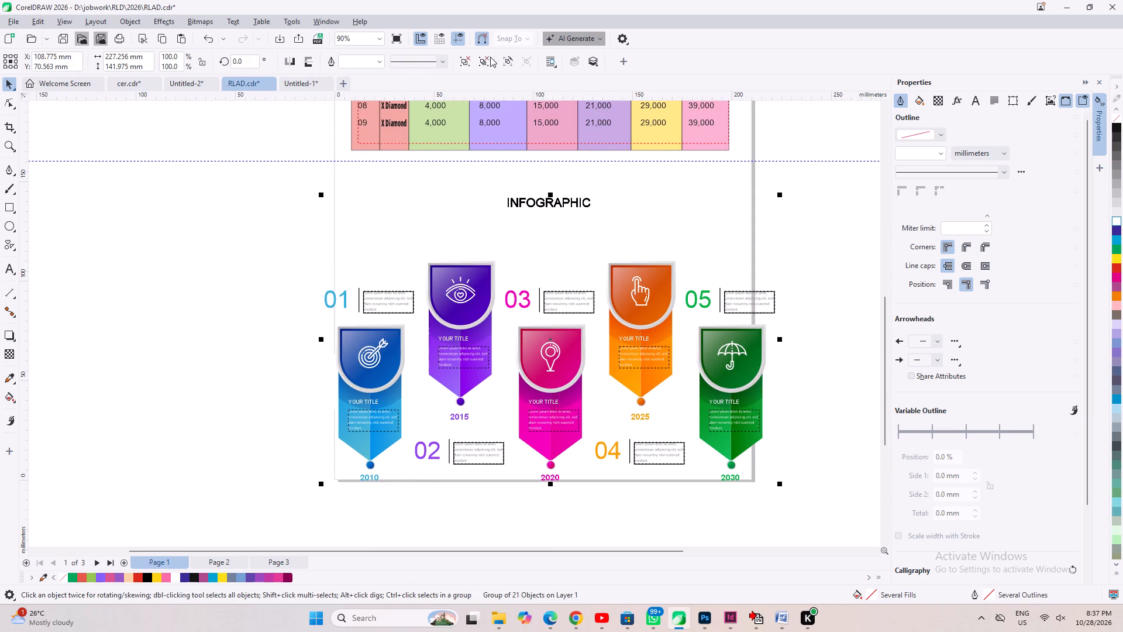
click(487, 58)
click(357, 223)
Delete the numbers 01 to 05 together with their divider lines and placeholder text boxes around the banners.
drag(307, 180, 690, 263)
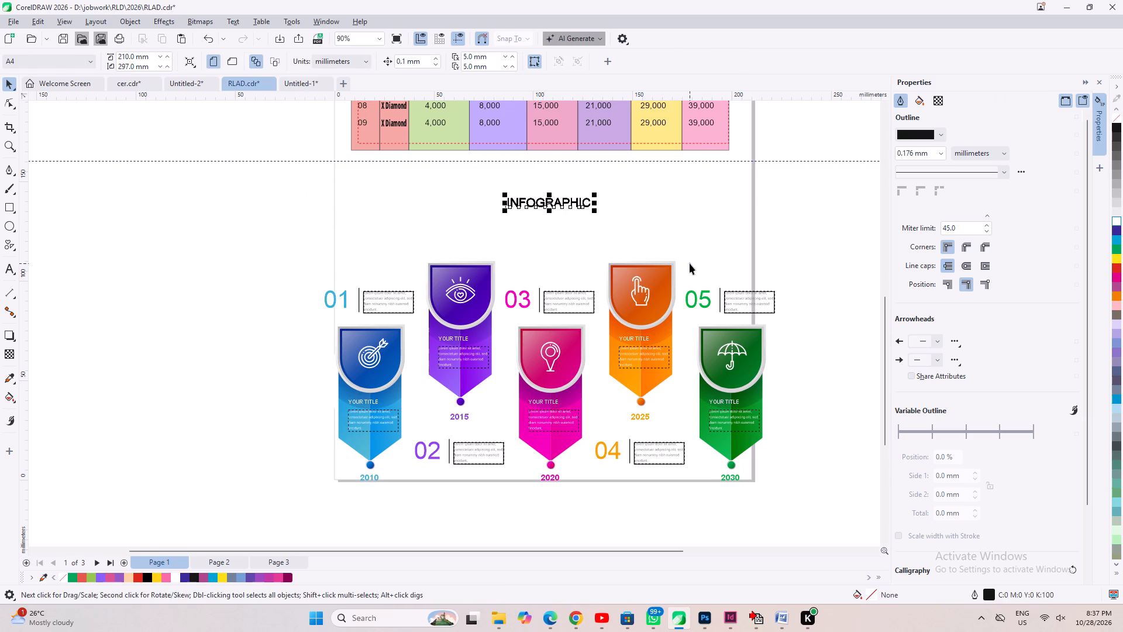
click(849, 232)
drag(849, 232, 703, 303)
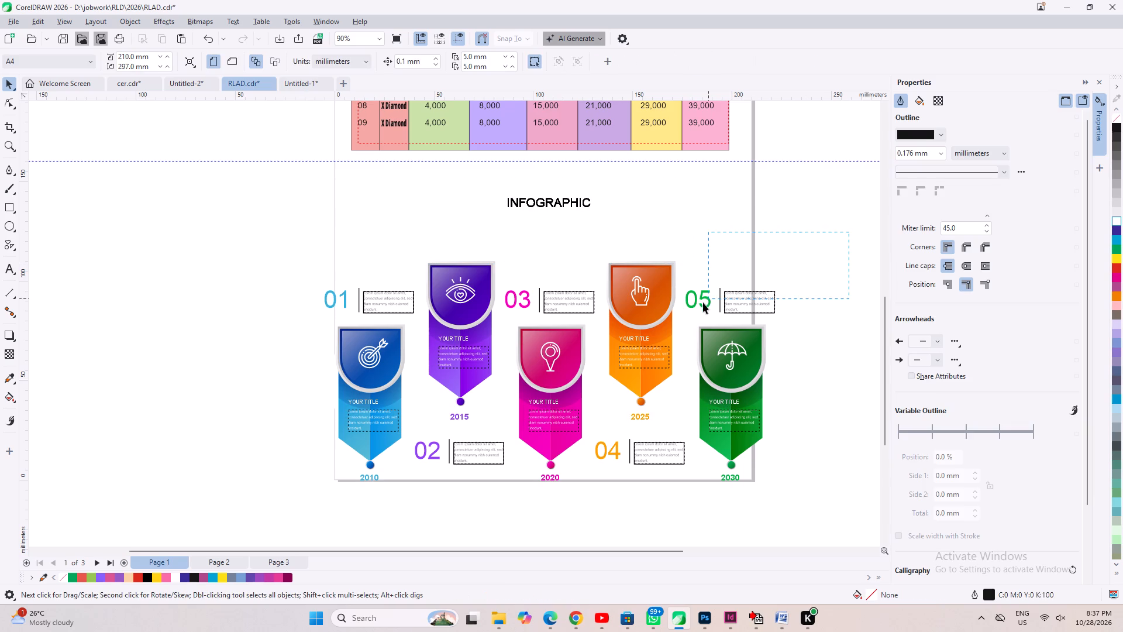
drag(703, 303, 681, 320)
key(Delete)
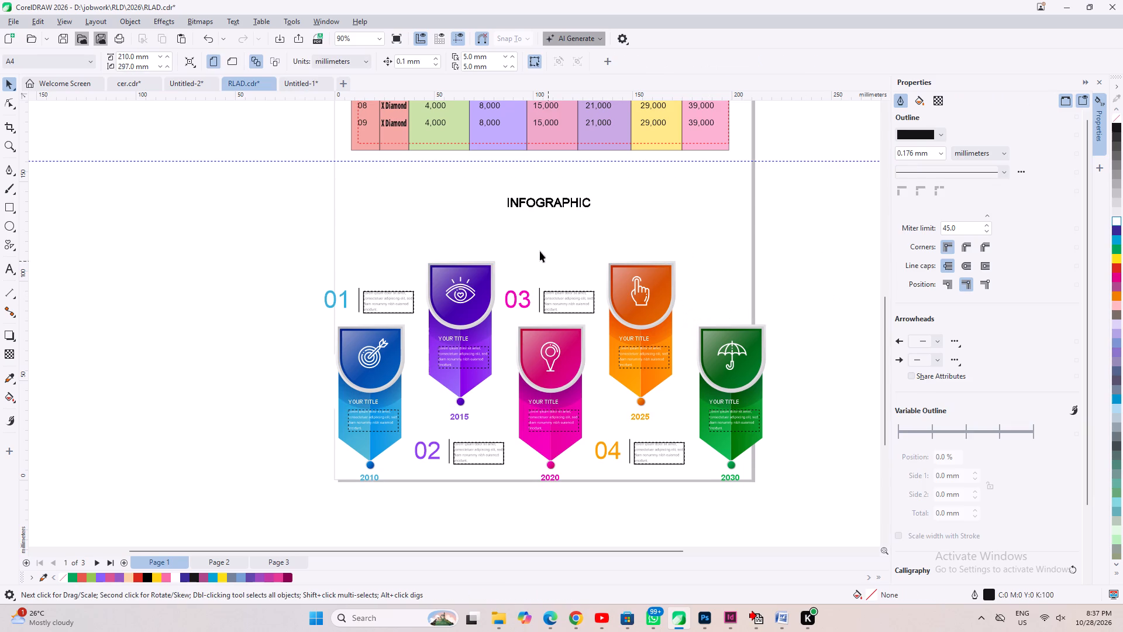
drag(499, 227, 604, 329)
key(Delete)
drag(264, 248, 267, 251)
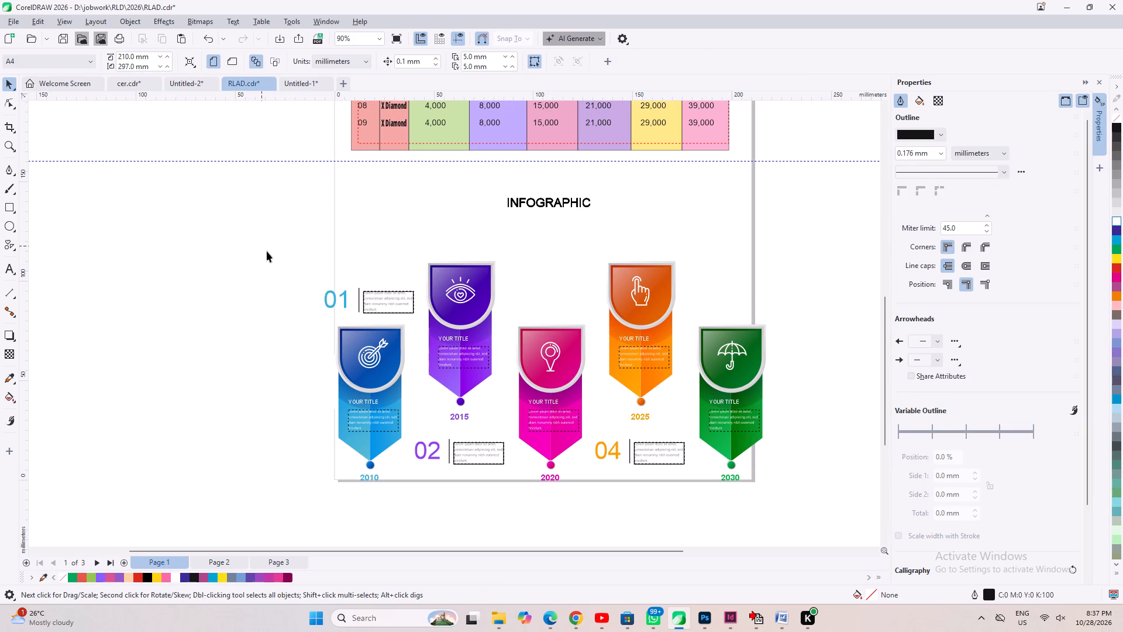
drag(267, 251, 419, 331)
key(Delete)
drag(412, 516, 515, 427)
key(Delete)
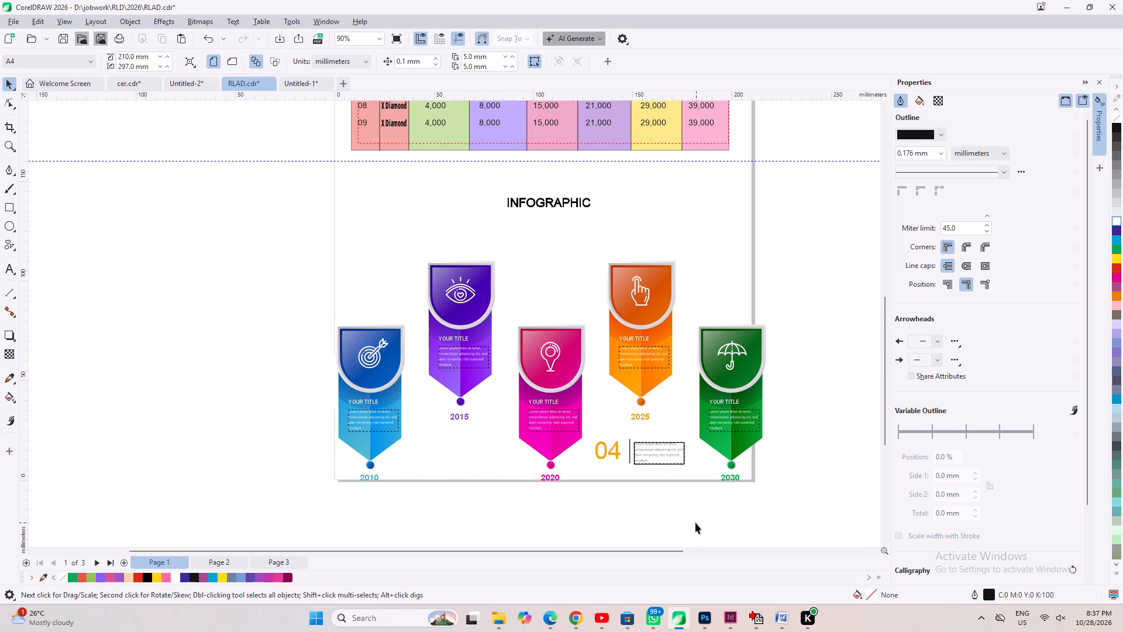
drag(695, 523, 584, 424)
key(Delete)
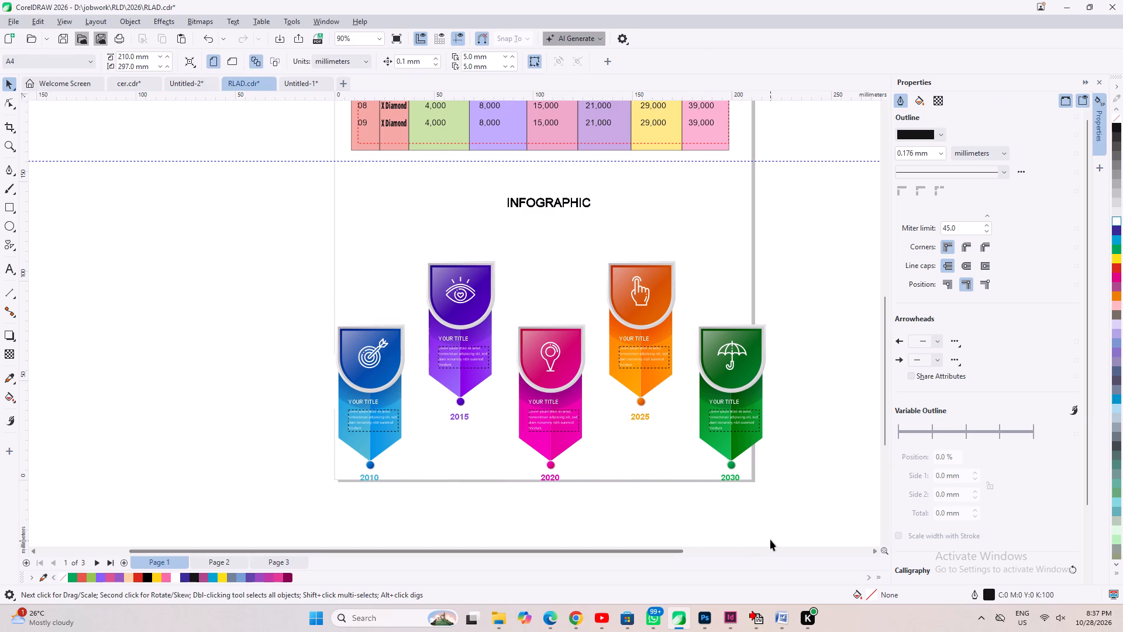
Delete the YOUR TITLE text and the placeholder paragraph from the blue and purple banners.
click(377, 421)
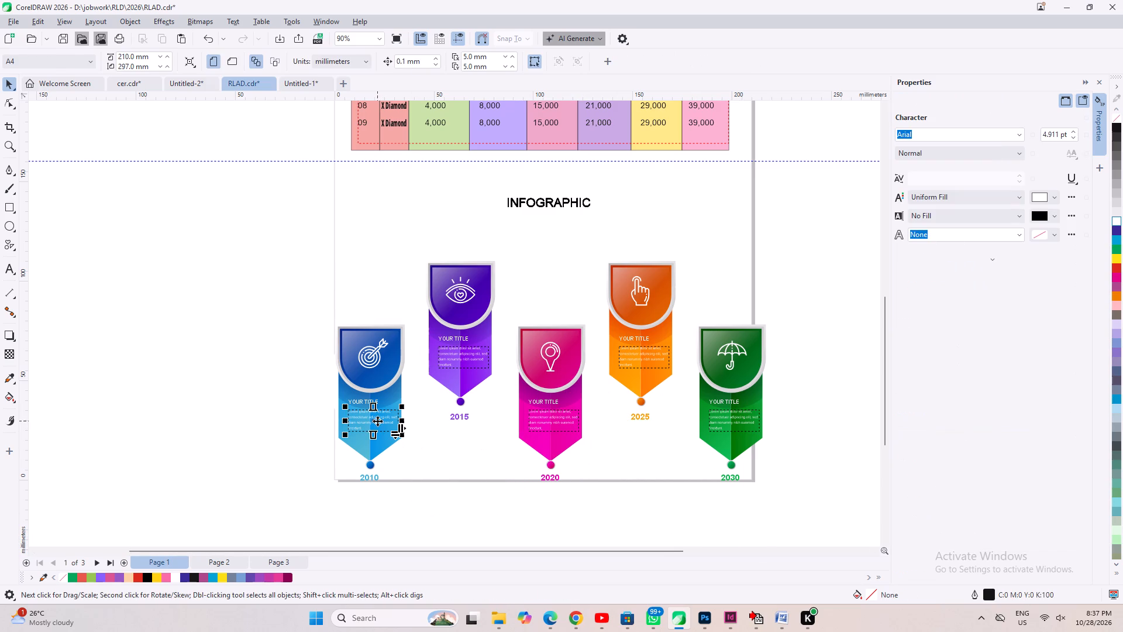
scroll(371, 444, up, 2)
key(Delete)
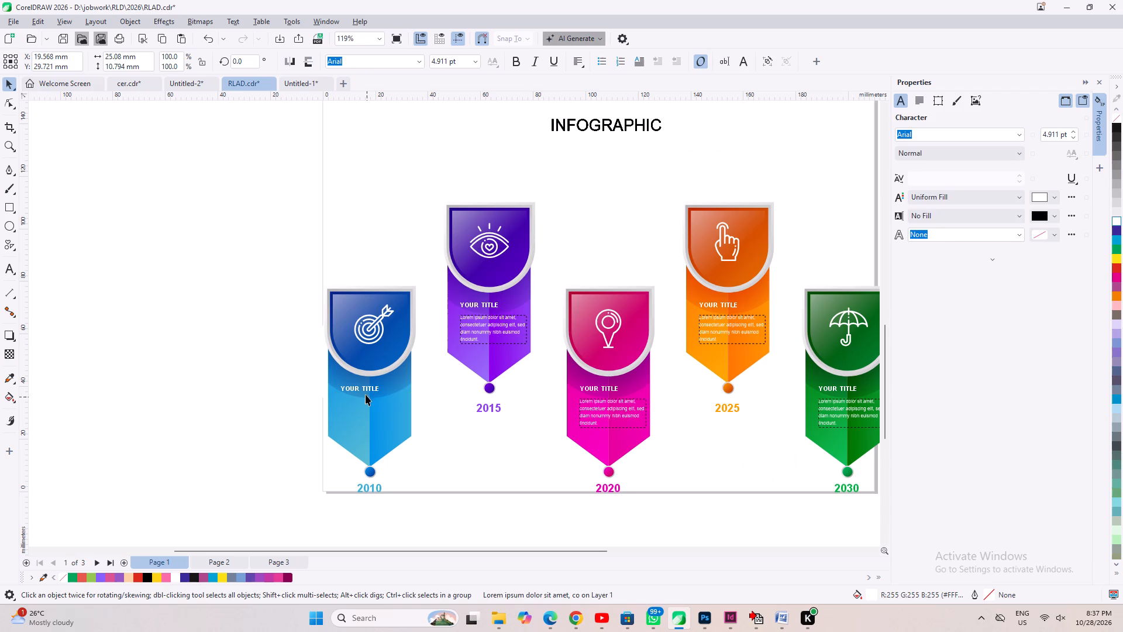
click(365, 391)
key(Delete)
click(475, 304)
key(Delete)
click(481, 328)
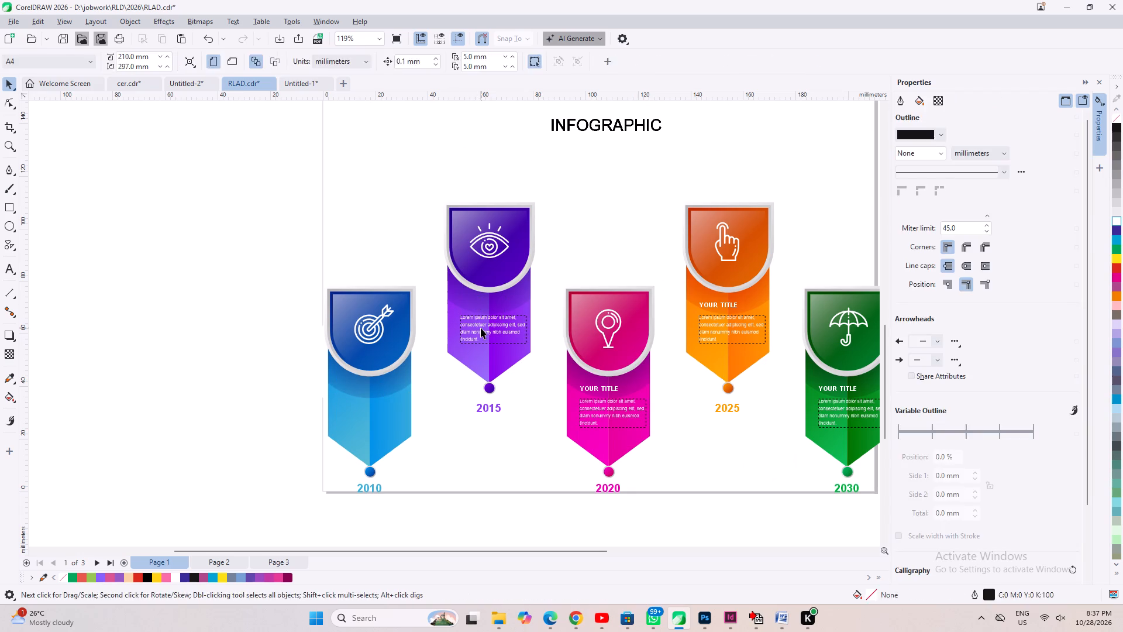
key(Delete)
Delete the YOUR TITLE text and the placeholder paragraph from the pink, orange and green banners.
click(601, 391)
key(Delete)
click(607, 417)
key(Delete)
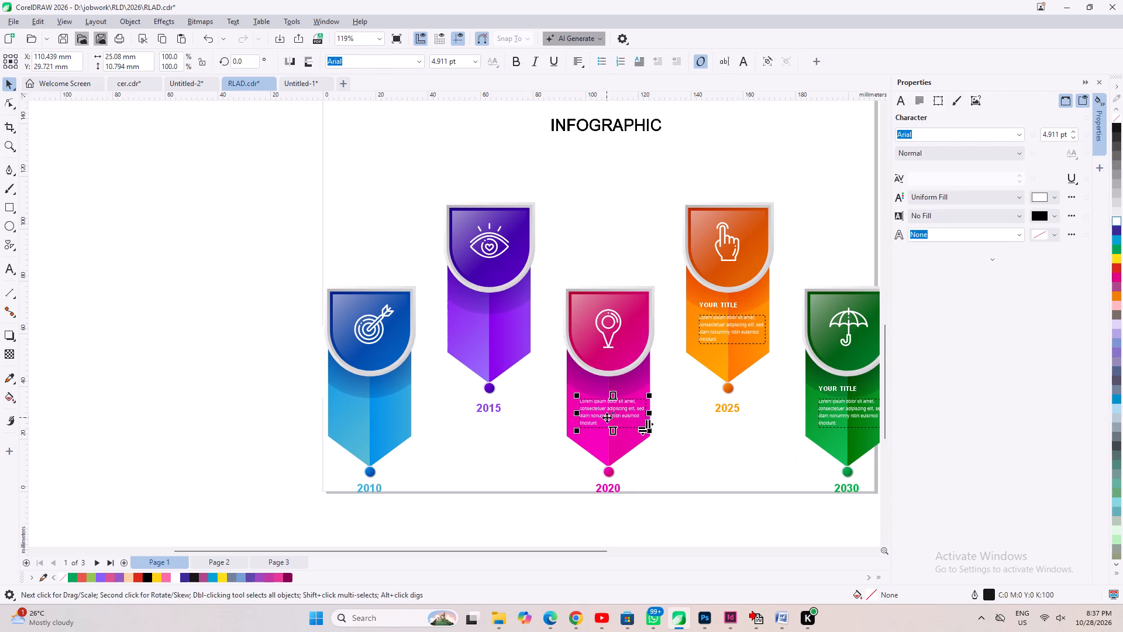
click(726, 338)
key(Delete)
click(719, 304)
key(Delete)
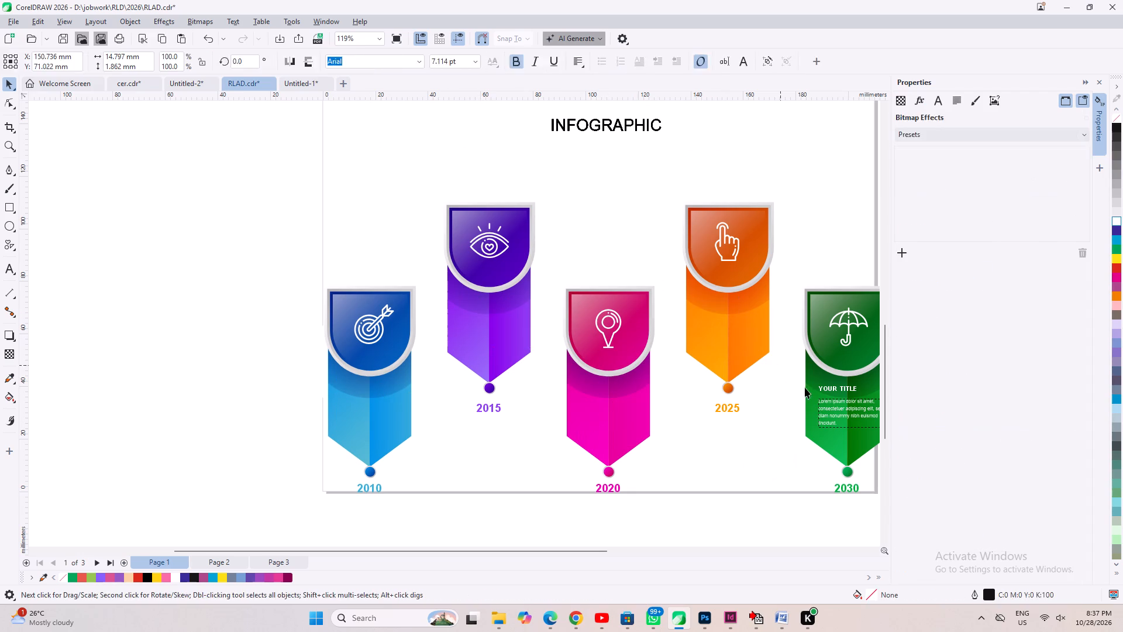
click(847, 393)
click(845, 390)
key(Delete)
click(843, 411)
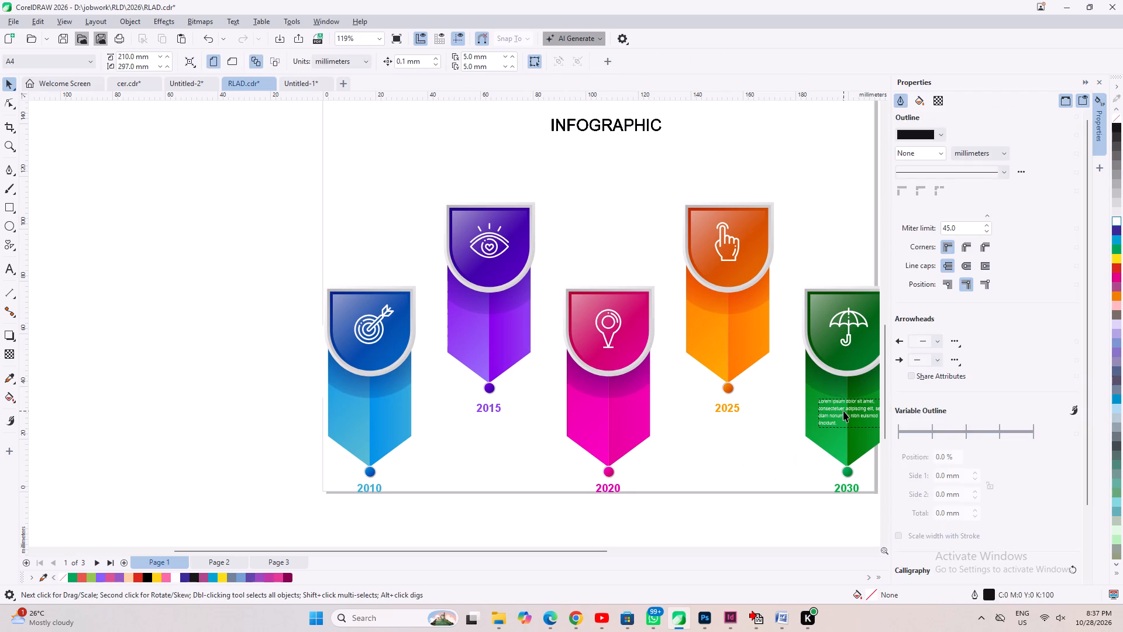
key(Delete)
Delete the white icons from the shields at the top of all five banners.
scroll(380, 326, down, 1)
drag(725, 191, 638, 273)
key(Delete)
drag(843, 250, 758, 346)
key(Delete)
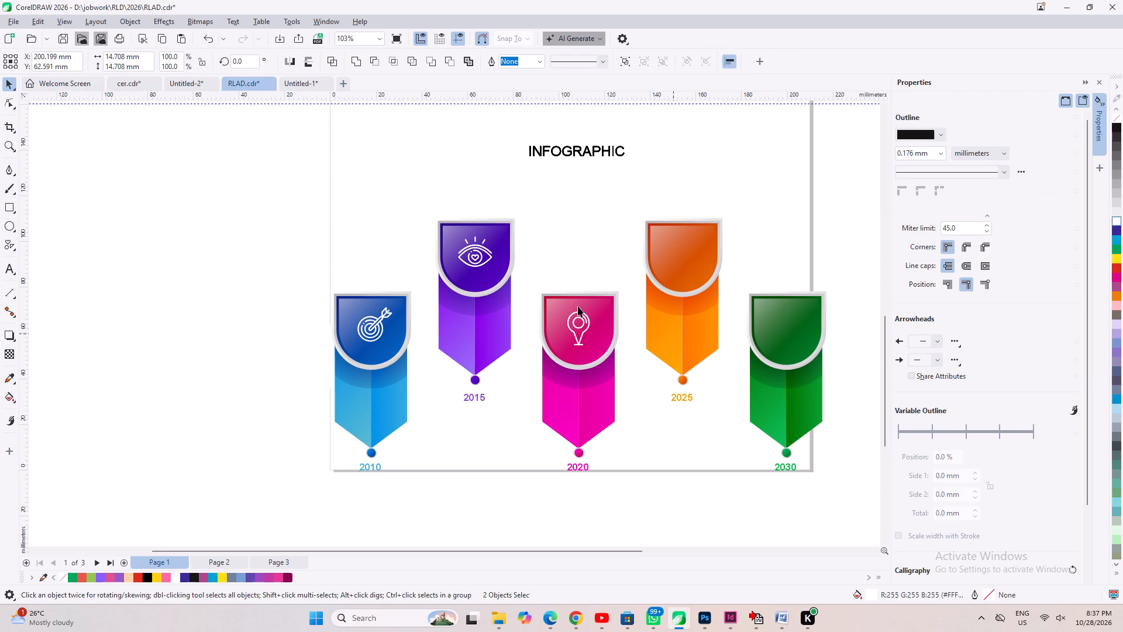
drag(534, 247, 613, 355)
key(Delete)
drag(408, 185, 498, 259)
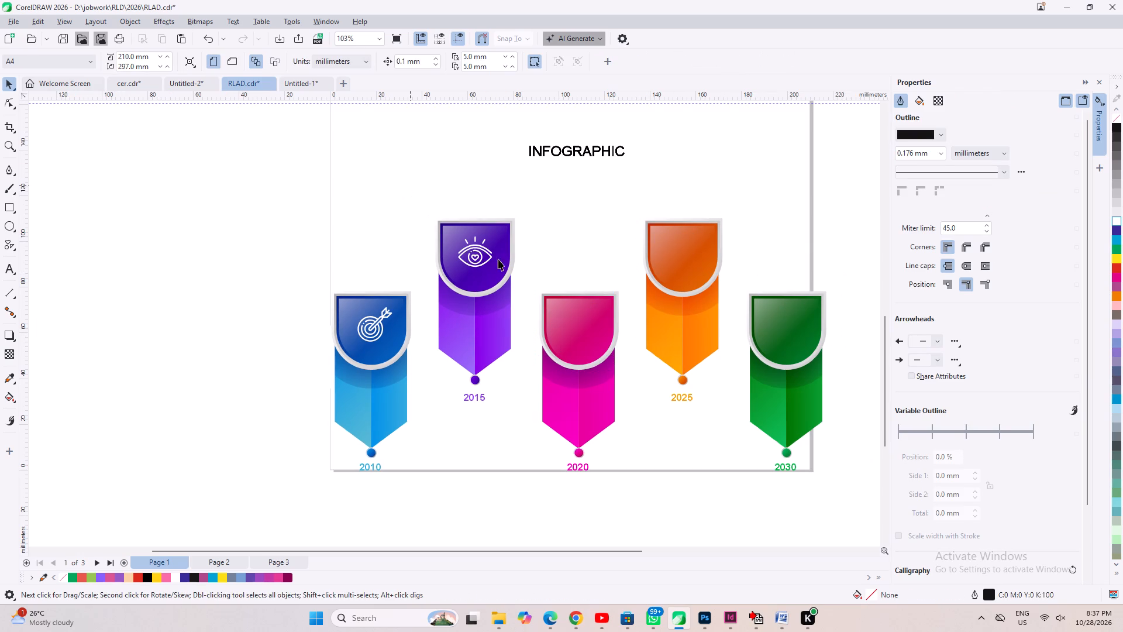
drag(498, 259, 518, 271)
key(Delete)
drag(228, 248, 426, 349)
key(Delete)
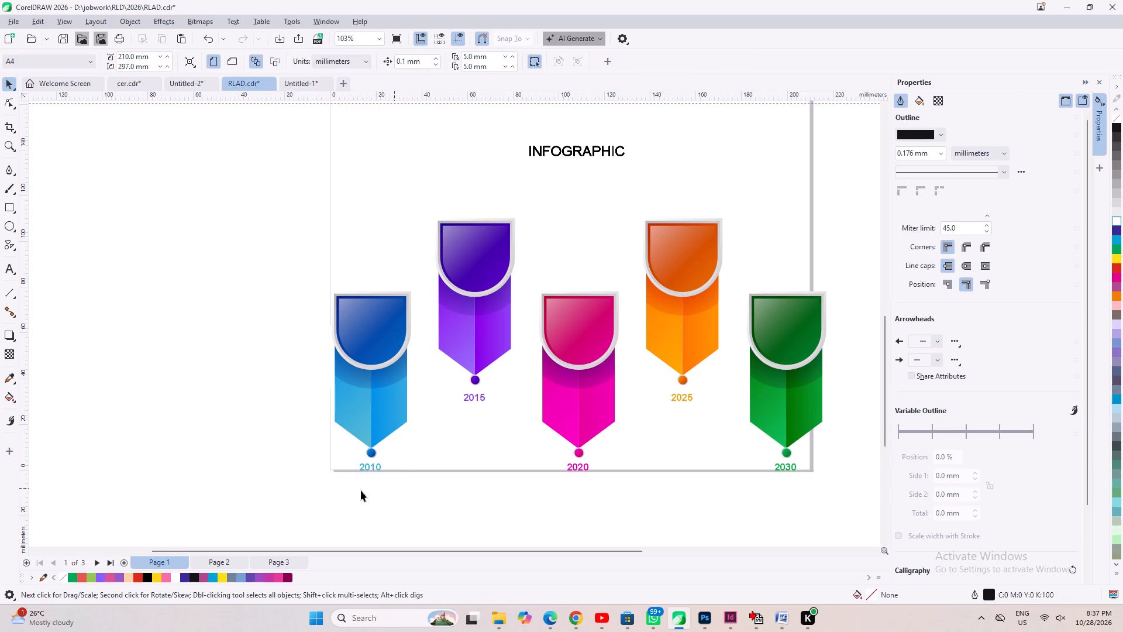
Nudge the whole blue banner, including its dot and 2010 label, horizontally toward the purple banner to about X 25 mm.
drag(229, 521, 431, 221)
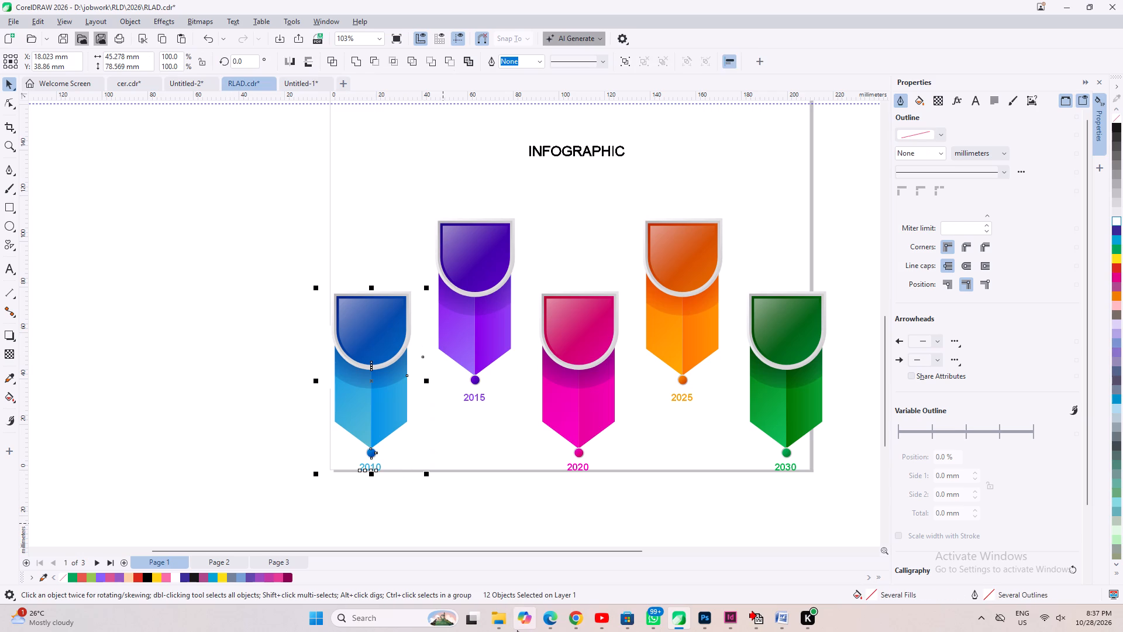
key(shift+Right)
key(shift+Right)
key(shift+Right)
key(shift+Right)
key(shift+Right)
key(shift+Right)
key(shift+Right)
key(shift+Right)
key(shift+Right)
key(shift+Right)
key(shift+Right)
key(shift+Right)
key(shift+Right)
key(shift+Right)
key(shift+Right)
key(shift+Right)
key(shift+Right)
key(shift+Right)
key(shift+Right)
key(shift+Right)
key(shift+Right)
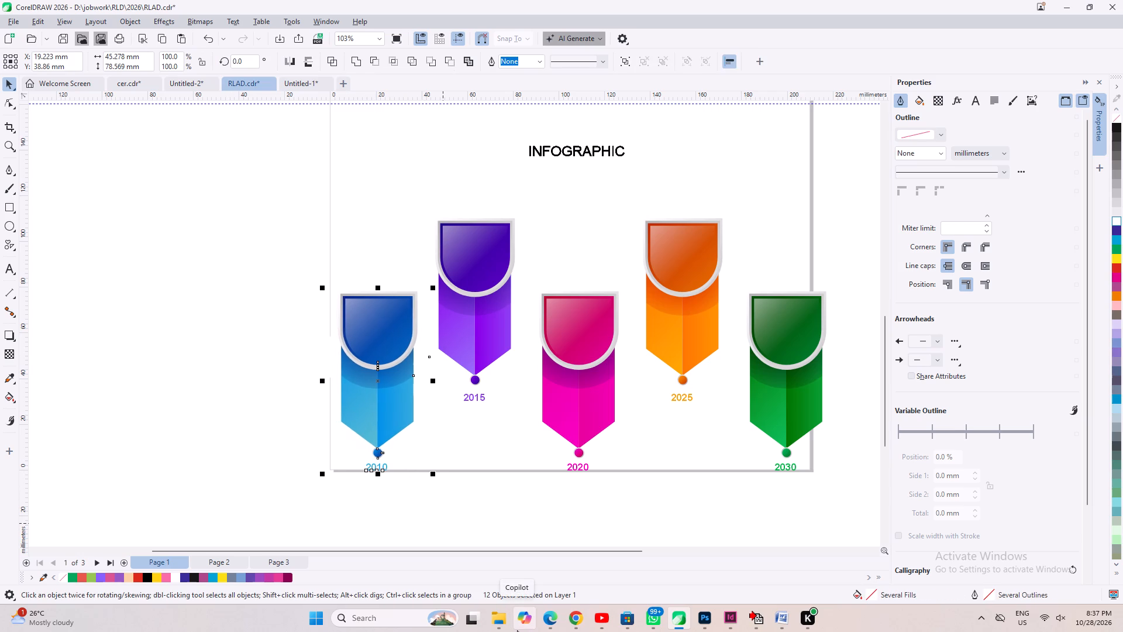
key(shift+Right)
key(shift+Right)
key(shift+Right)
key(shift+Right)
key(shift+Right)
key(shift+Right)
key(shift+Right)
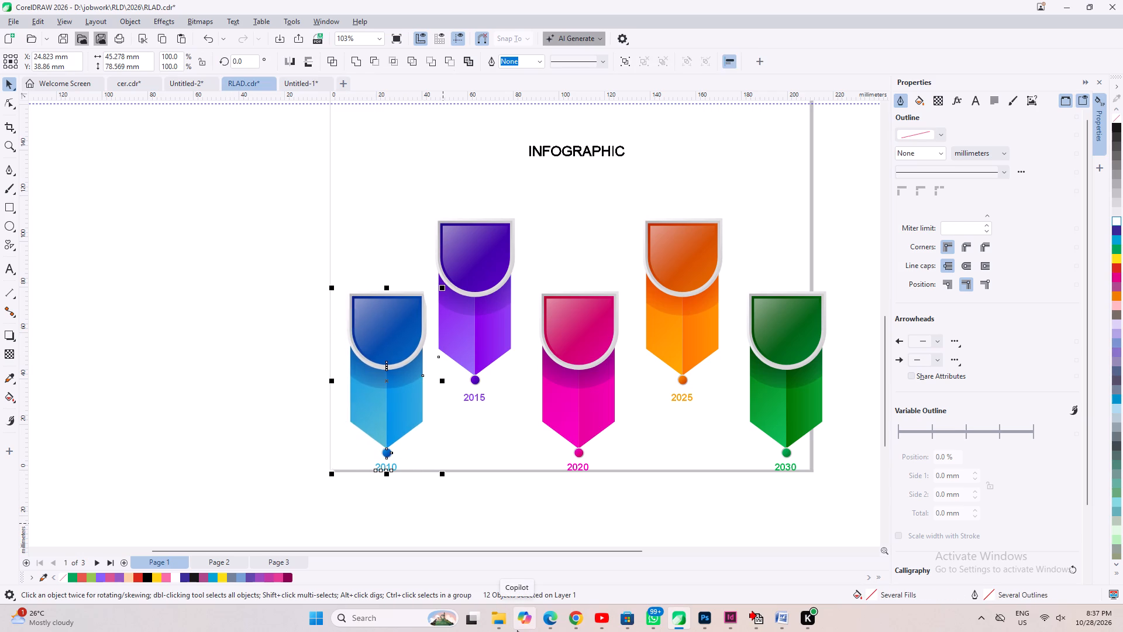
click(495, 520)
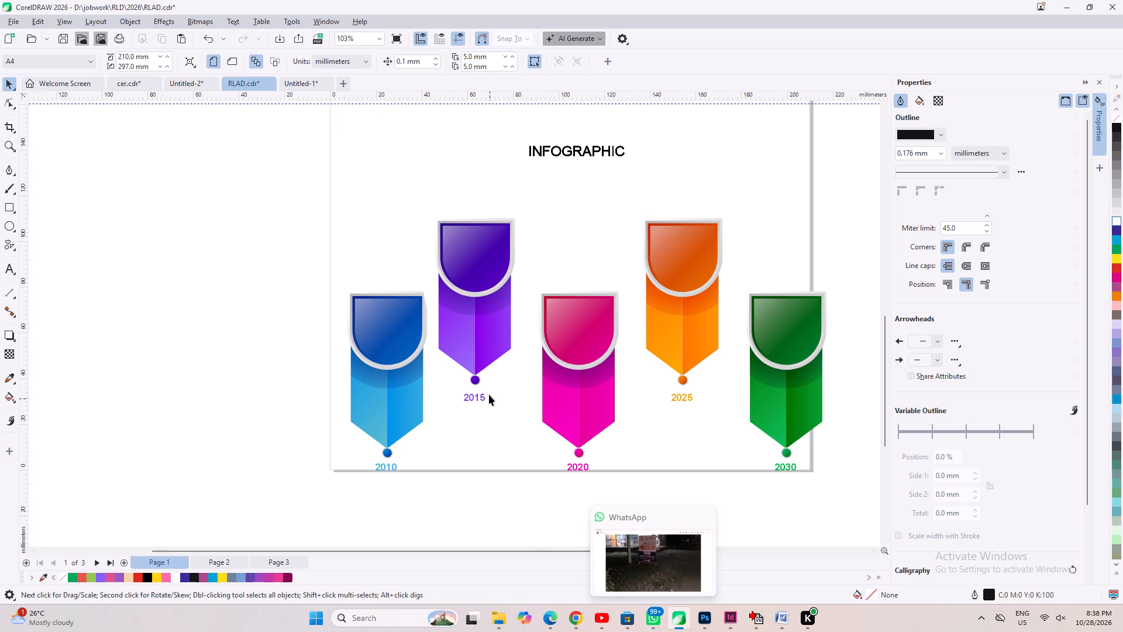
Delete the 2010 and 2020 year labels beneath the blue and pink banners.
drag(324, 523, 432, 463)
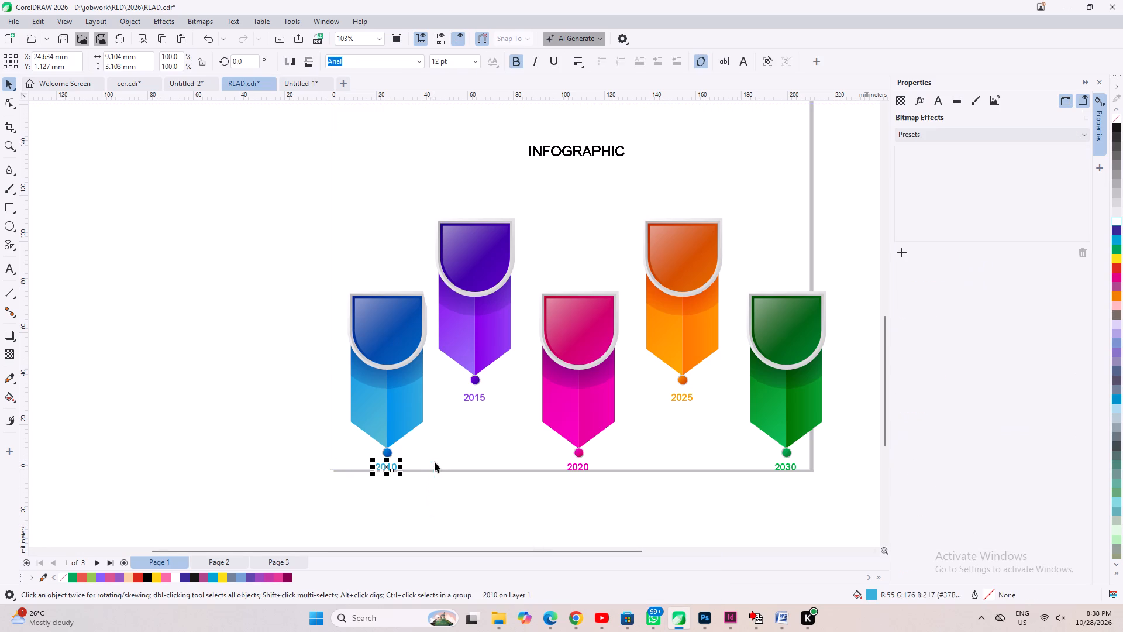
key(Delete)
drag(604, 503, 556, 459)
key(Delete)
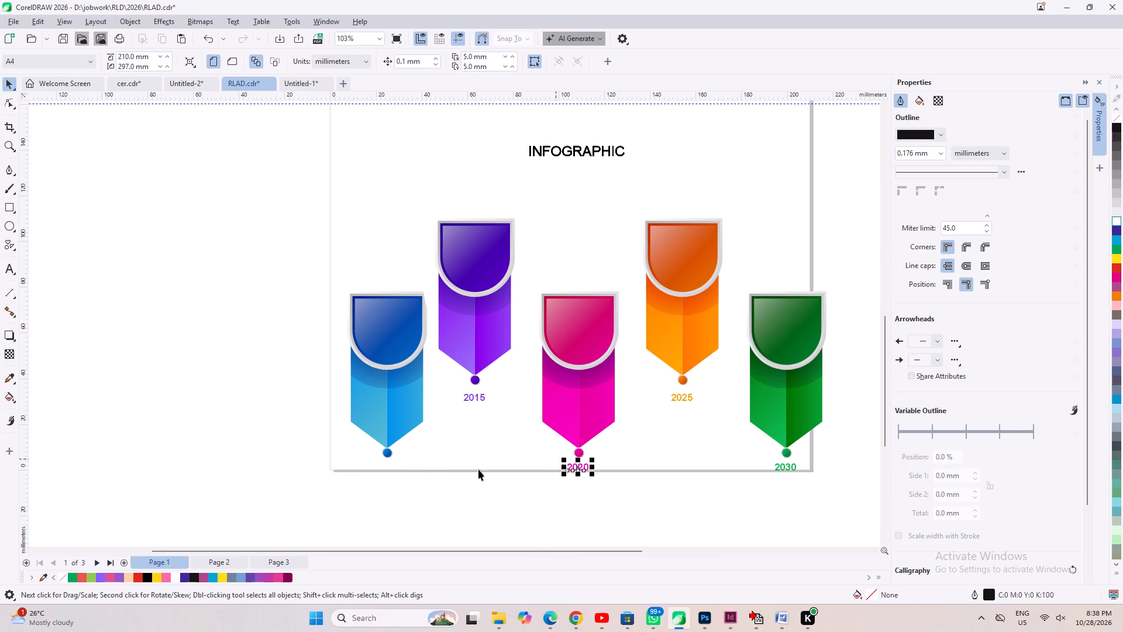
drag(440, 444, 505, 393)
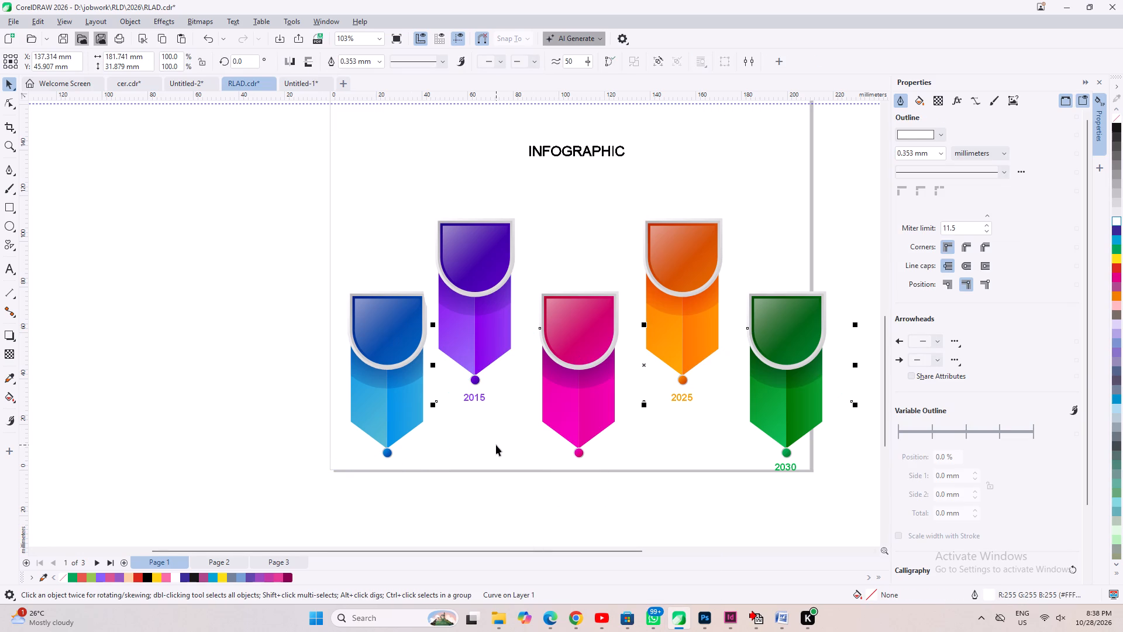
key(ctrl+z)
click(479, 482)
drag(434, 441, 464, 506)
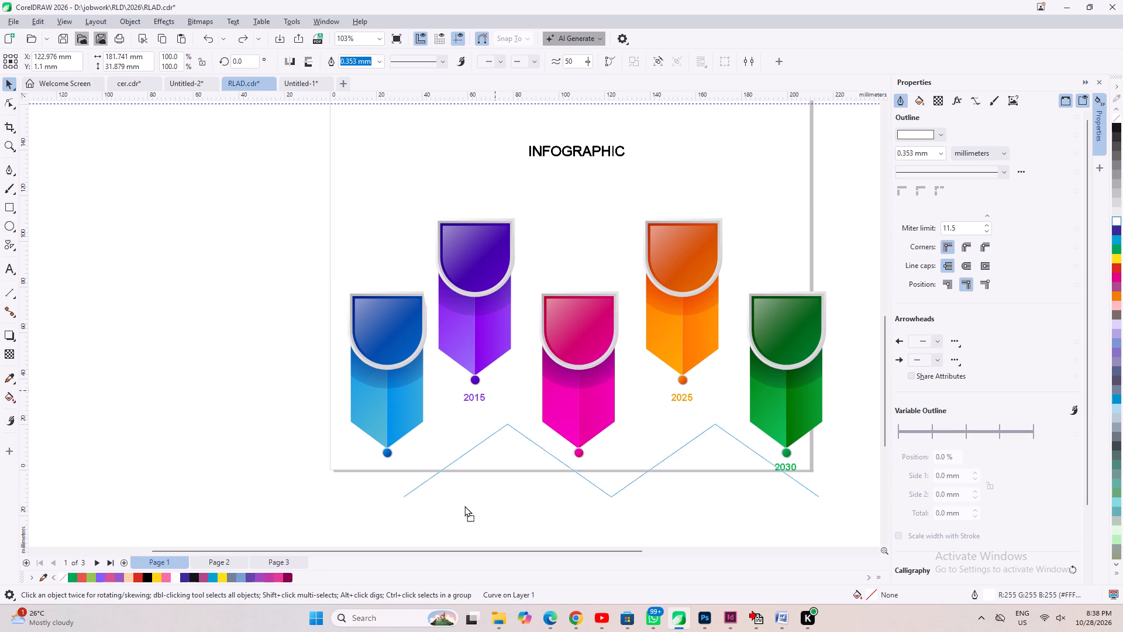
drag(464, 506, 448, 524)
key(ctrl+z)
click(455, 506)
Delete the 2015, 2025 and 2030 year labels beneath the purple, orange and green banners.
drag(525, 509, 524, 503)
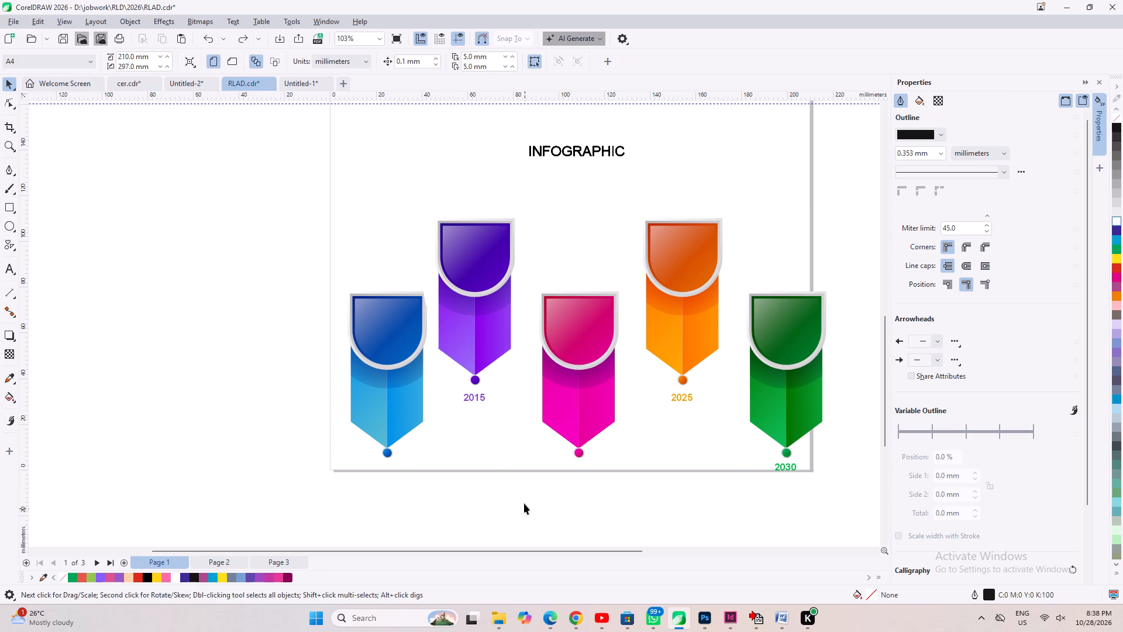
drag(524, 503, 451, 387)
key(Delete)
drag(712, 478, 711, 474)
drag(711, 474, 646, 389)
key(Delete)
drag(840, 511, 755, 459)
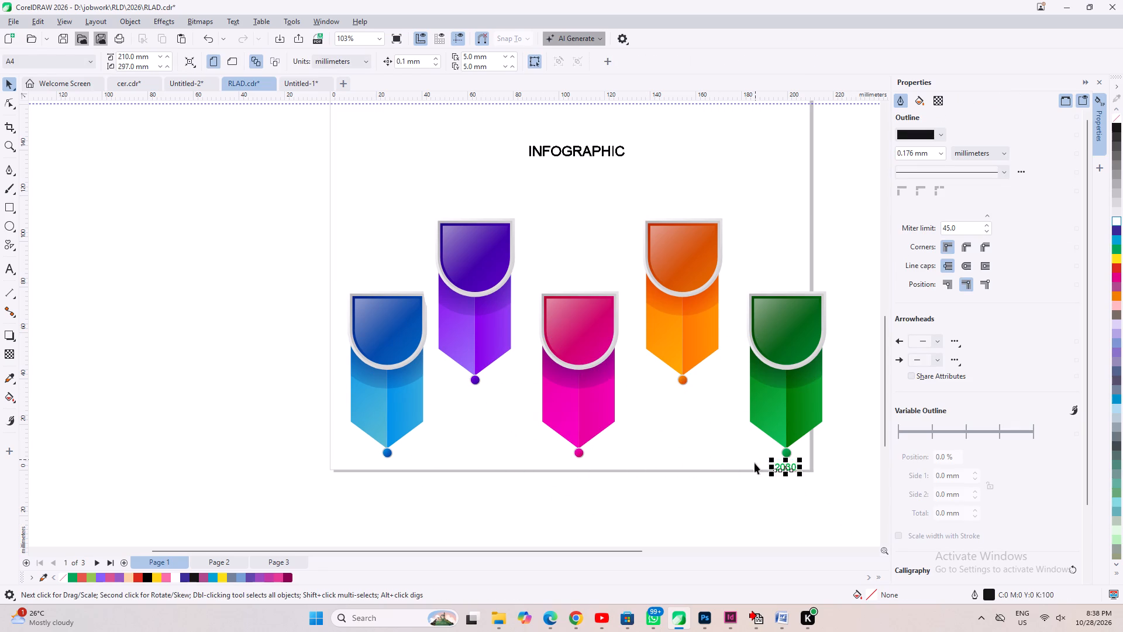
Delete the 2030 year label beneath the green banner.
key(Delete)
Move the whole pink banner with its dot horizontally toward the purple banner, to about X 102 mm.
scroll(640, 478, down, 3)
drag(650, 507, 551, 425)
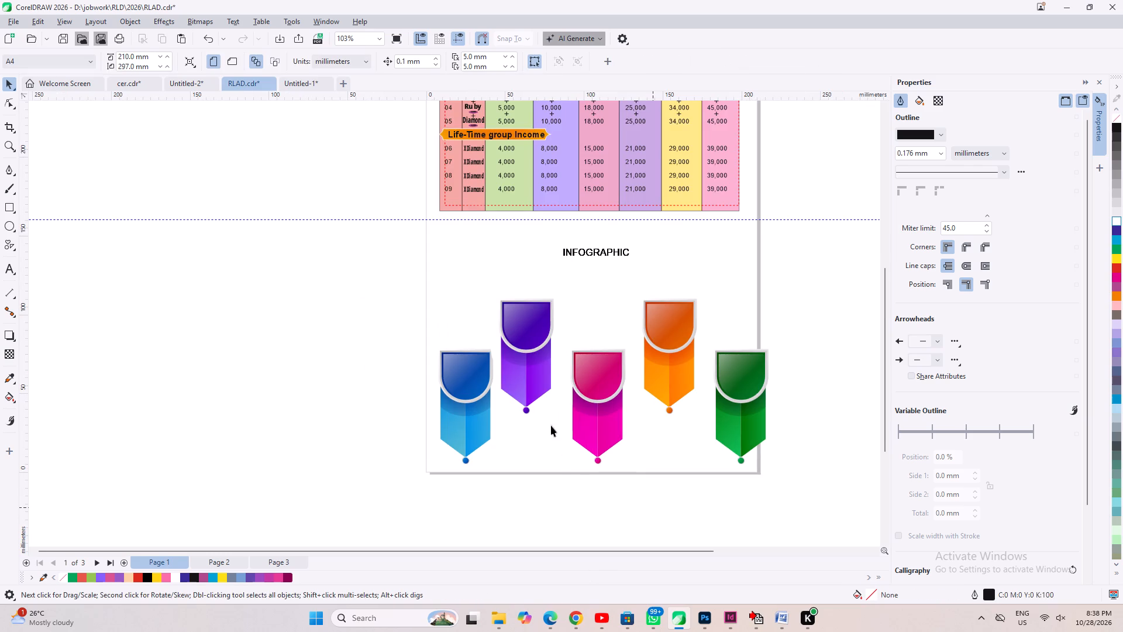
drag(551, 425, 543, 326)
scroll(563, 425, up, 7)
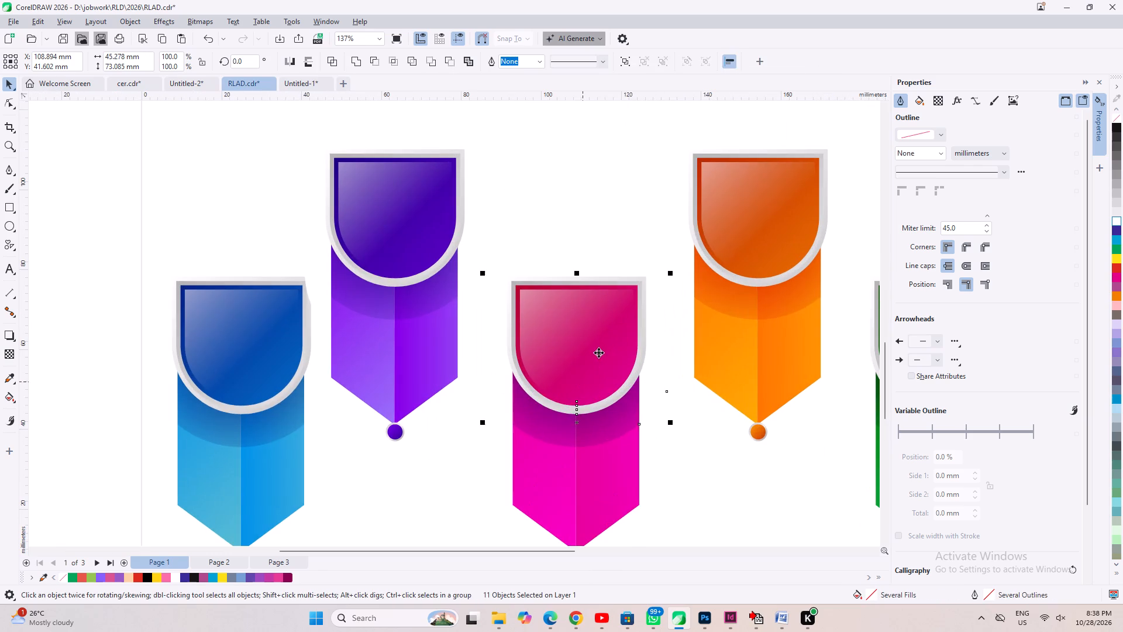
drag(598, 352, 572, 349)
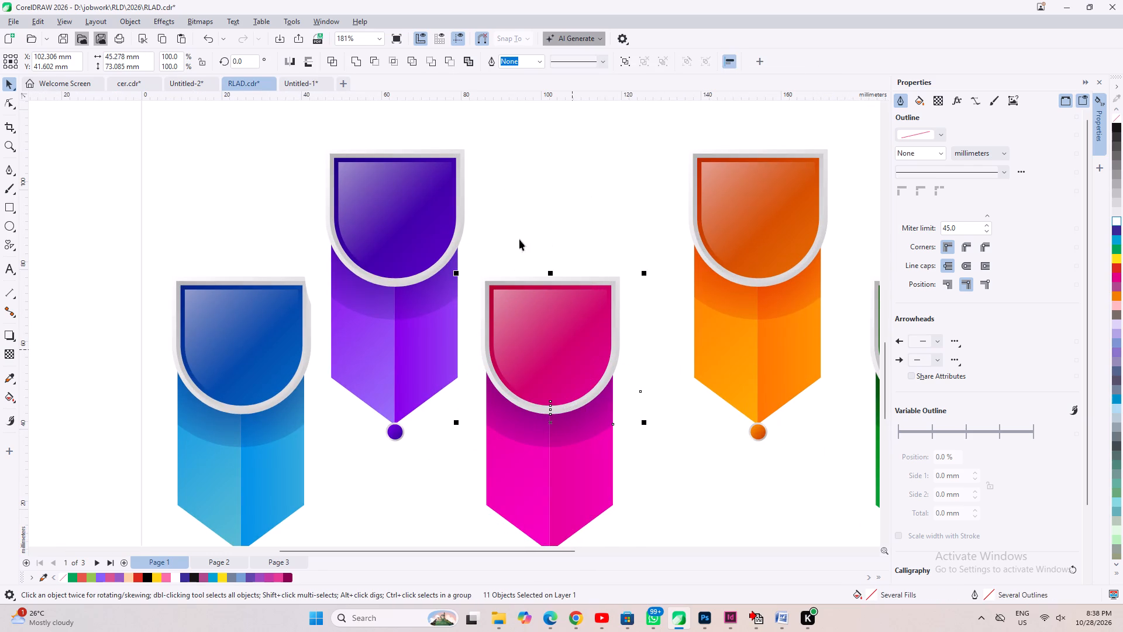
Delete the INFOGRAPHIC heading above the banners.
scroll(582, 250, down, 9)
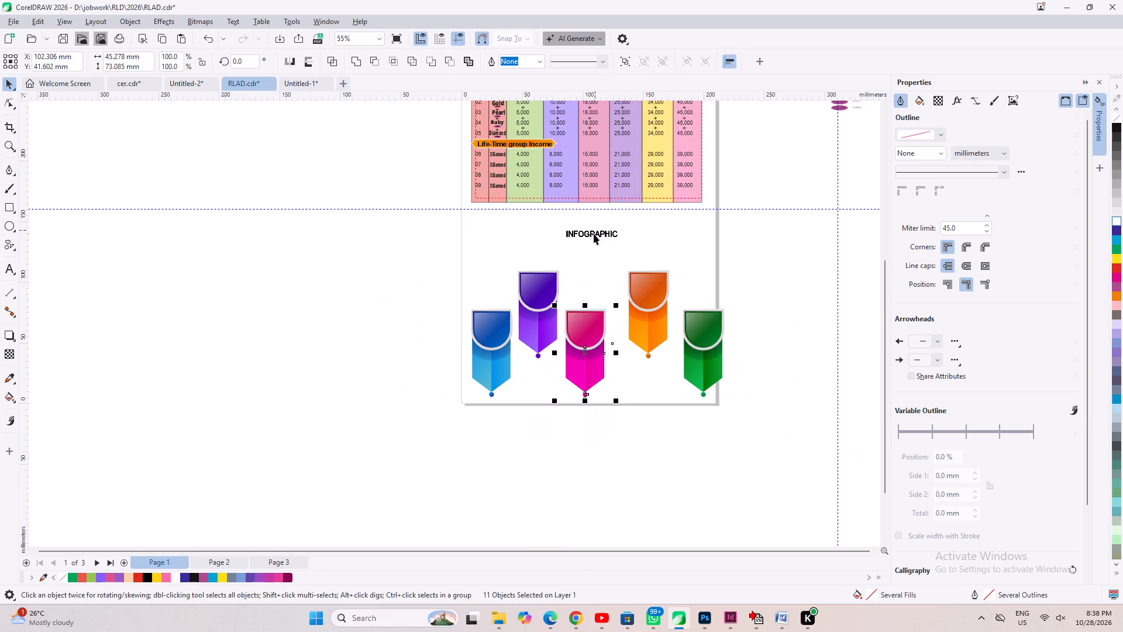
click(594, 233)
key(Delete)
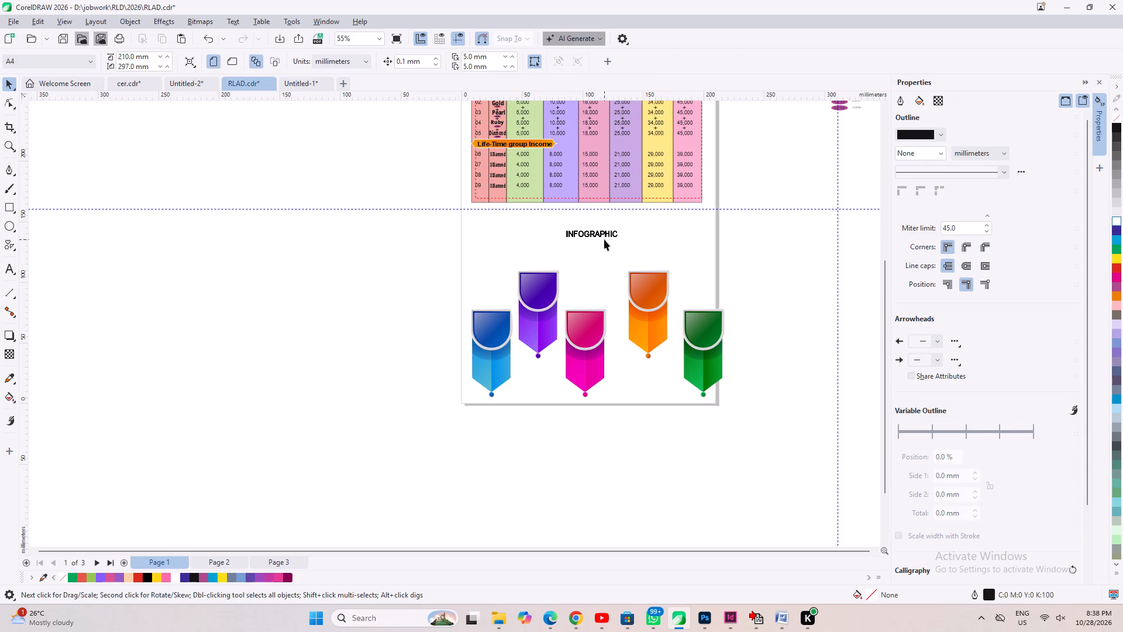
drag(648, 218, 505, 269)
key(Delete)
Move the whole orange banner with its dot horizontally toward the pink banner, to about X 145 mm.
drag(622, 251, 674, 399)
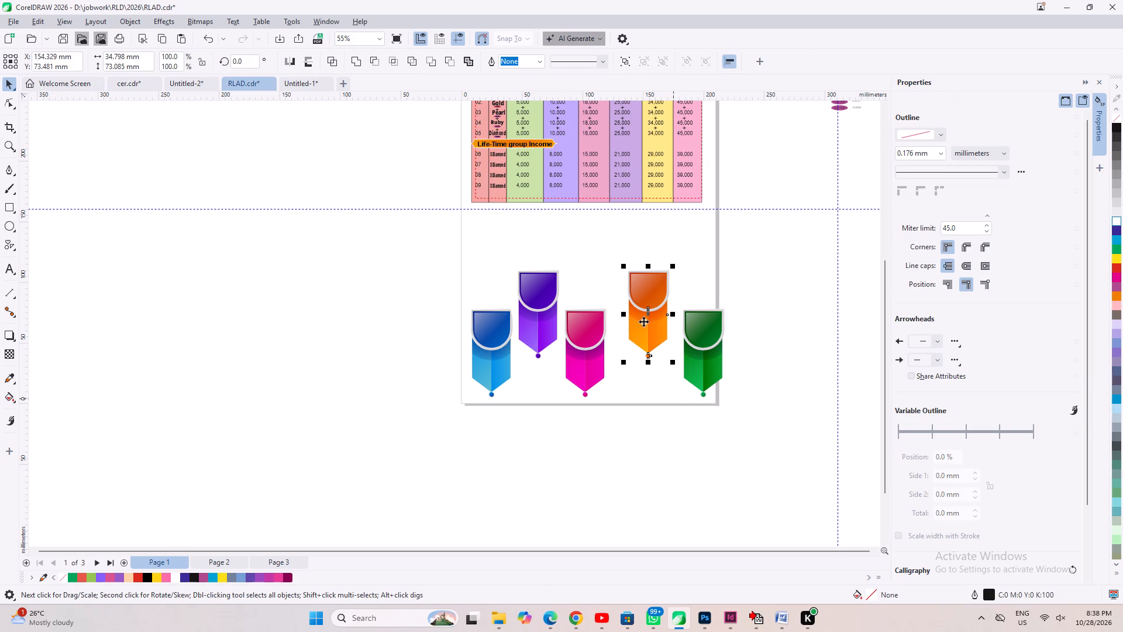
drag(642, 294, 631, 295)
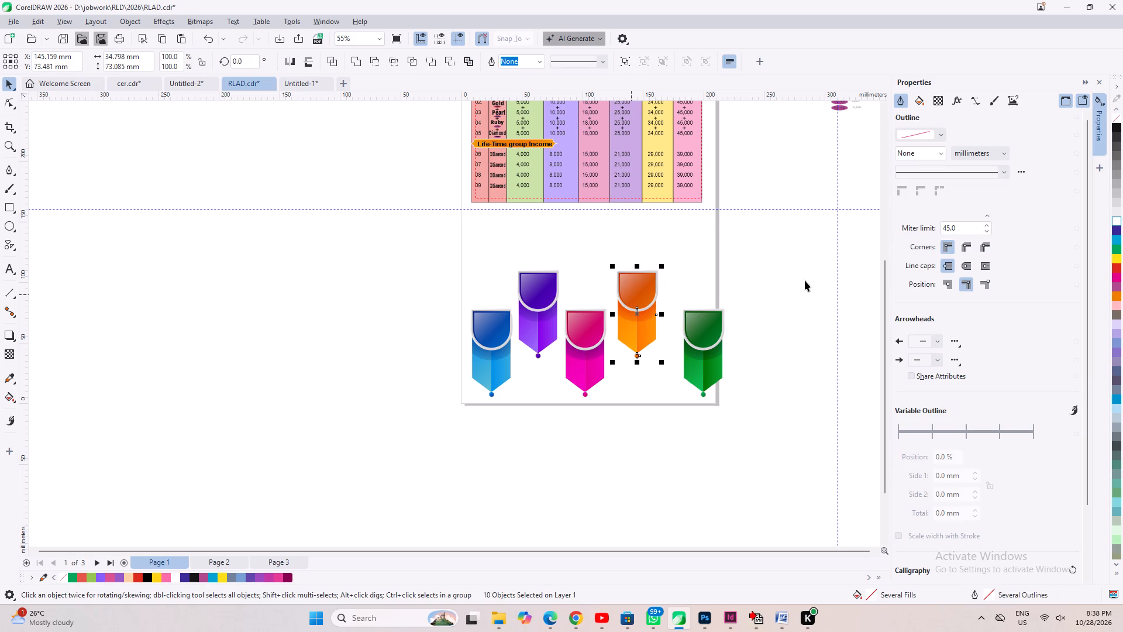
Move the whole green banner with its dot horizontally toward the orange banner, inside the page edge.
drag(805, 280, 653, 454)
scroll(704, 321, up, 2)
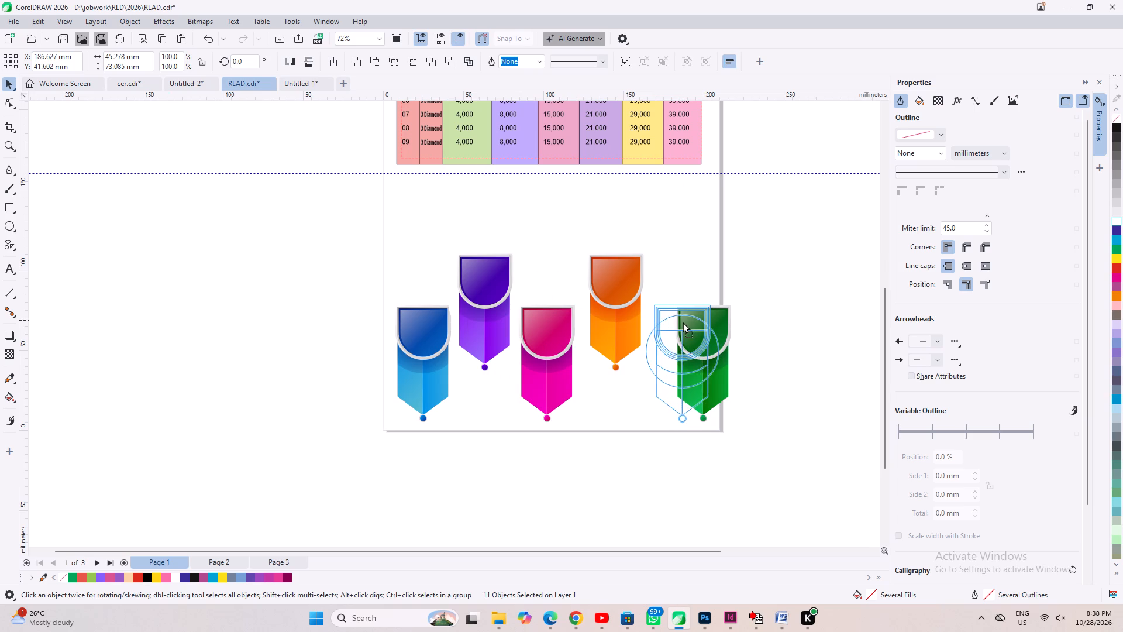
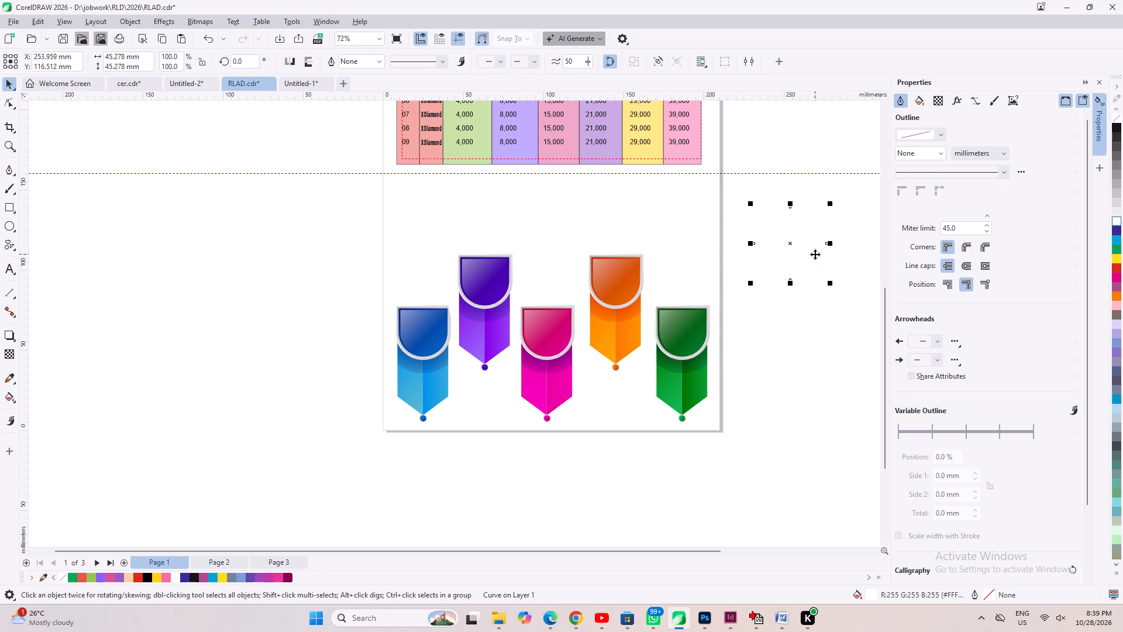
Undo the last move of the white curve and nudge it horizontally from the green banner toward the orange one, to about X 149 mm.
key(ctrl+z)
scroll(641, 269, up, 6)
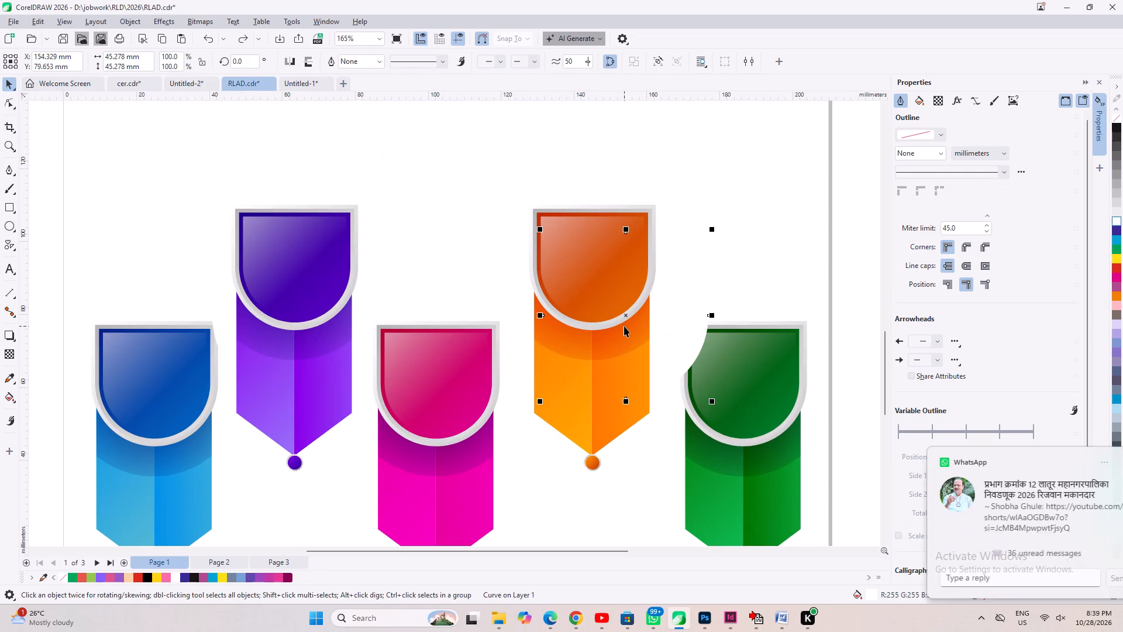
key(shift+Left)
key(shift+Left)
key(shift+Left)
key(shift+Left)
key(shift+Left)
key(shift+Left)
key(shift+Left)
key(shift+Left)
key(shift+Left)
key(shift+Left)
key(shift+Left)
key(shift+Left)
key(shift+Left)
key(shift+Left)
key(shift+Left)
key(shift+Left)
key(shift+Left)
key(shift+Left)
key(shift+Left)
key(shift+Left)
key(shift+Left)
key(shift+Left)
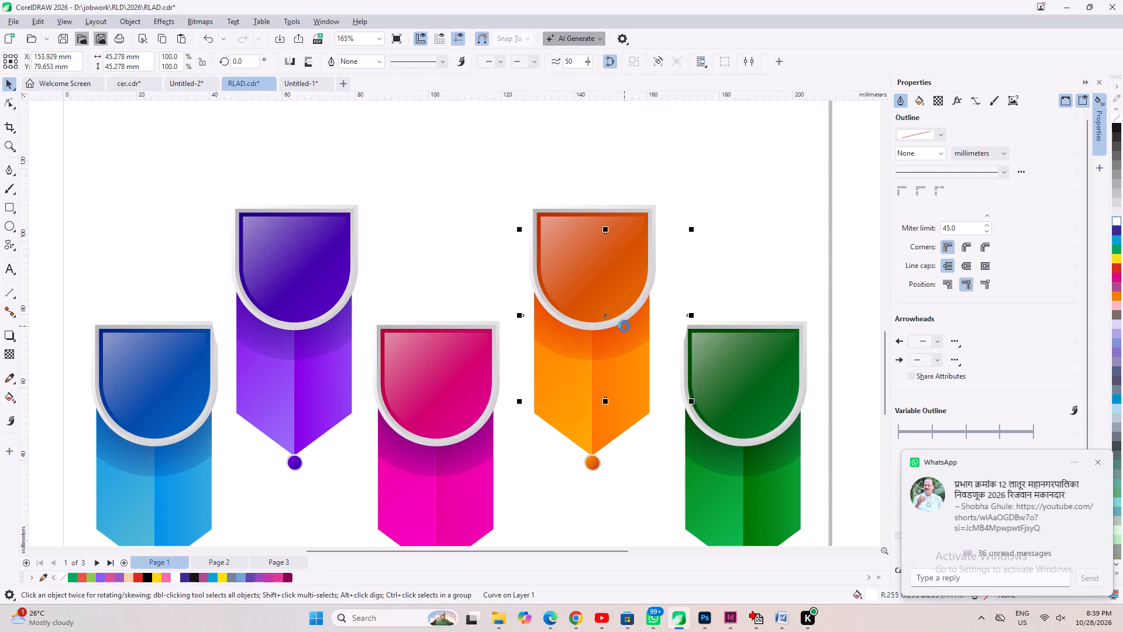
Delete the white curve lying between the orange and green banners.
key(Delete)
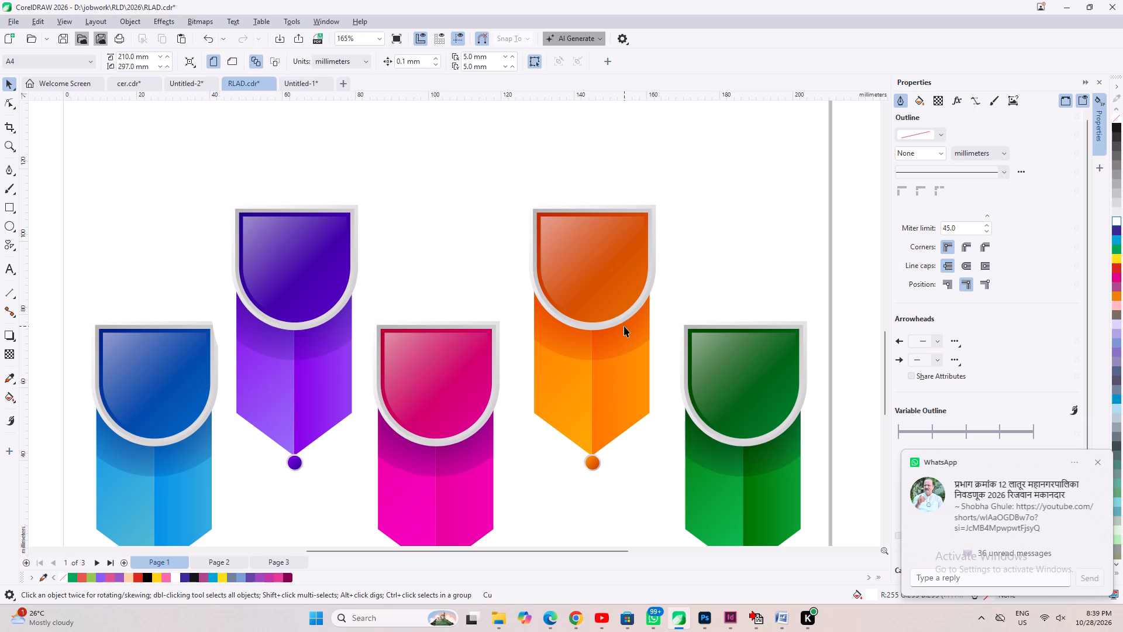
Nudge the whole green banner, including its dot, horizontally toward the orange banner to about X 182 mm.
scroll(584, 273, down, 8)
drag(736, 447, 601, 211)
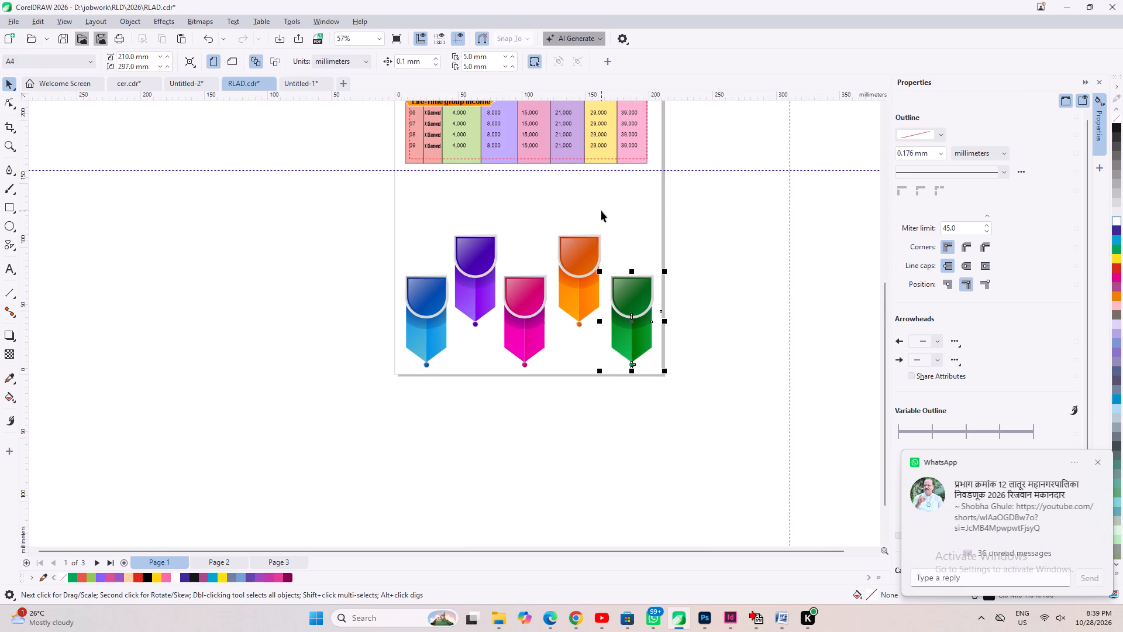
key(shift+Left)
key(shift+Left)
key(shift+Left)
key(shift+Left)
key(shift+Left)
key(shift+Left)
key(shift+Left)
key(shift+Left)
key(shift+Left)
key(shift+Left)
key(shift+Left)
key(shift+Left)
key(shift+Left)
key(shift+Left)
key(shift+Left)
key(shift+Left)
key(shift+Left)
key(shift+Left)
key(shift+Left)
key(shift+Left)
key(shift+Left)
key(shift+Left)
key(shift+Left)
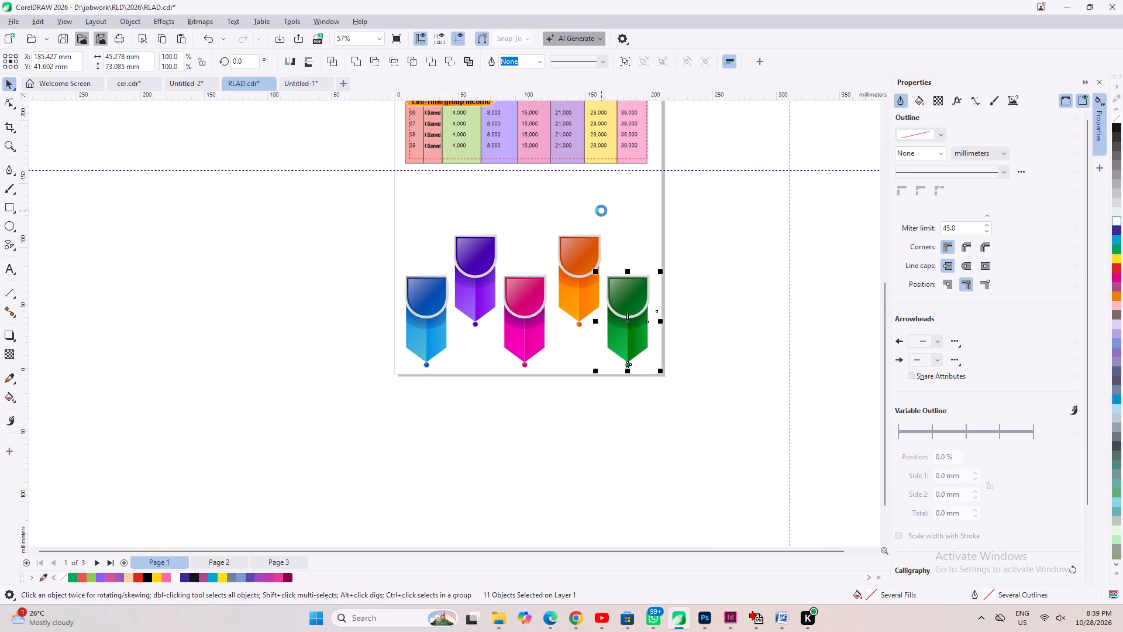
Nudge the orange and green banners together, including their dots, horizontally toward the pink banner to about X 162 mm.
drag(716, 461, 536, 207)
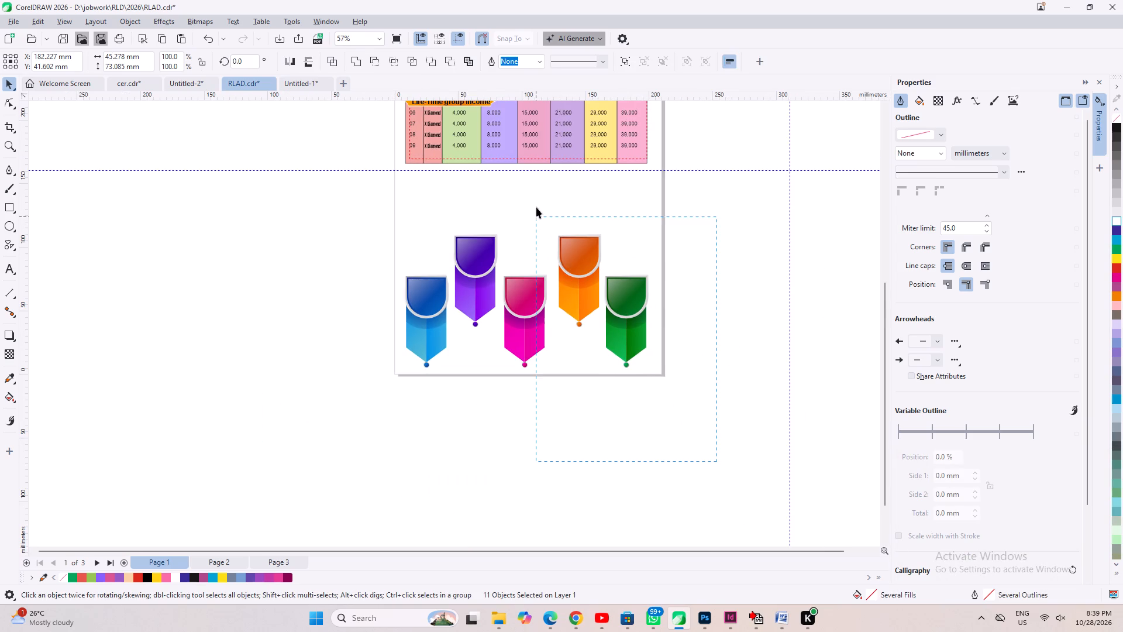
drag(536, 207, 545, 183)
key(shift+Left)
key(shift+Left)
key(shift+Left)
key(shift+Left)
key(shift+Left)
key(shift+Left)
key(shift+Left)
key(shift+Left)
key(shift+Left)
key(shift+Left)
key(shift+Left)
key(shift+Left)
key(shift+Left)
key(shift+Left)
key(shift+Left)
key(shift+Left)
key(shift+Left)
key(shift+Left)
key(shift+Left)
key(shift+Left)
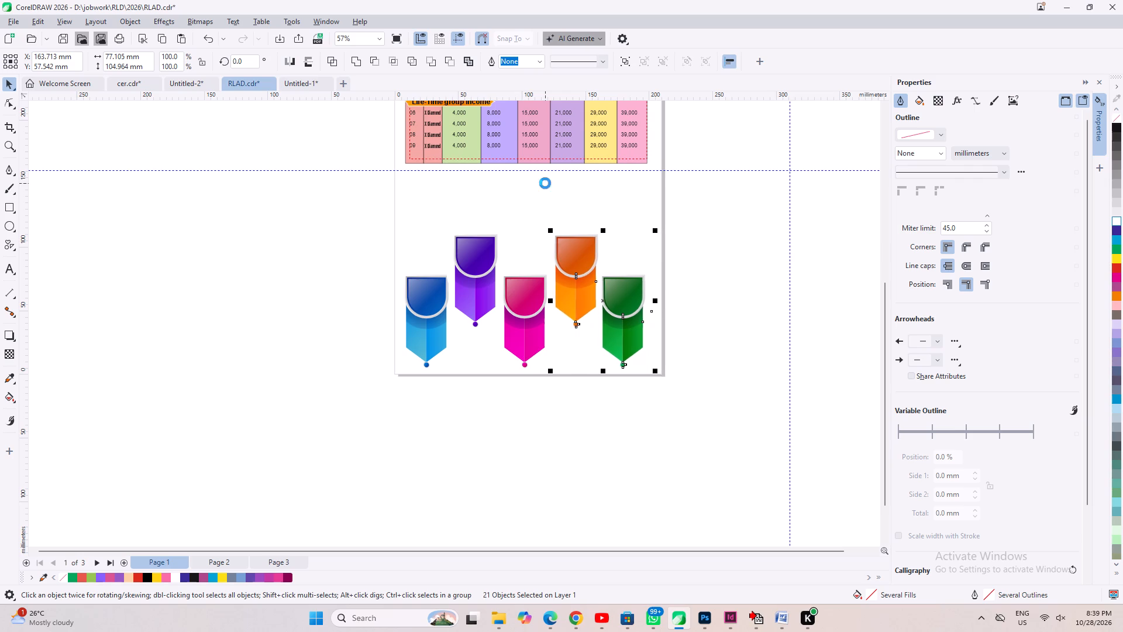
key(shift+Left)
key(shift+Right)
key(shift+Right)
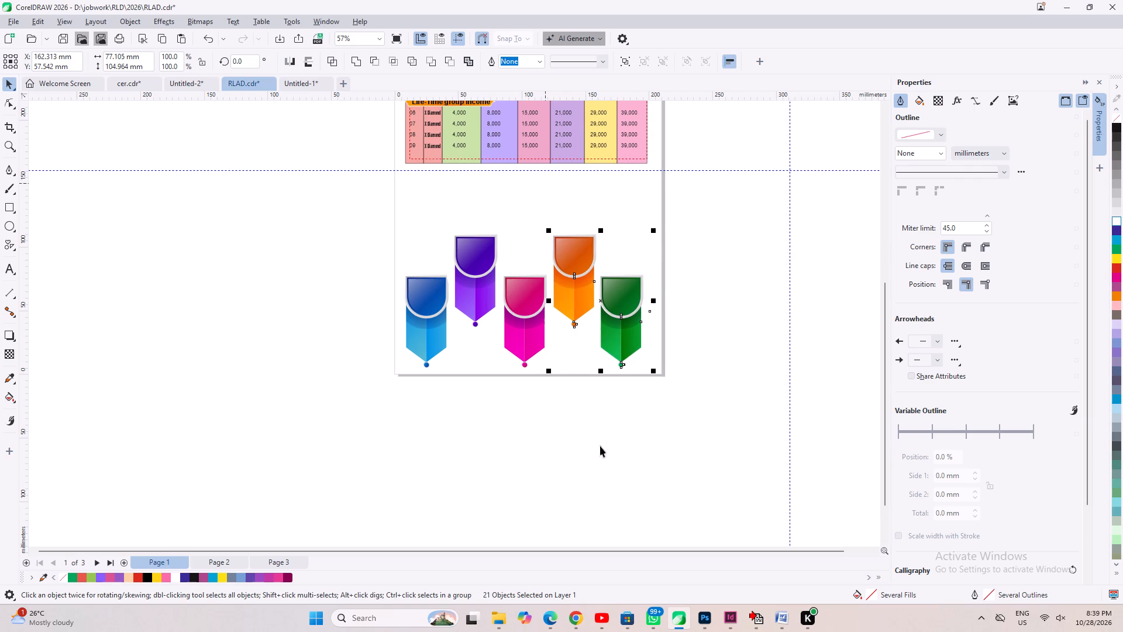
Select all five banners with their dots and group them.
click(377, 469)
drag(343, 461, 697, 194)
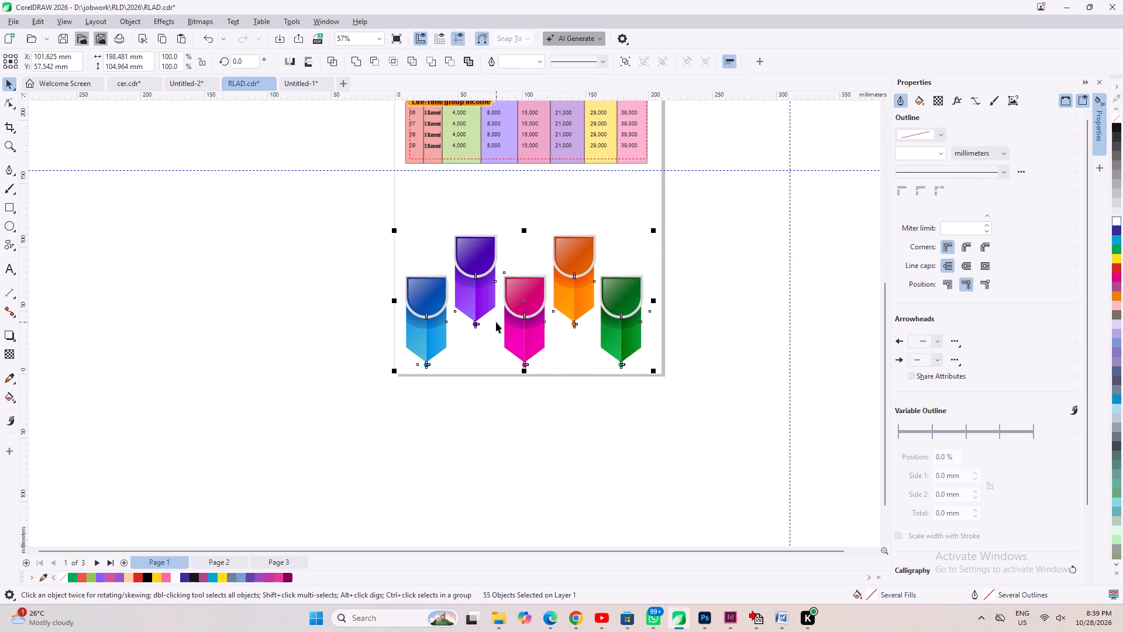
click(636, 466)
drag(747, 442, 292, 186)
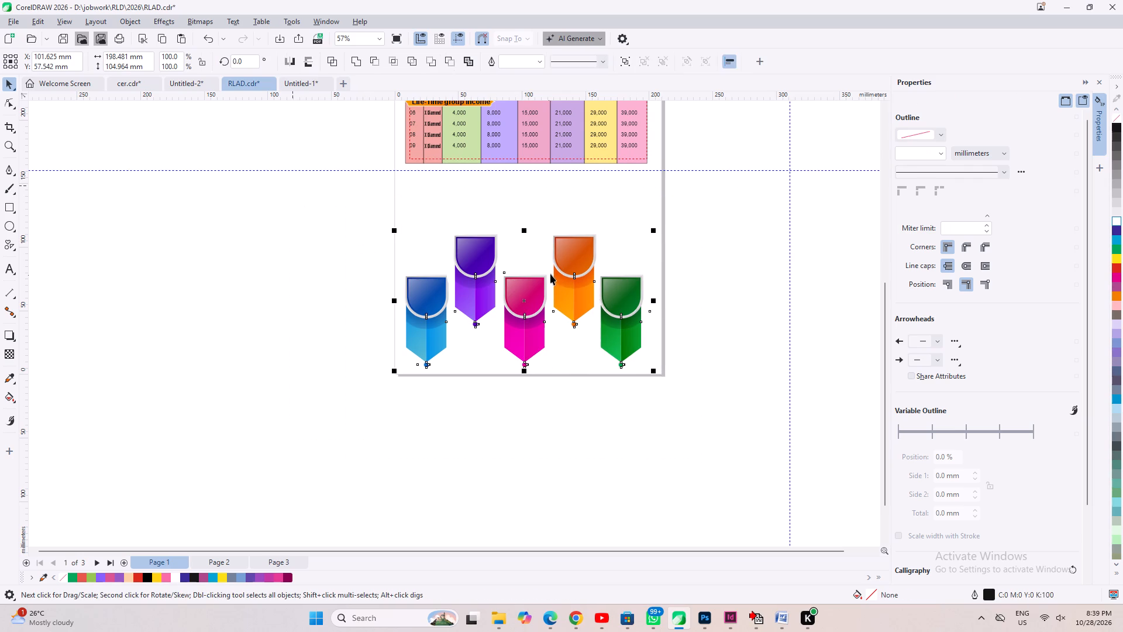
scroll(521, 307, down, 7)
scroll(539, 297, up, 4)
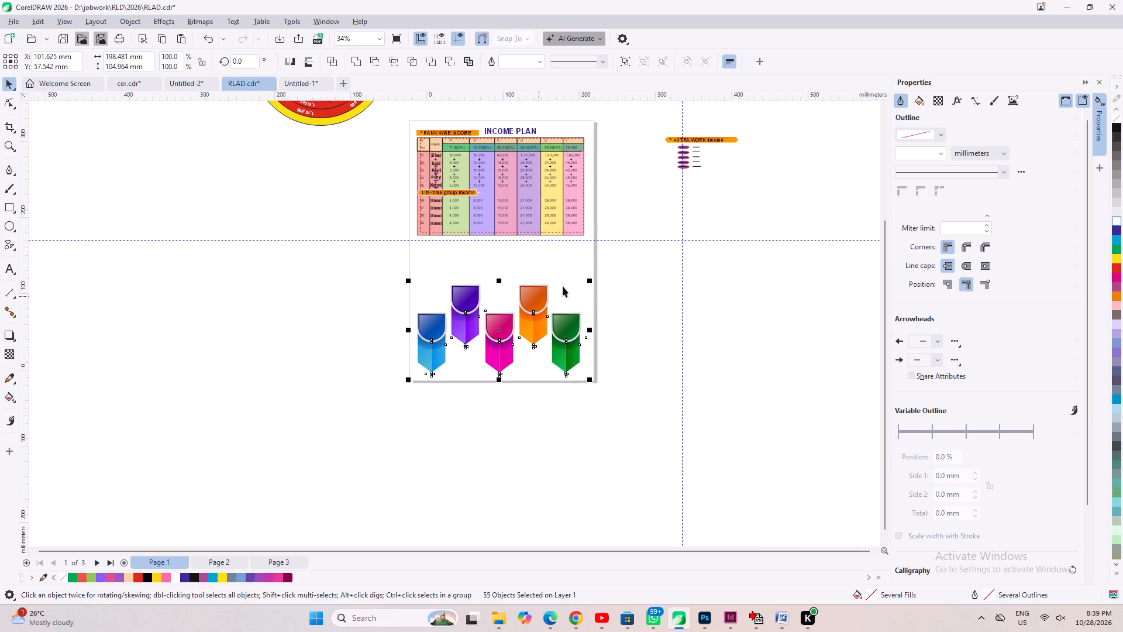
key(ctrl+g)
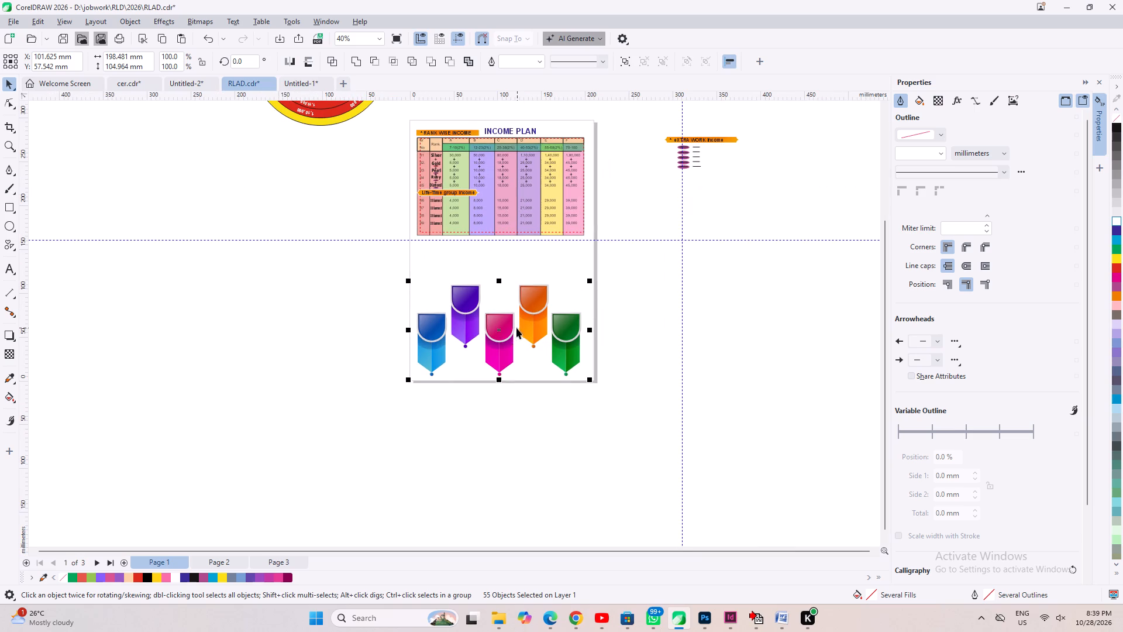
Move the banner group up beneath the income table and scale it down to about 141 mm wide.
drag(504, 337, 509, 298)
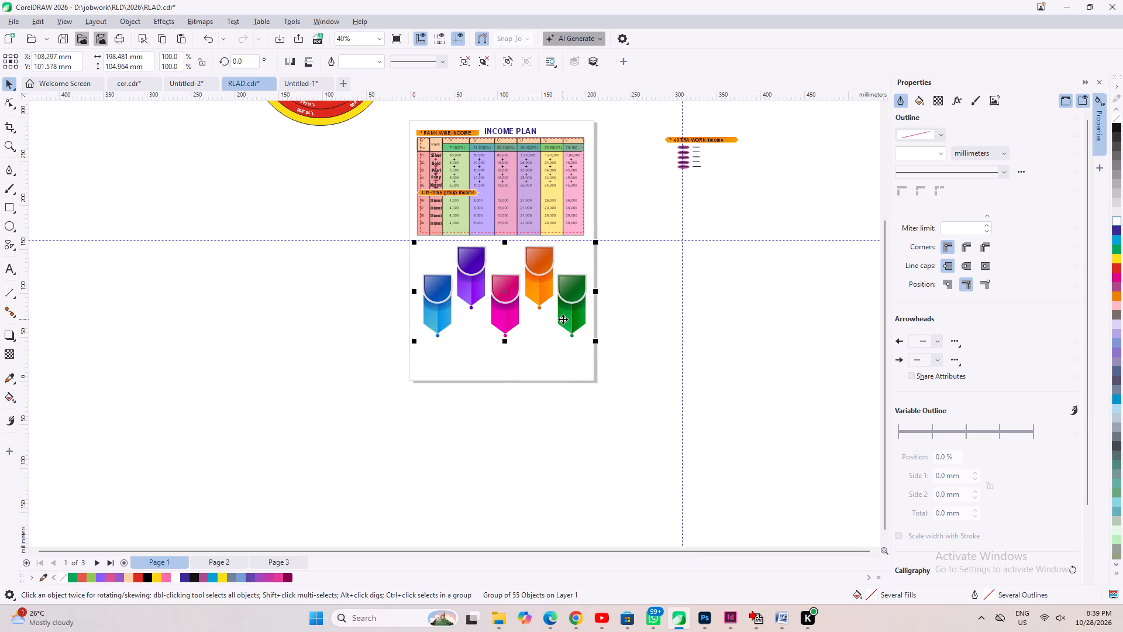
scroll(563, 319, up, 2)
shift+drag(605, 347, 591, 317)
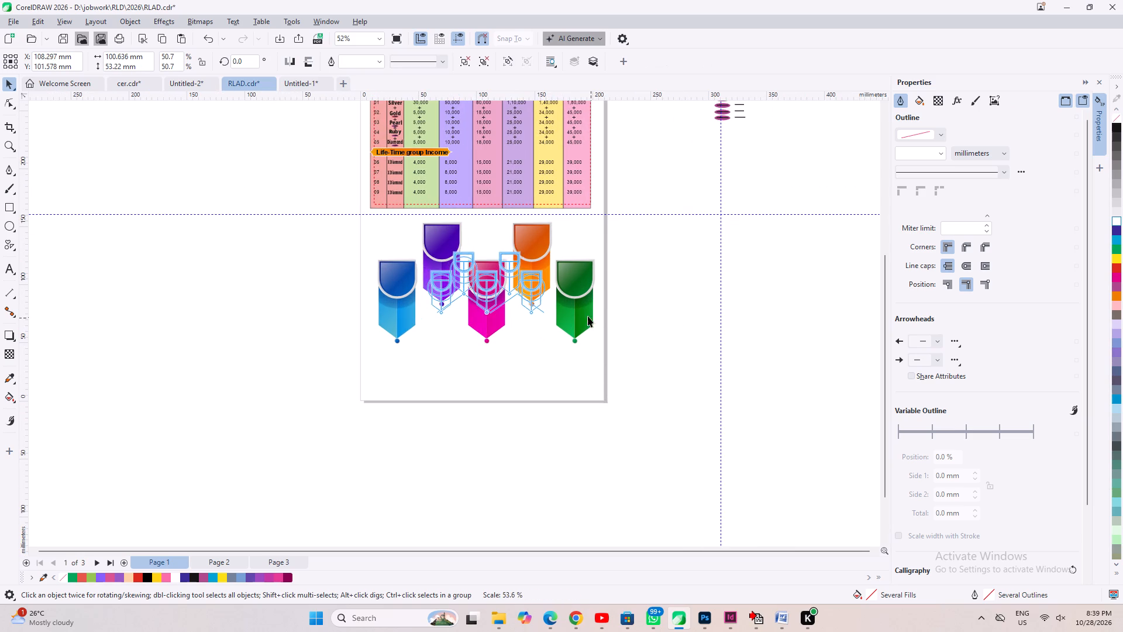
drag(485, 286, 457, 262)
scroll(457, 262, up, 3)
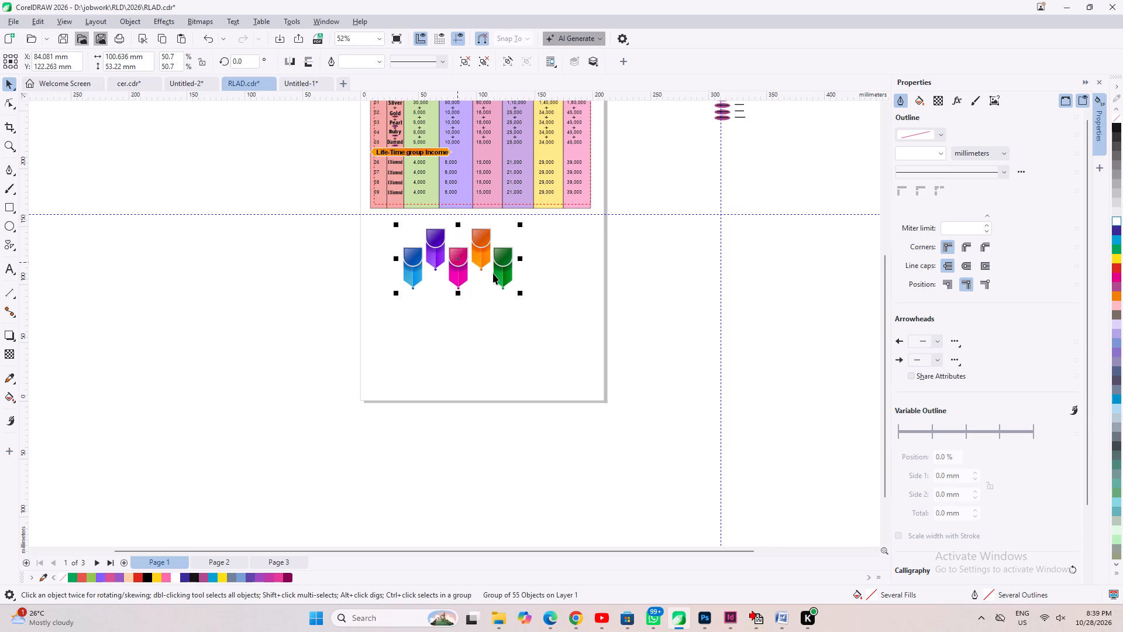
drag(549, 308, 617, 345)
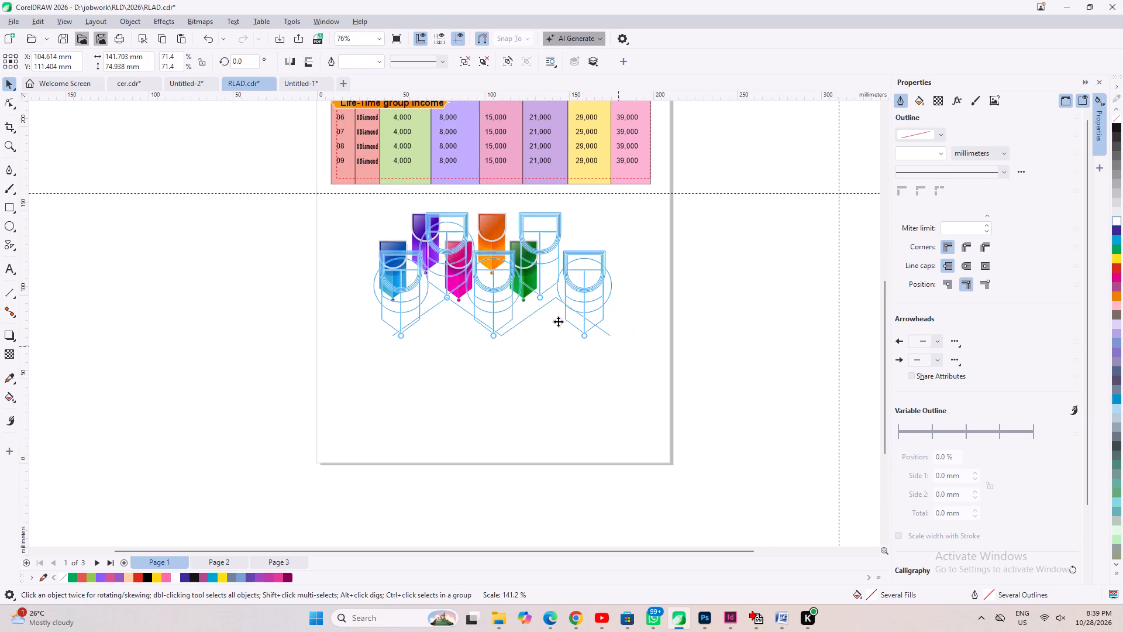
scroll(508, 314, up, 2)
drag(479, 269, 473, 276)
click(490, 273)
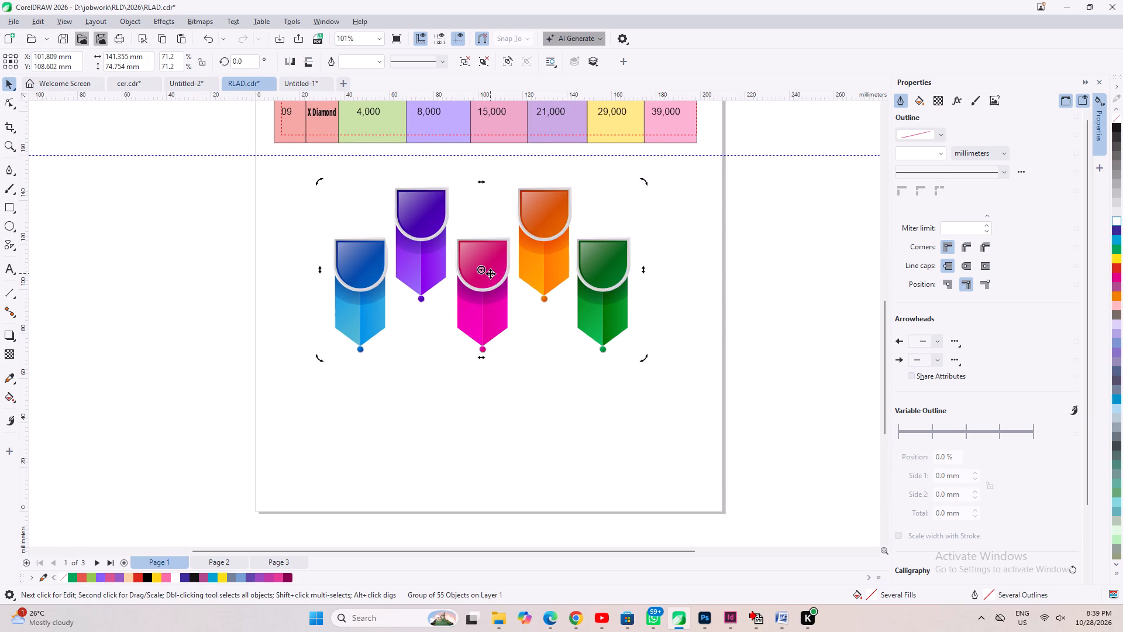
click(489, 272)
drag(498, 269, 504, 271)
scroll(502, 269, down, 2)
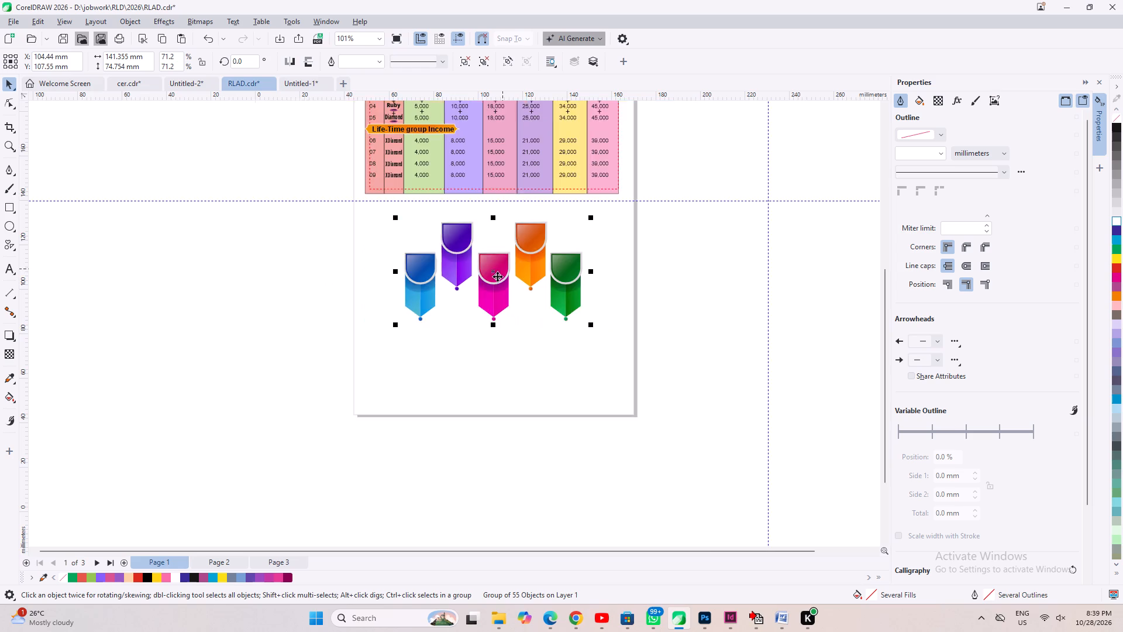
Move the eXTRA WORK Income heading with its ovals and amounts down to sit beside the page, level with the banners.
scroll(497, 276, down, 5)
drag(742, 119, 622, 194)
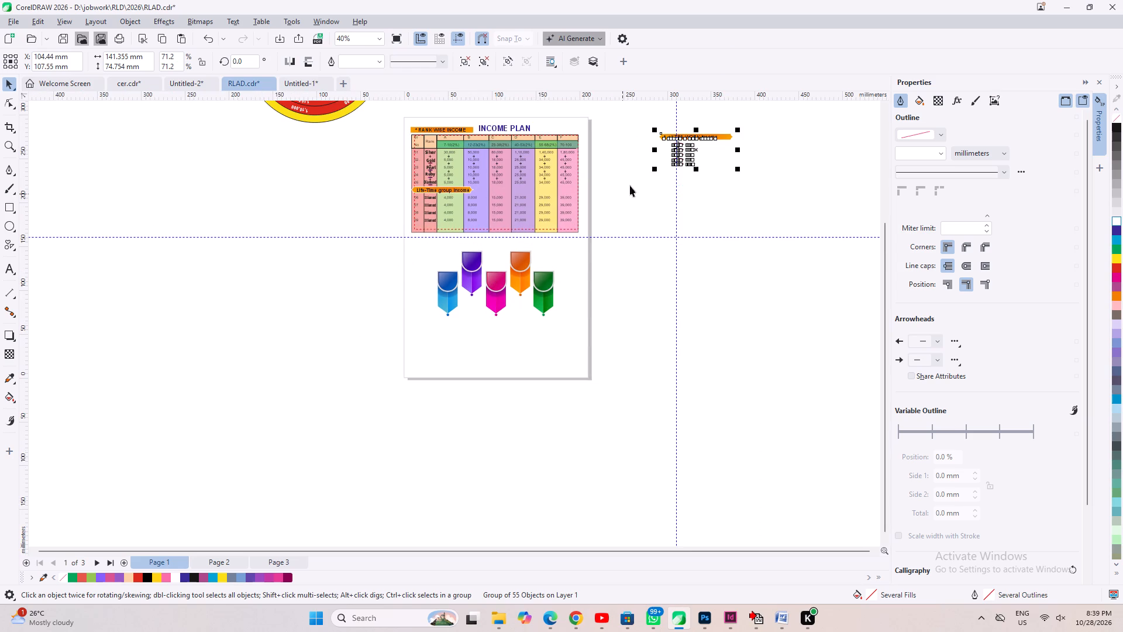
drag(690, 138, 636, 269)
Move the banner group down the page to about Y 79 mm, leaving room for a heading above it.
scroll(457, 273, up, 2)
drag(323, 217, 629, 392)
drag(512, 290, 511, 323)
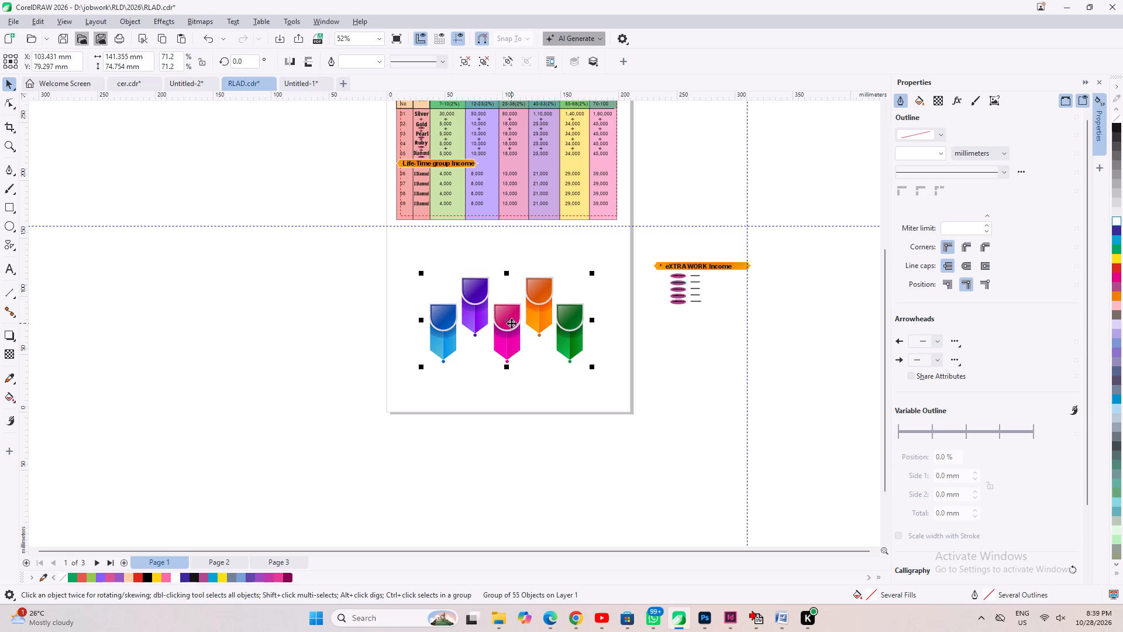
Move the eXTRA WORK Income text off its orange bar to the space above the purple and orange banners.
drag(780, 236, 616, 336)
click(676, 376)
scroll(667, 279, up, 4)
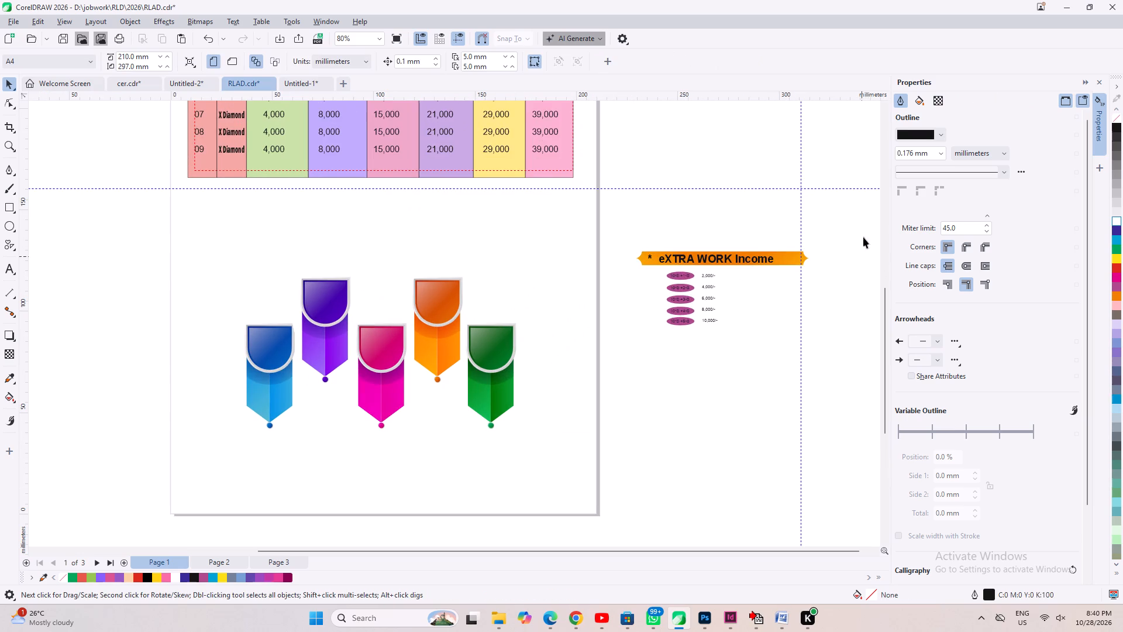
drag(863, 235, 594, 266)
click(791, 344)
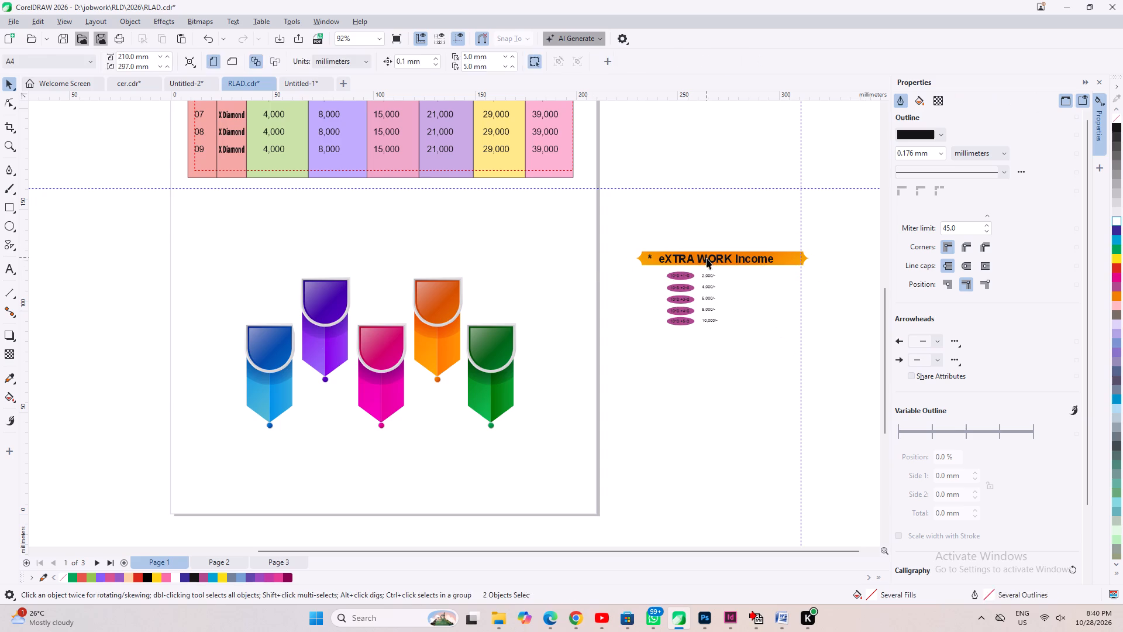
click(707, 258)
drag(702, 257, 376, 252)
Change the heading wording to title case, Extra Work Income, and retype the capital I of Income.
scroll(302, 245, up, 5)
key(space)
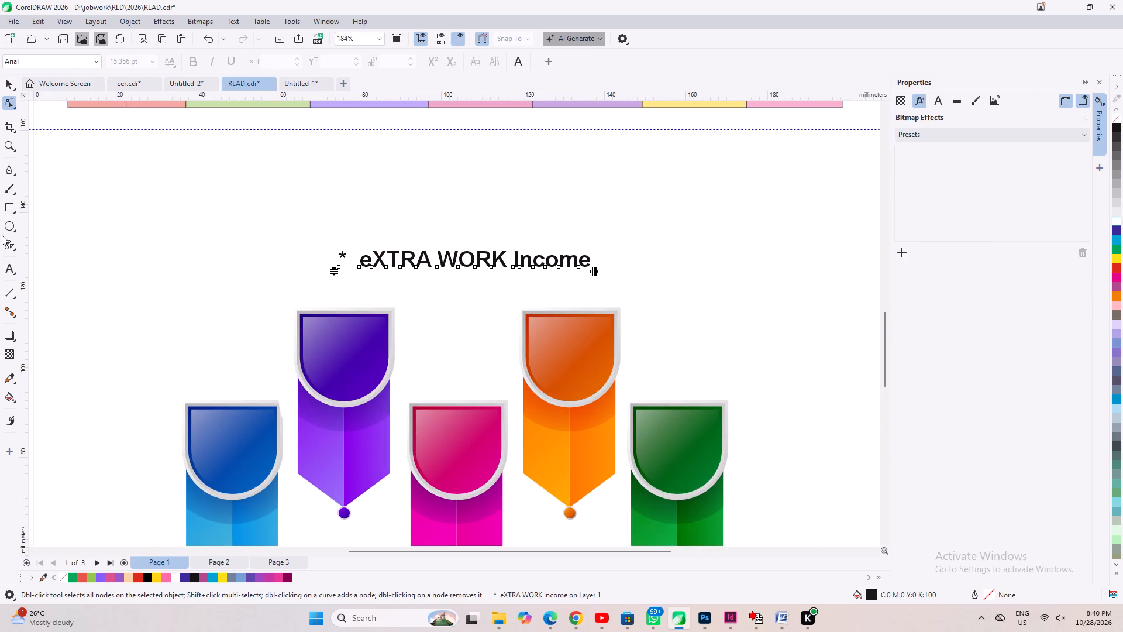
click(9, 268)
drag(354, 262, 604, 266)
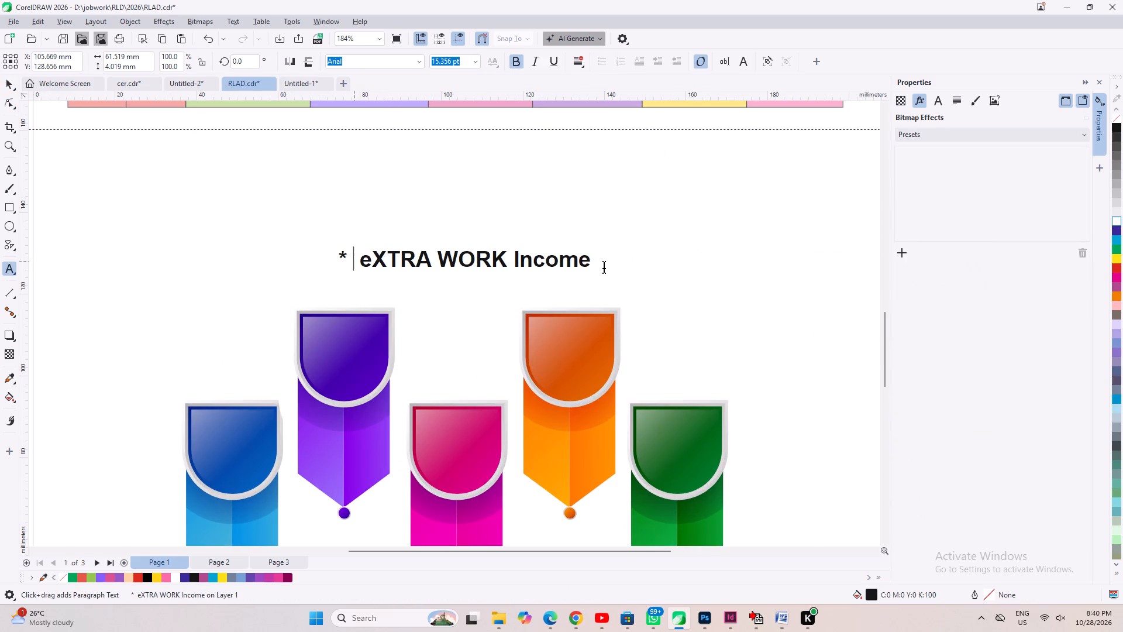
drag(604, 266, 758, 267)
key(shift+F3)
key(Down)
key(Down)
key(Down)
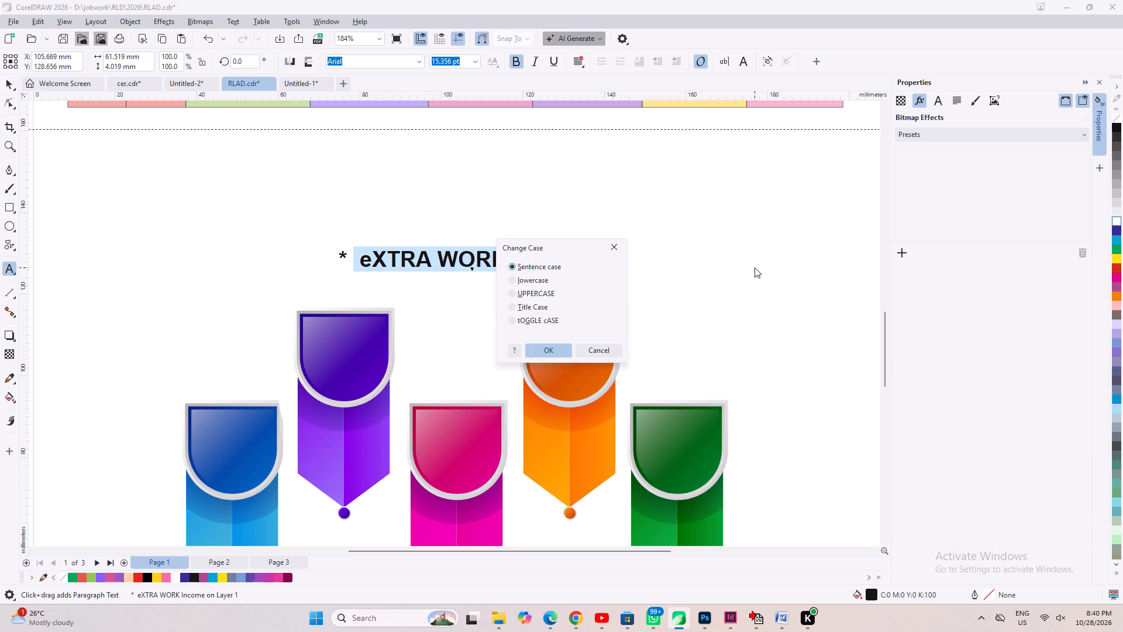
key(Down)
key(Down)
key(Down)
key(Return)
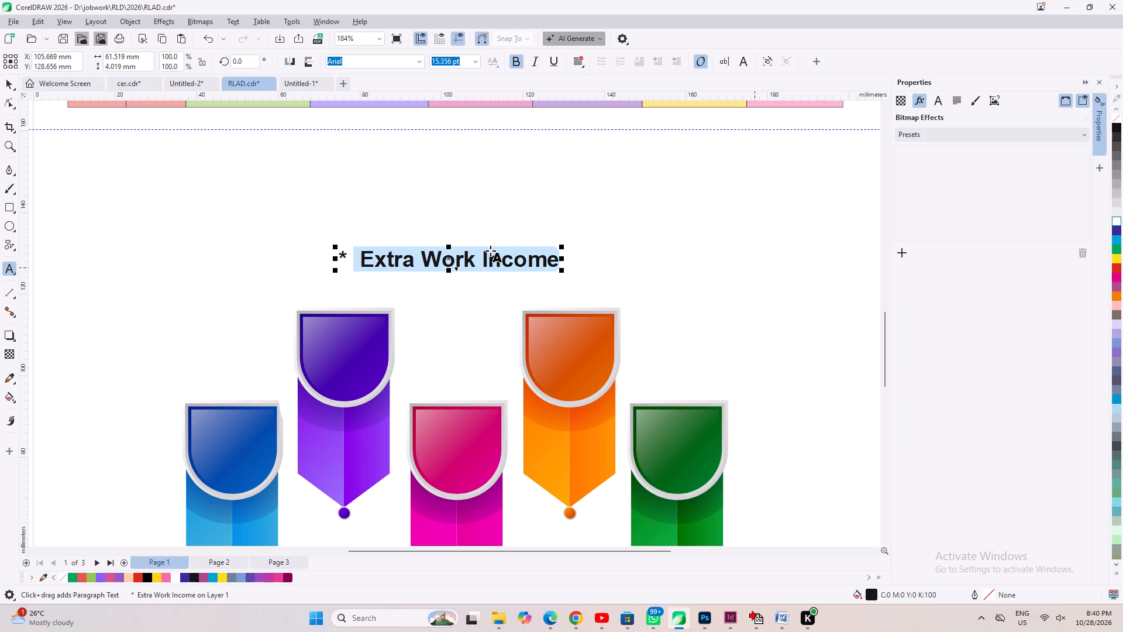
click(483, 260)
key(shift+Right)
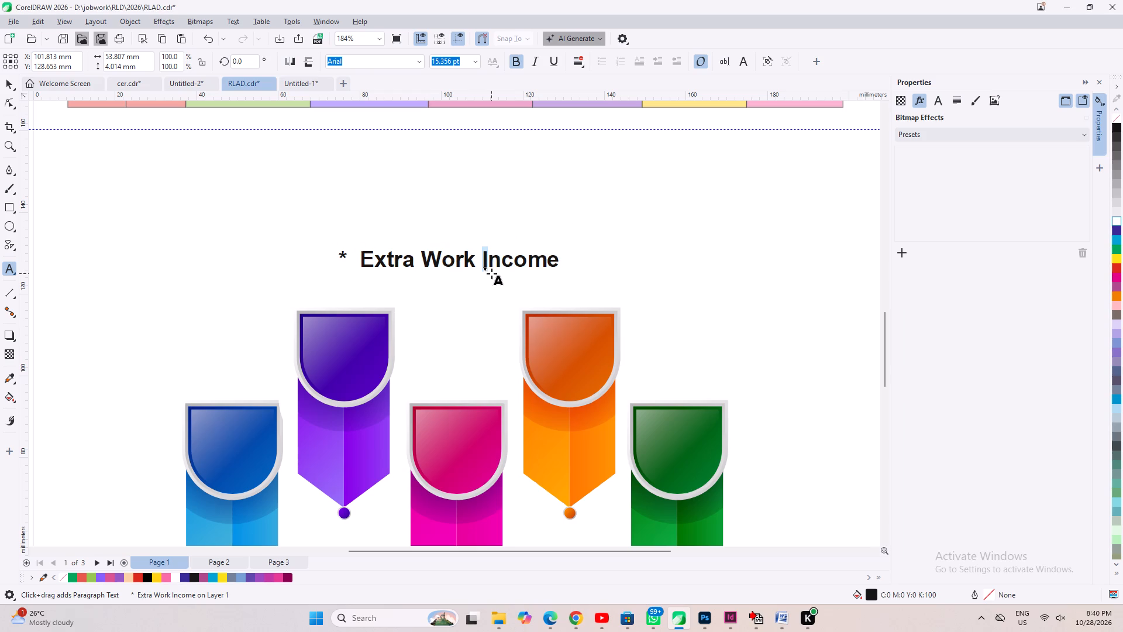
key(shift+i)
Delete the asterisk and spaces before the Extra Work Income heading.
drag(361, 263, 83, 261)
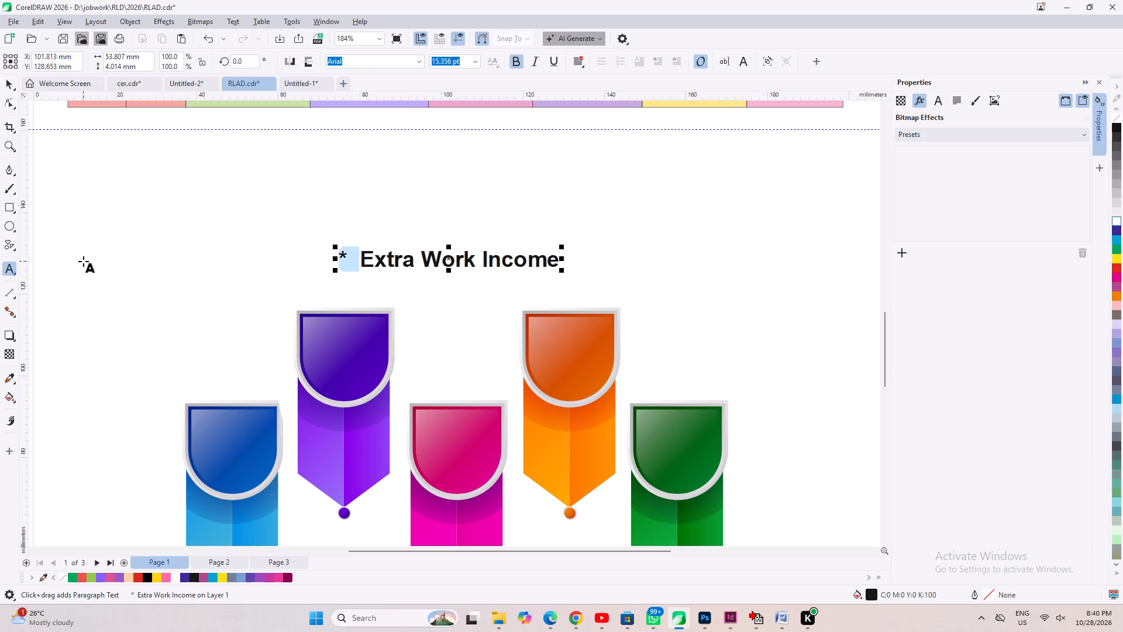
key(BackSpace)
click(6, 83)
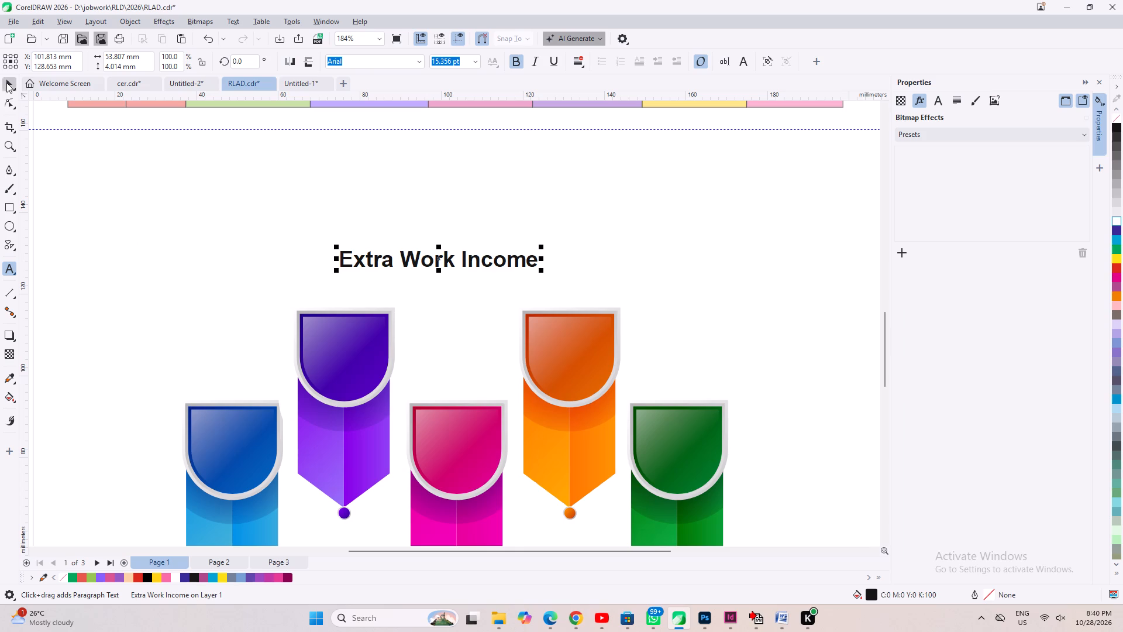
Enlarge the Extra Work Income heading to about 18.6 pt and place it just above the banners.
shift+drag(542, 272, 622, 301)
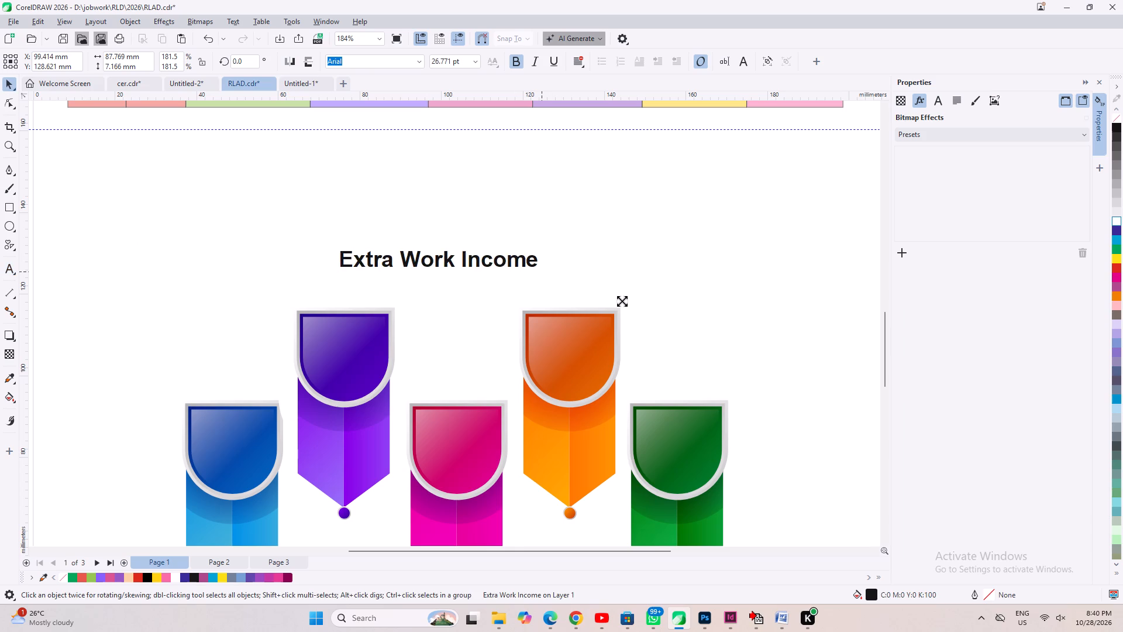
shift+drag(622, 301, 562, 305)
drag(441, 259, 447, 271)
Move the five magenta ovals and their amounts onto the page, above the blue banner and beside the heading.
scroll(447, 272, down, 6)
scroll(703, 349, up, 2)
drag(764, 384, 741, 360)
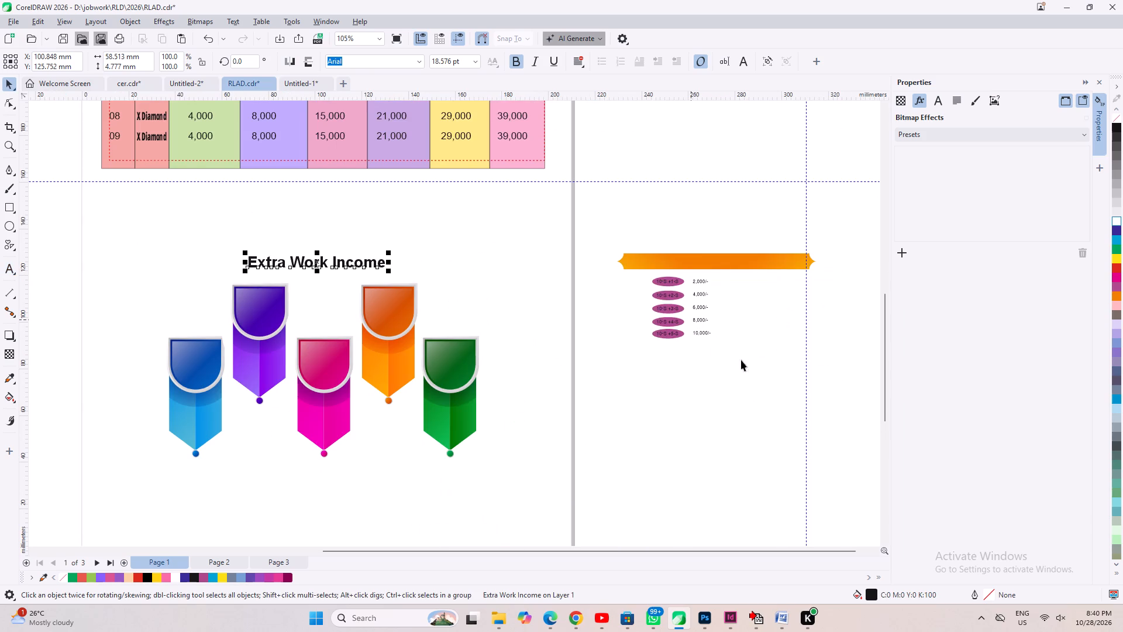
drag(741, 360, 642, 265)
drag(665, 308, 174, 339)
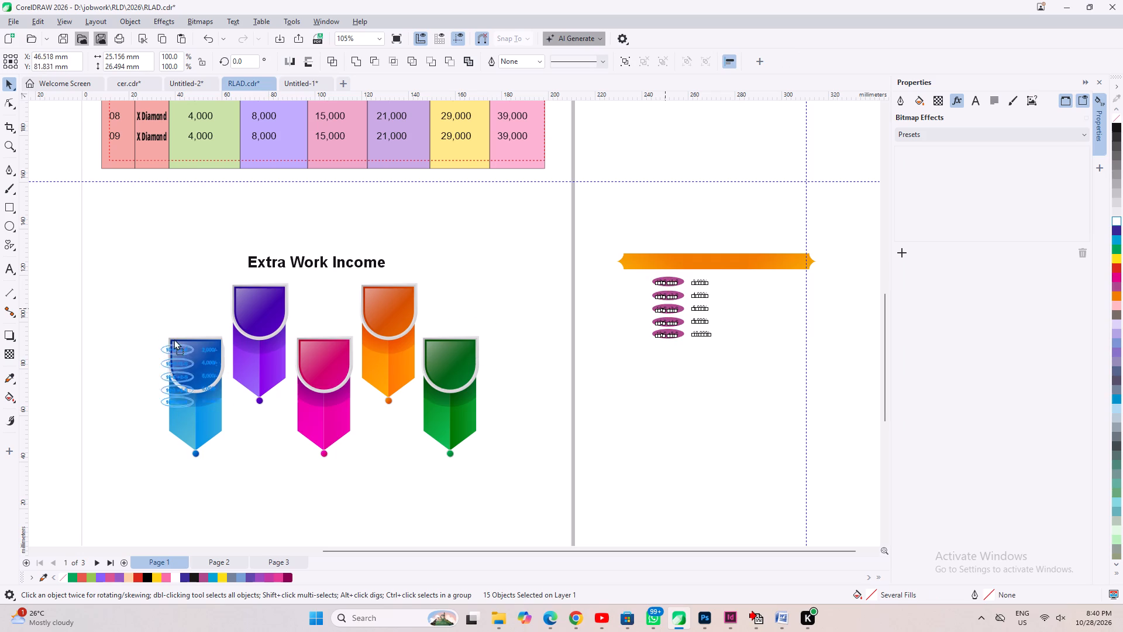
drag(174, 339, 146, 279)
scroll(145, 265, up, 4)
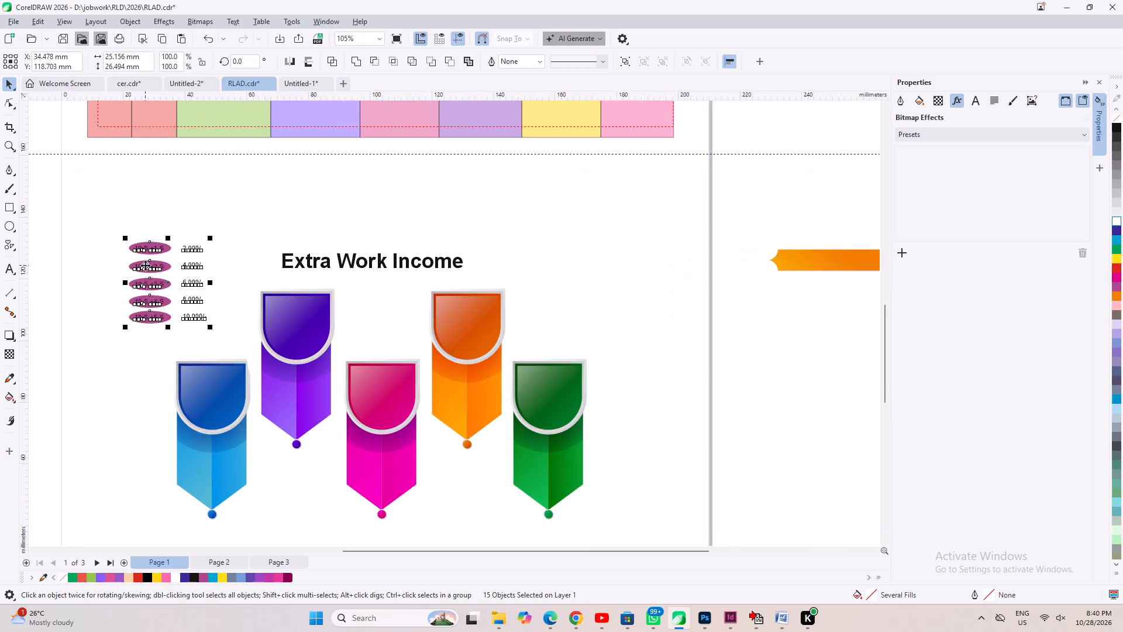
Move the 10-S +1-S label out of its magenta oval onto the blue banner's shield.
scroll(351, 449, down, 6)
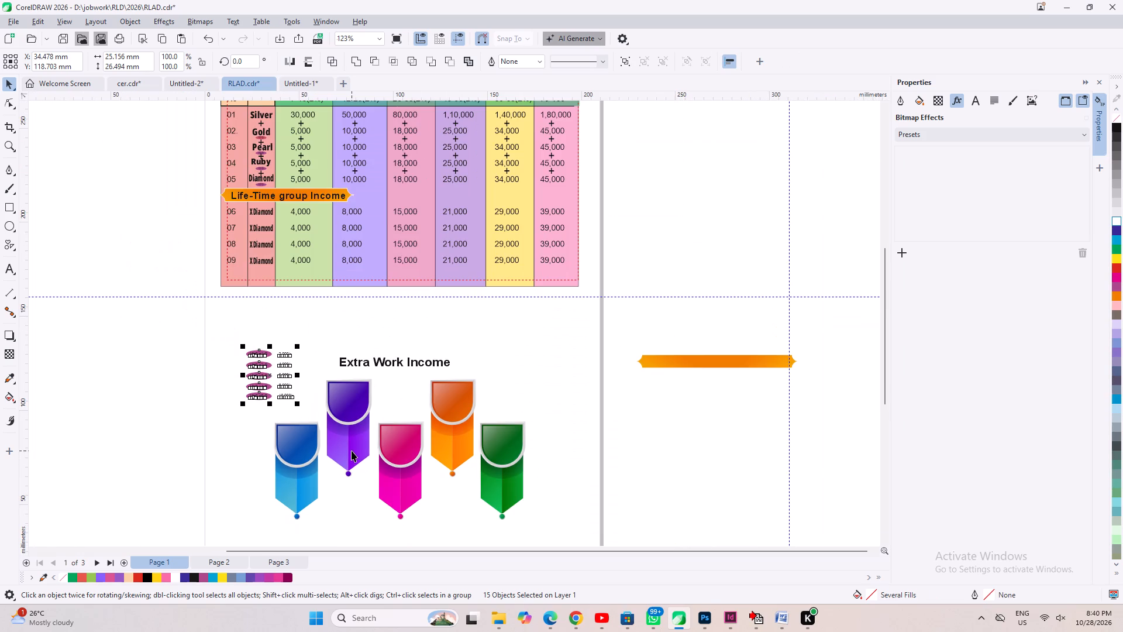
scroll(371, 502, down, 3)
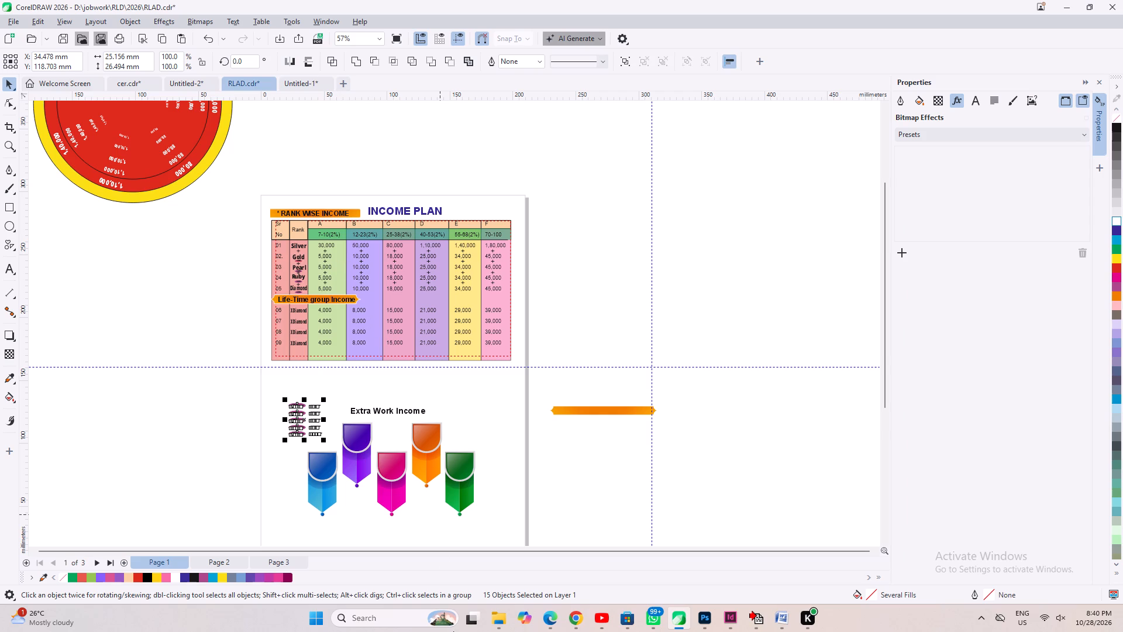
click(218, 480)
scroll(295, 482, up, 12)
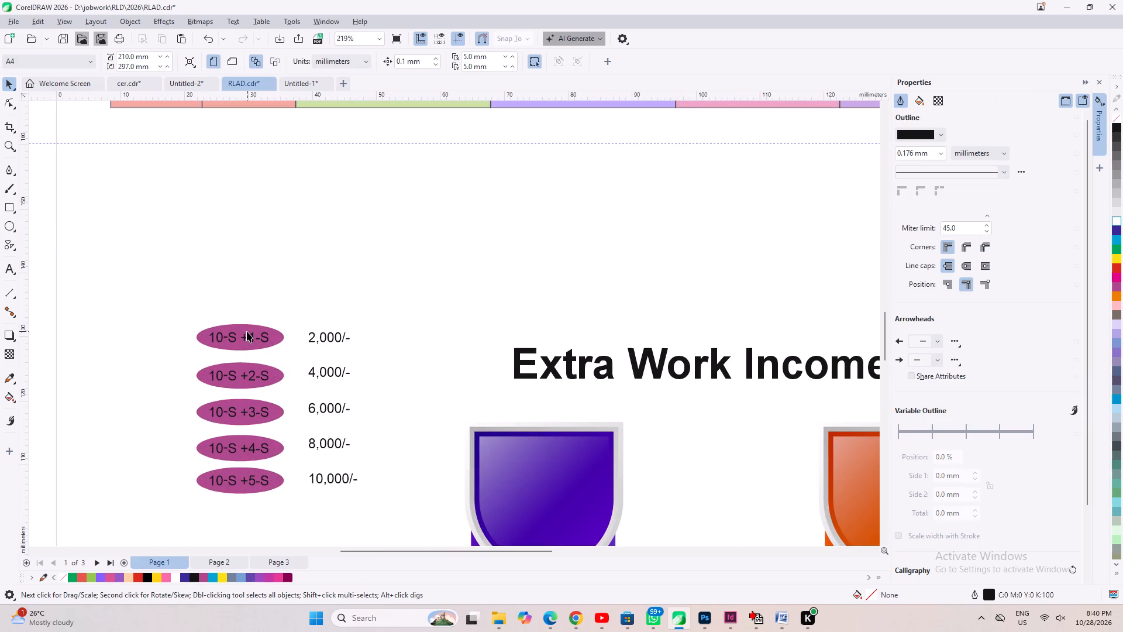
click(236, 339)
scroll(248, 300, down, 7)
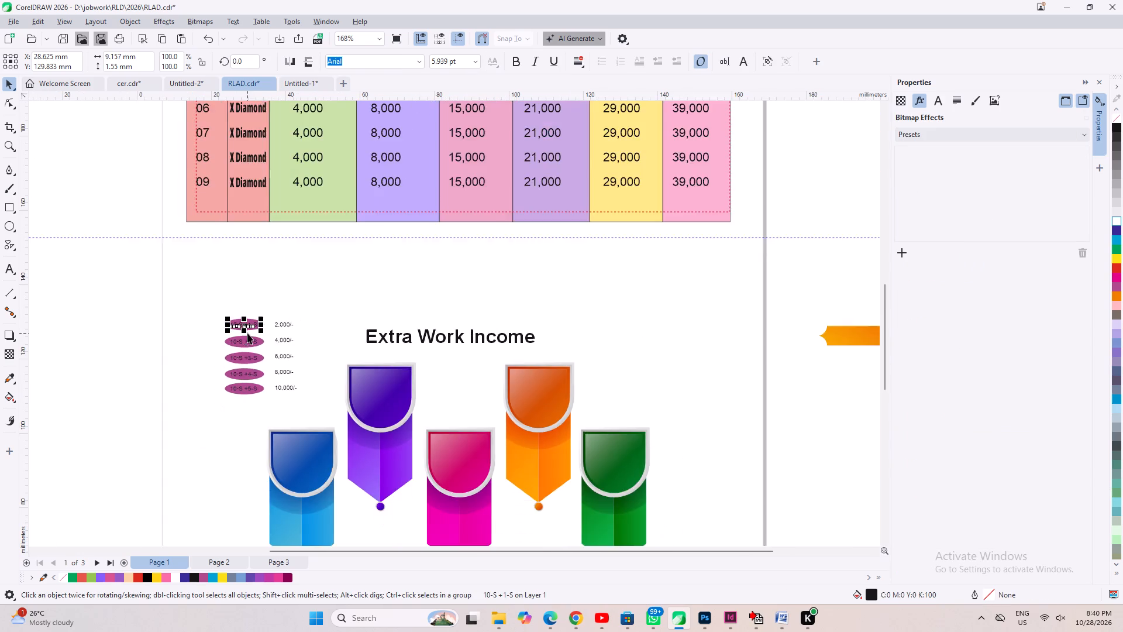
scroll(287, 424, up, 1)
drag(240, 309, 276, 478)
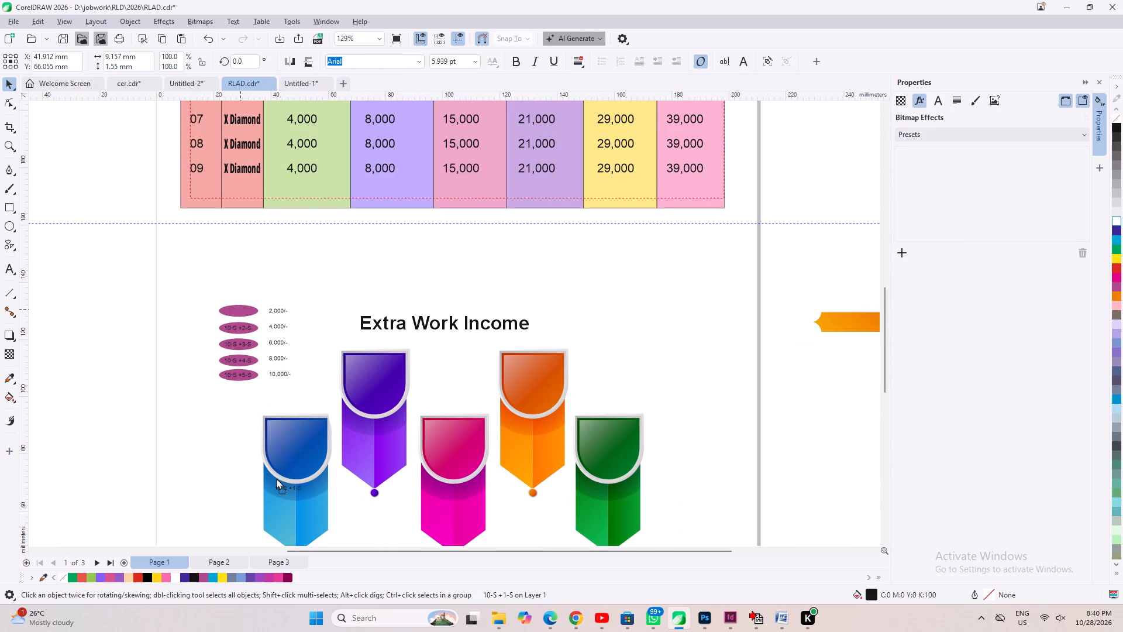
drag(276, 478, 294, 450)
scroll(311, 470, up, 5)
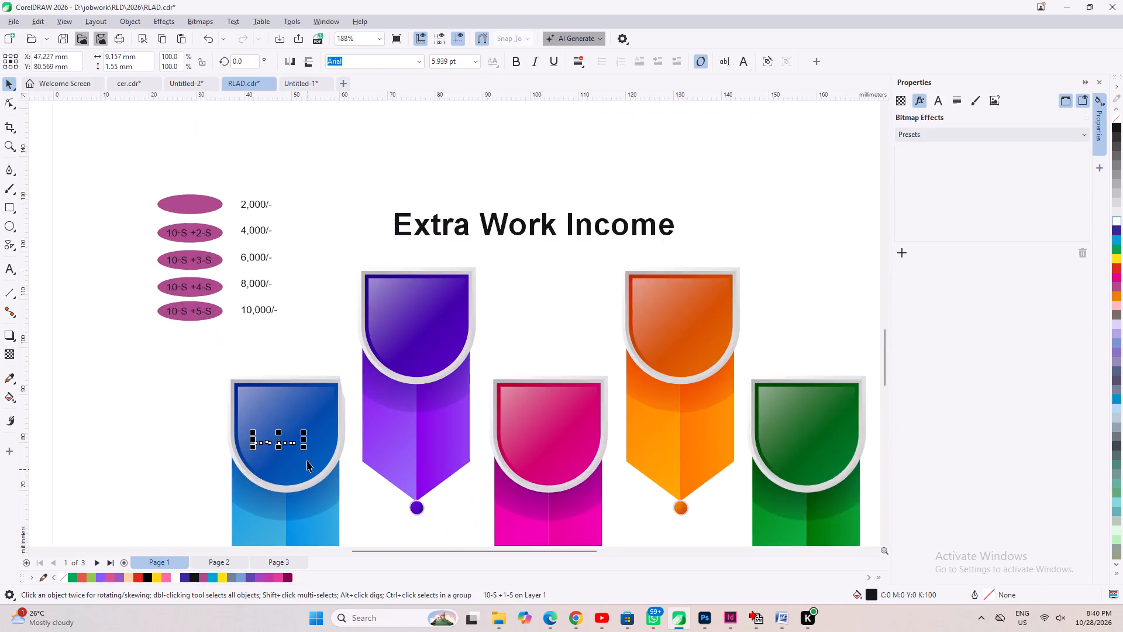
Enlarge the 10-S +1-S label to about 15.1 pt, shift it higher on the blue shield and bring it to the front.
scroll(307, 461, up, 2)
shift+drag(300, 441, 353, 492)
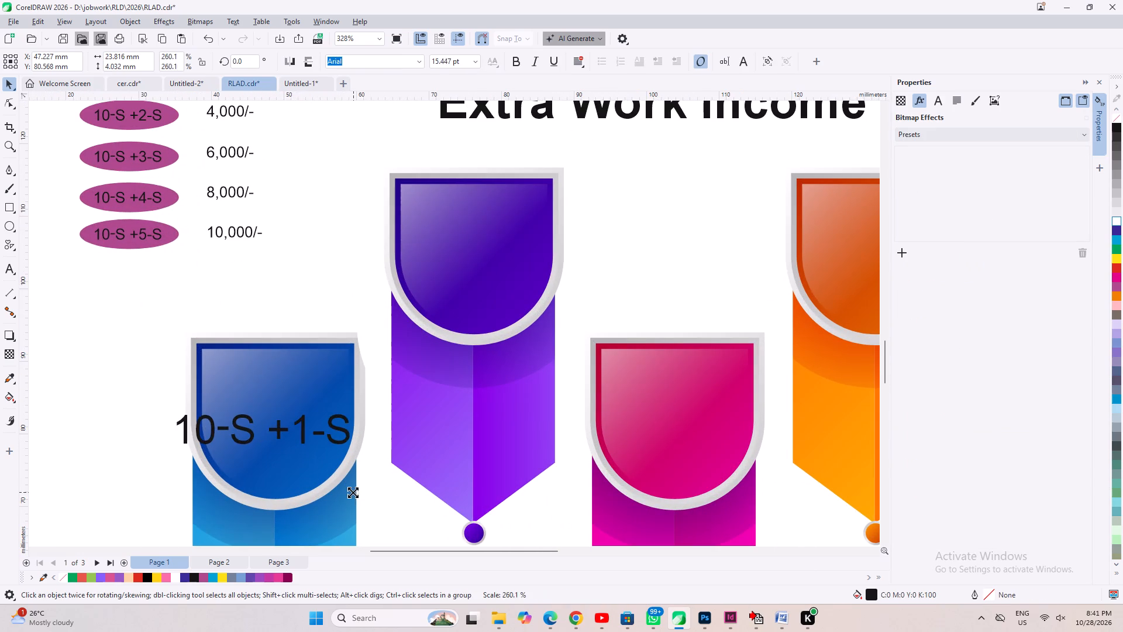
shift+drag(353, 492, 352, 492)
drag(264, 430, 290, 378)
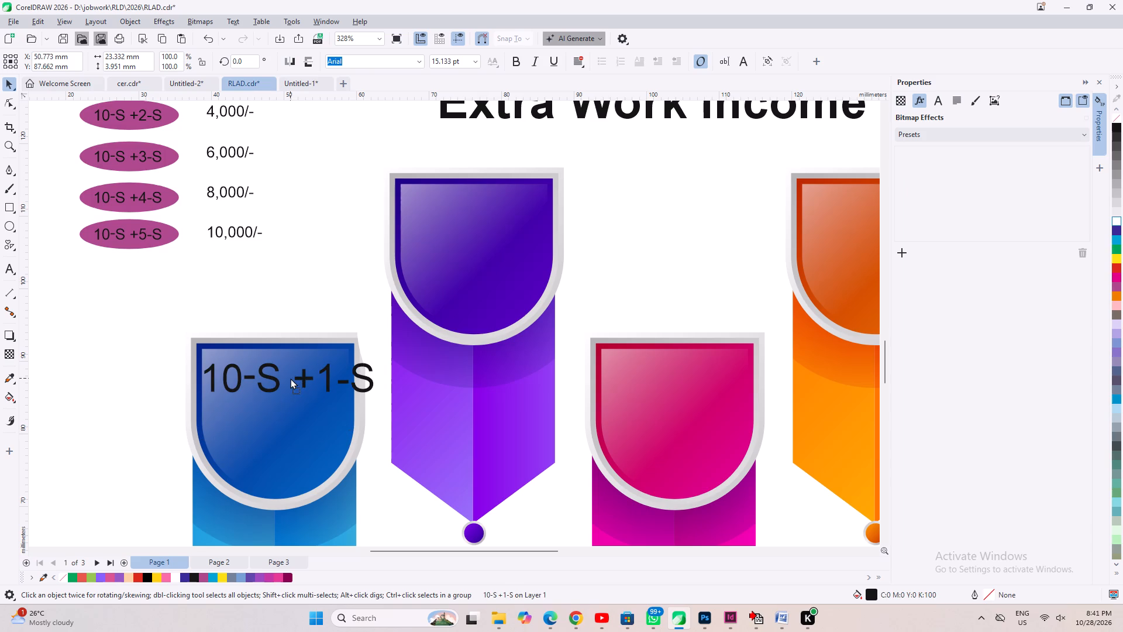
drag(290, 378, 297, 389)
key(shift+Page_Up)
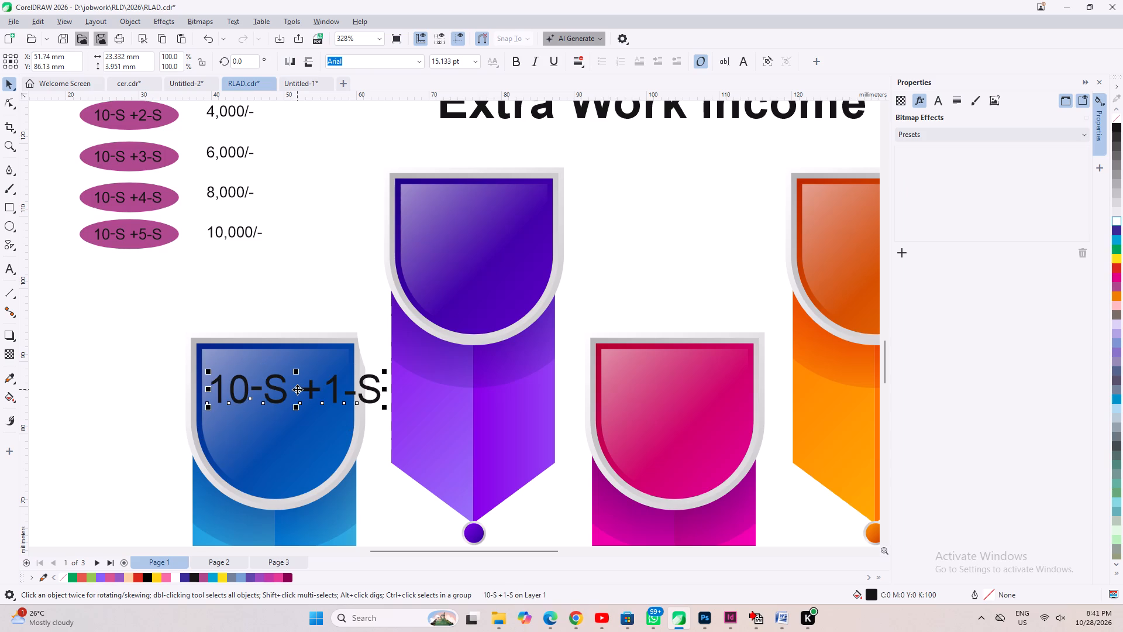
Split the 10-S +1-S label into two lines before the plus sign, centre-align it and reposition it on the blue shield.
click(8, 269)
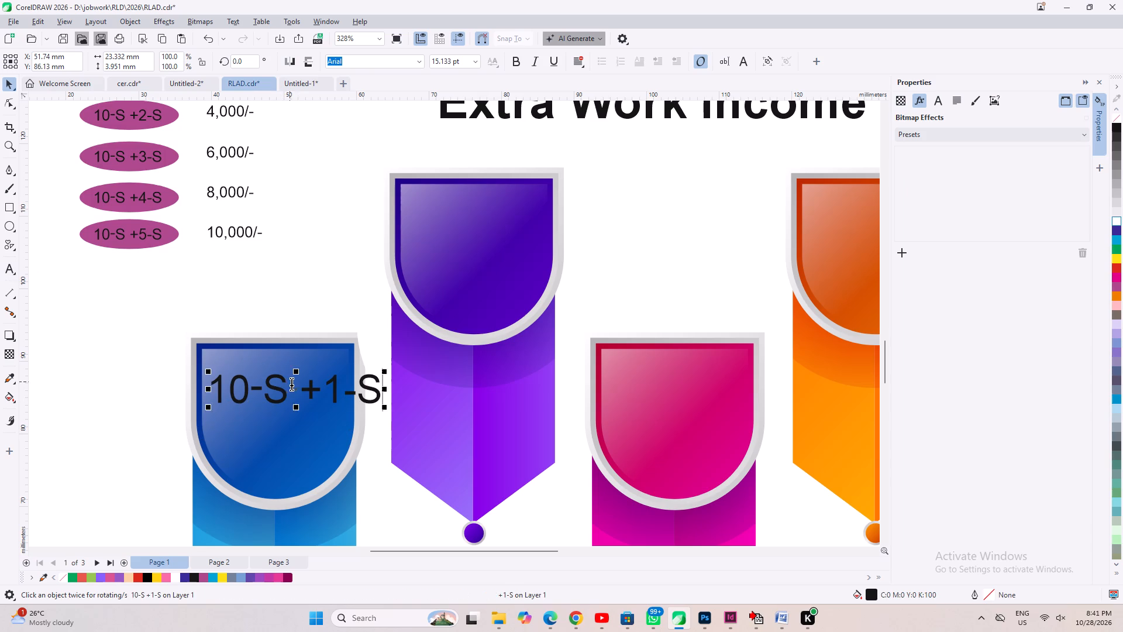
click(292, 384)
key(Right)
key(Return)
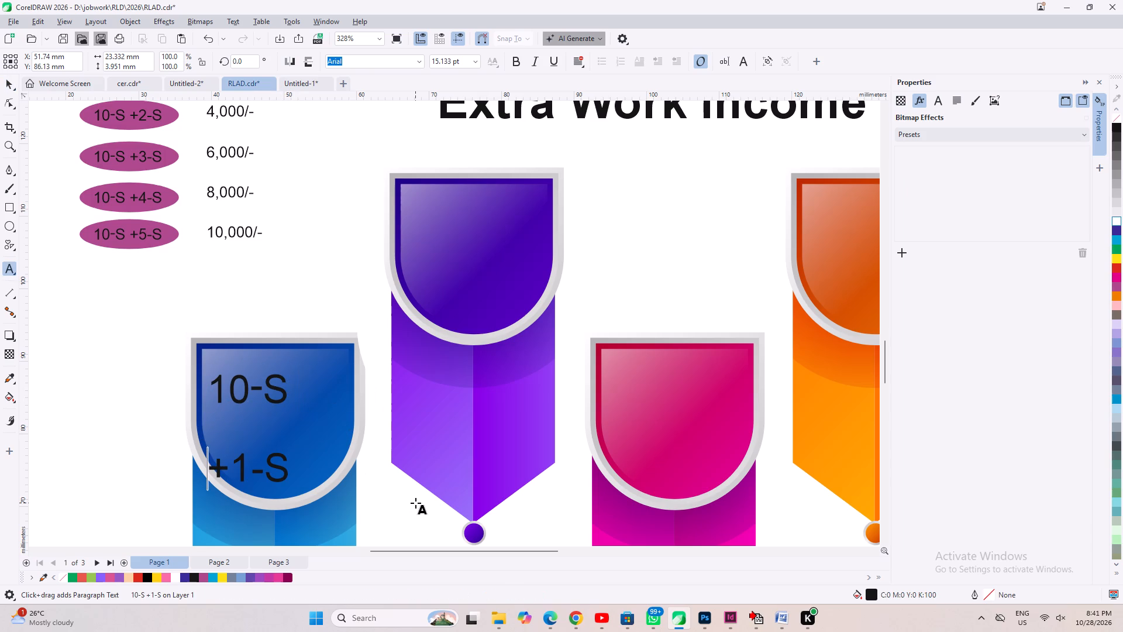
key(ctrl+a)
key(ctrl+e)
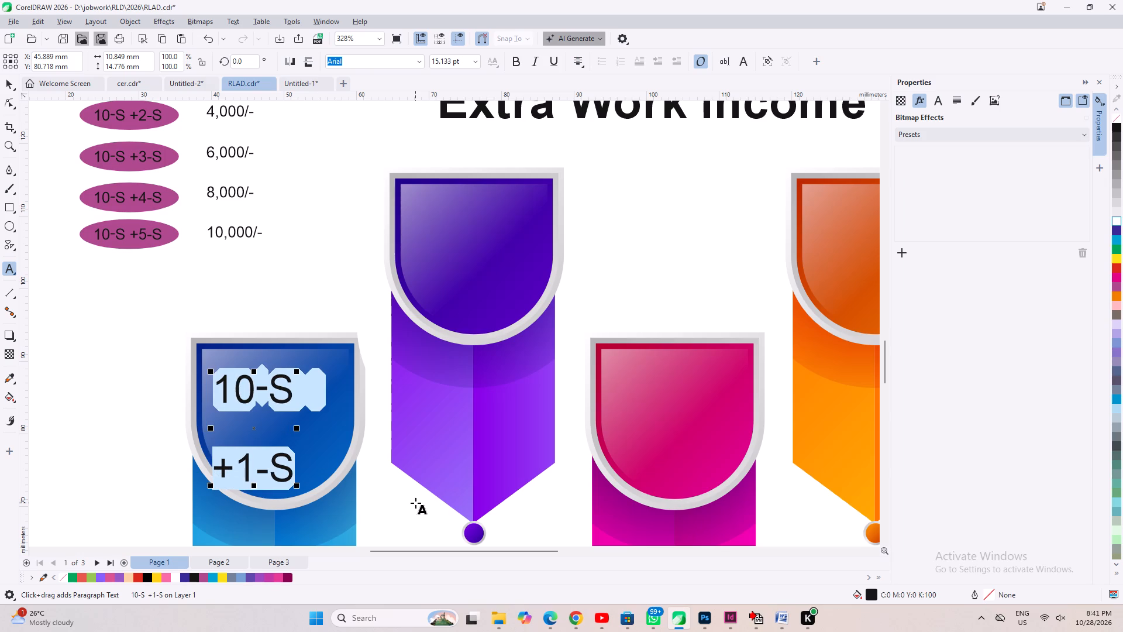
click(5, 81)
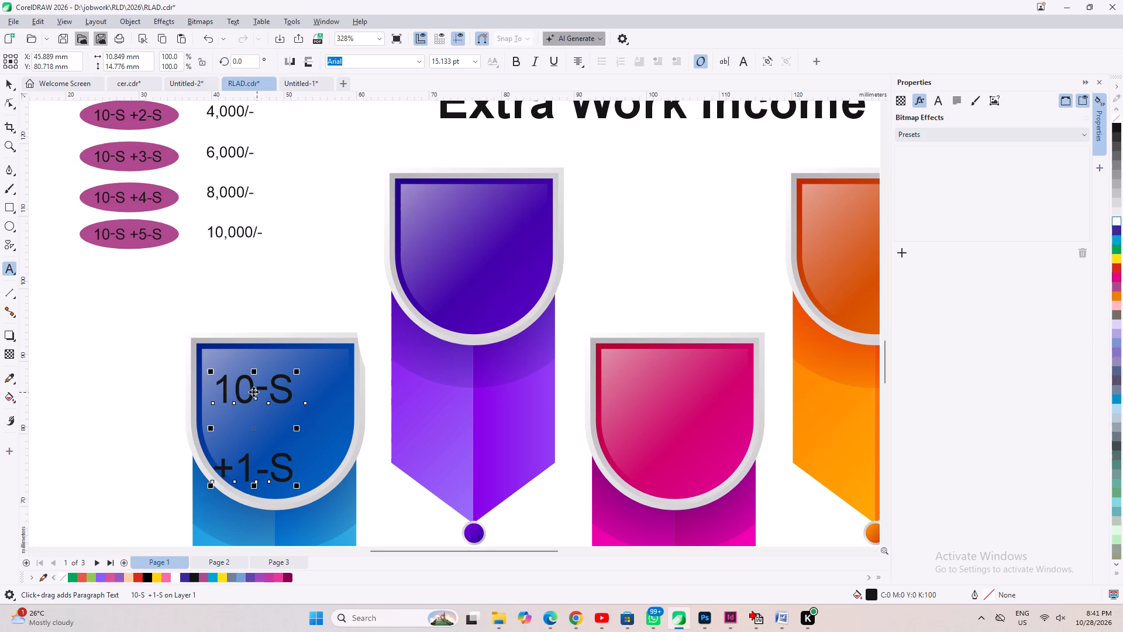
drag(251, 387, 266, 383)
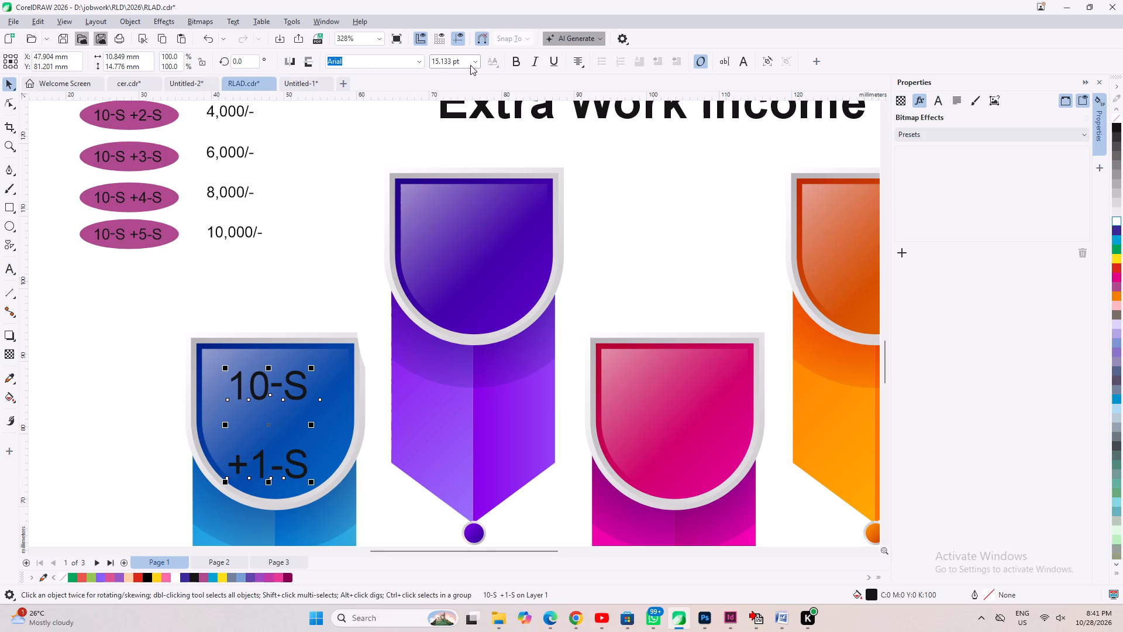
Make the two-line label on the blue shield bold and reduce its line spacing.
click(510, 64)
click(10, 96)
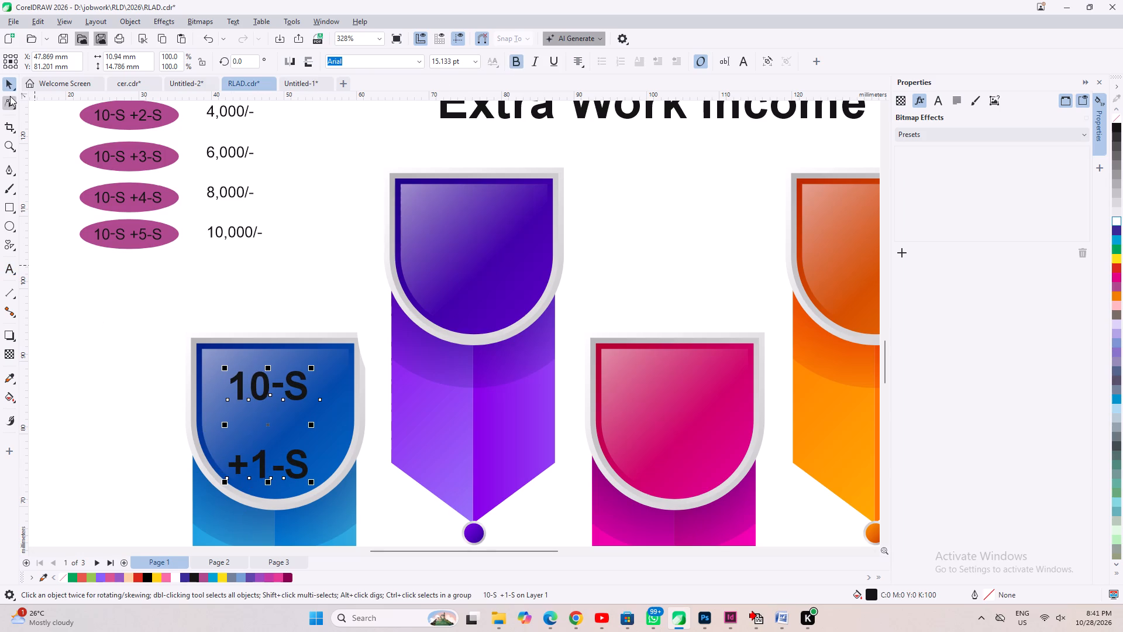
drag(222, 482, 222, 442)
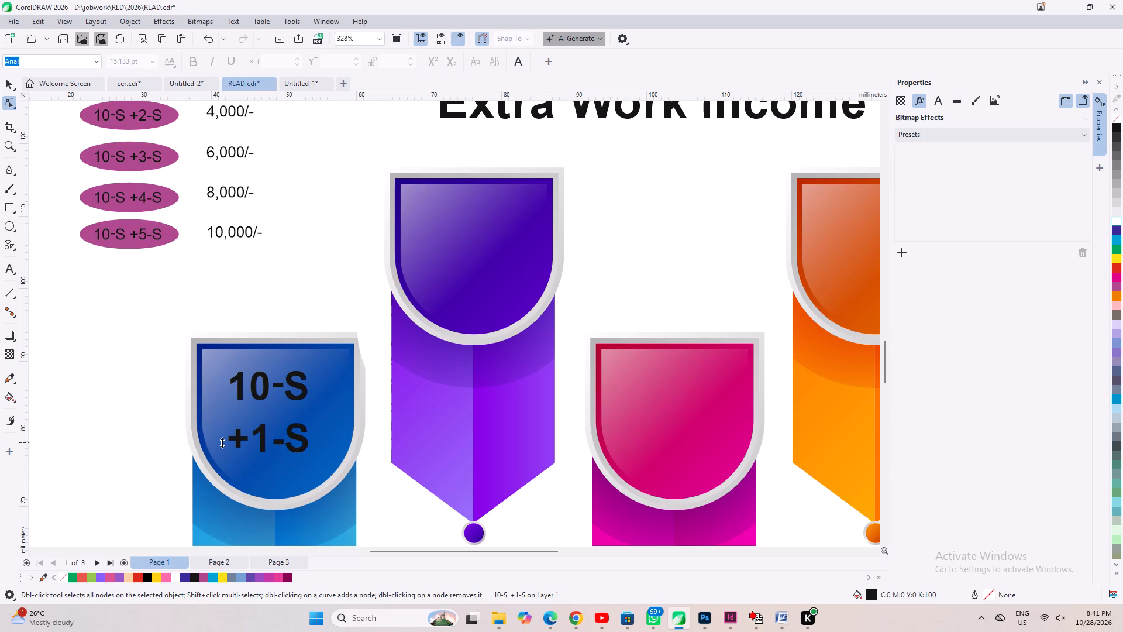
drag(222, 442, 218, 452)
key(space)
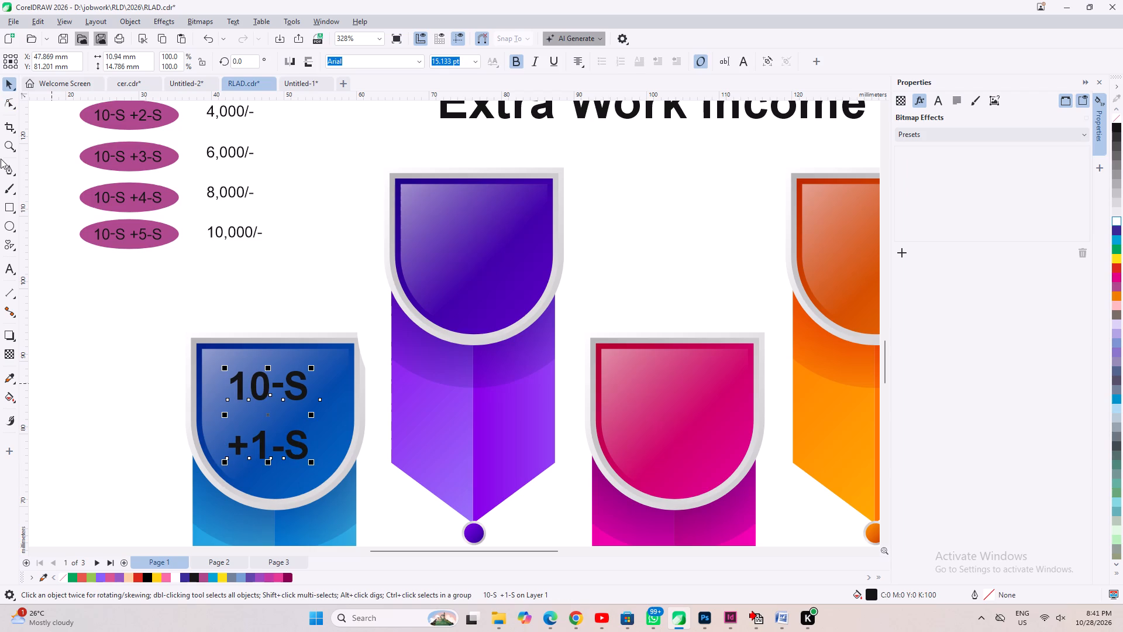
Break the label's second line after the plus sign so 10-S, + and 1-S each have their own line.
drag(6, 267, 15, 275)
click(252, 437)
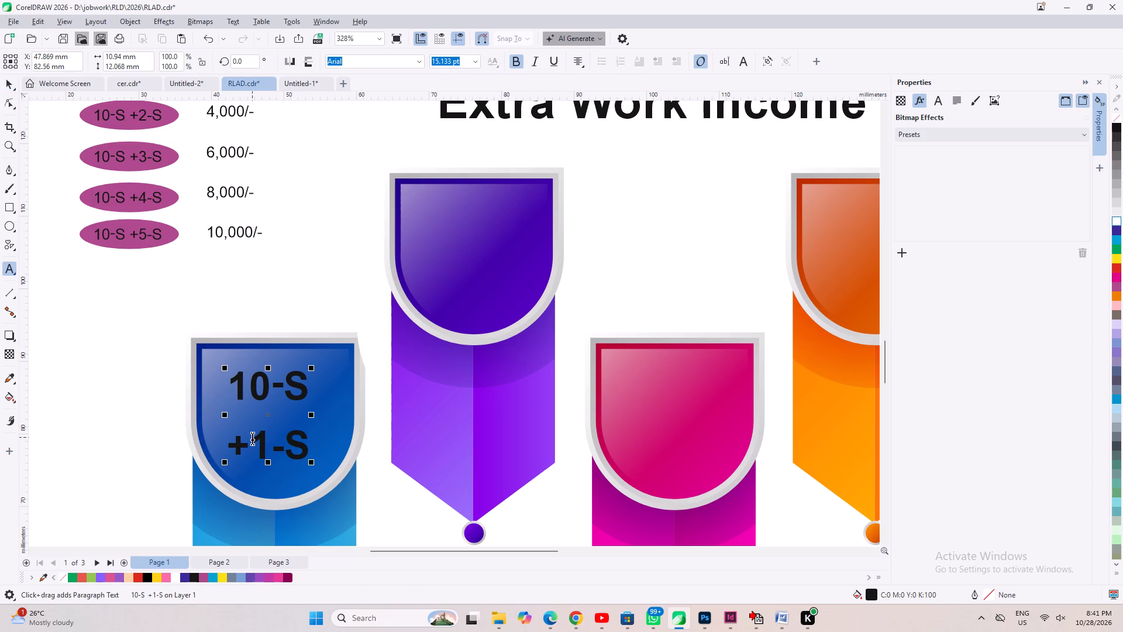
key(Return)
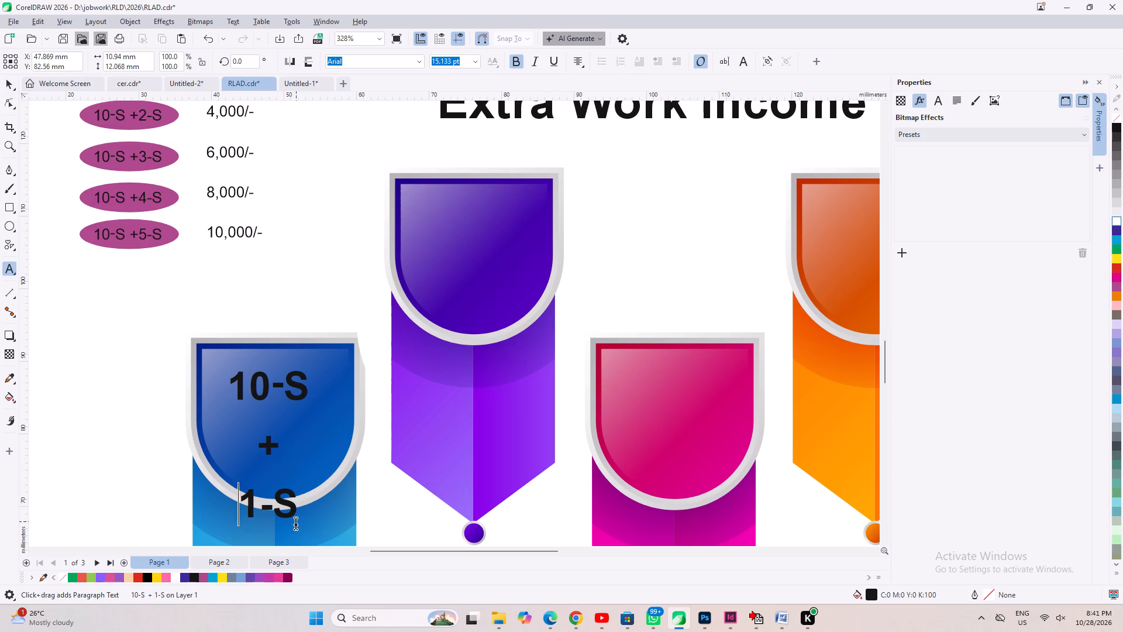
Set the three-line label in Impact and tighten its line spacing so it fits inside the blue shield.
key(ctrl+a)
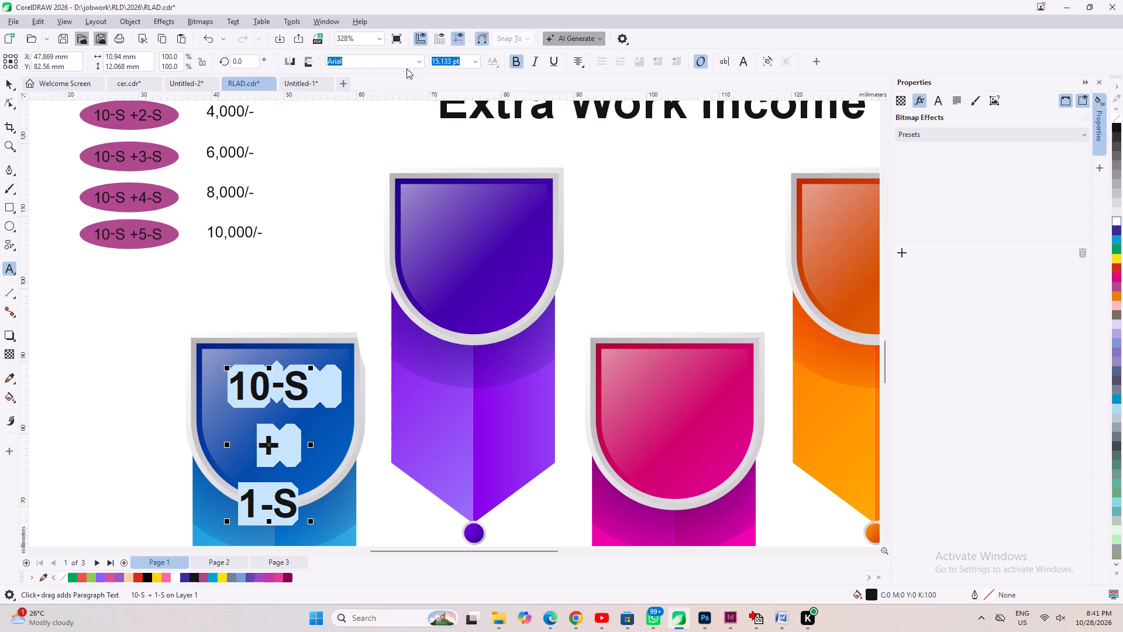
click(419, 59)
key(i)
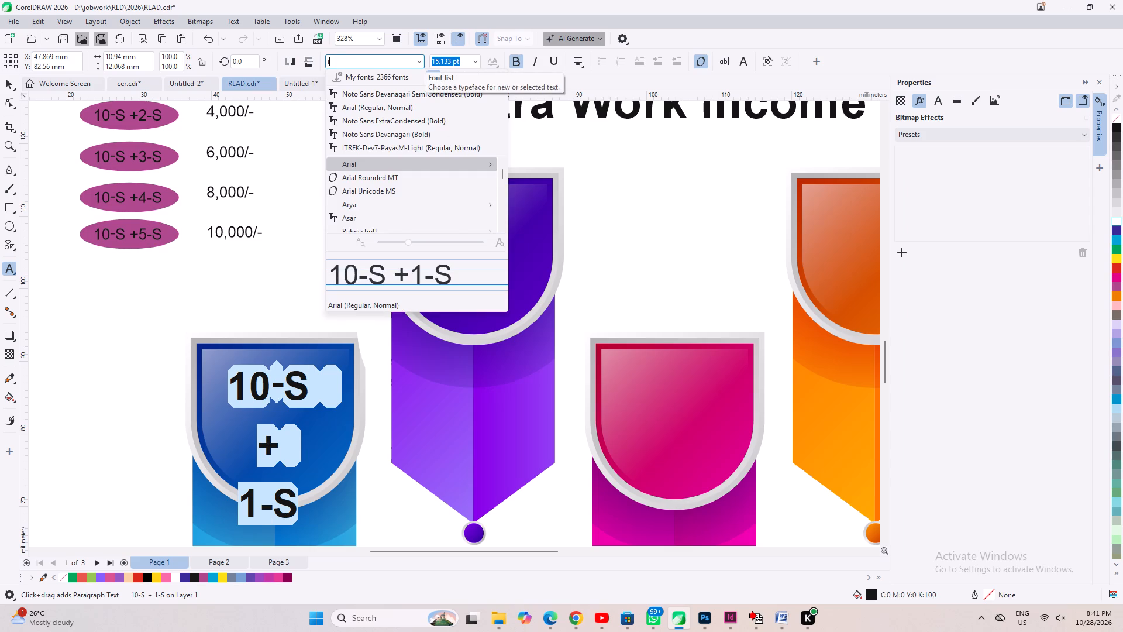
key(Return)
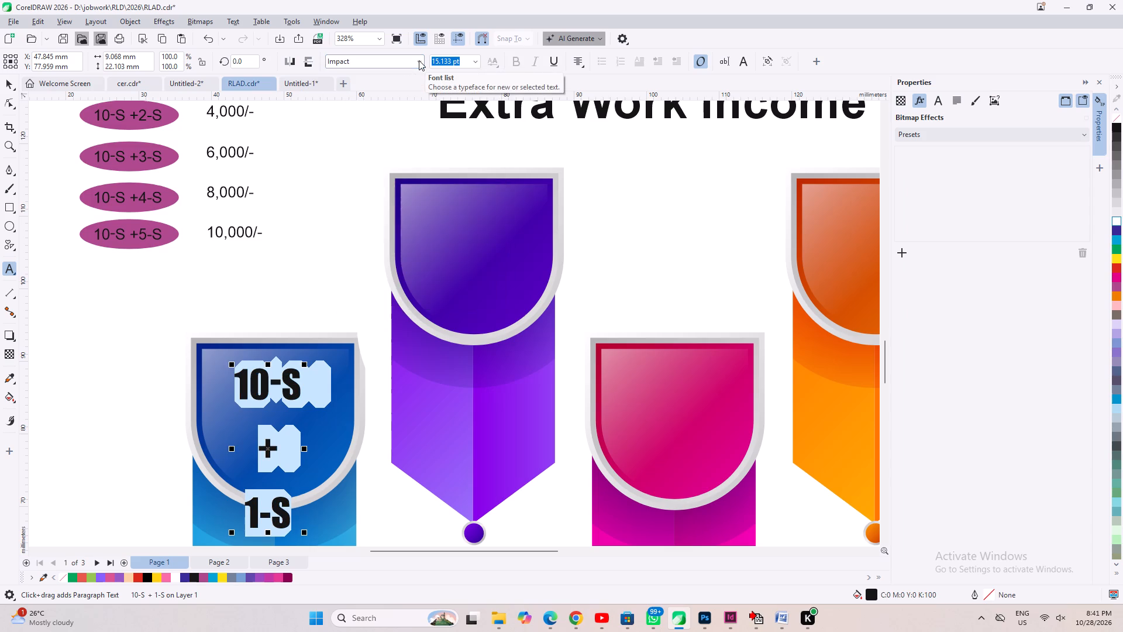
double_click(281, 522)
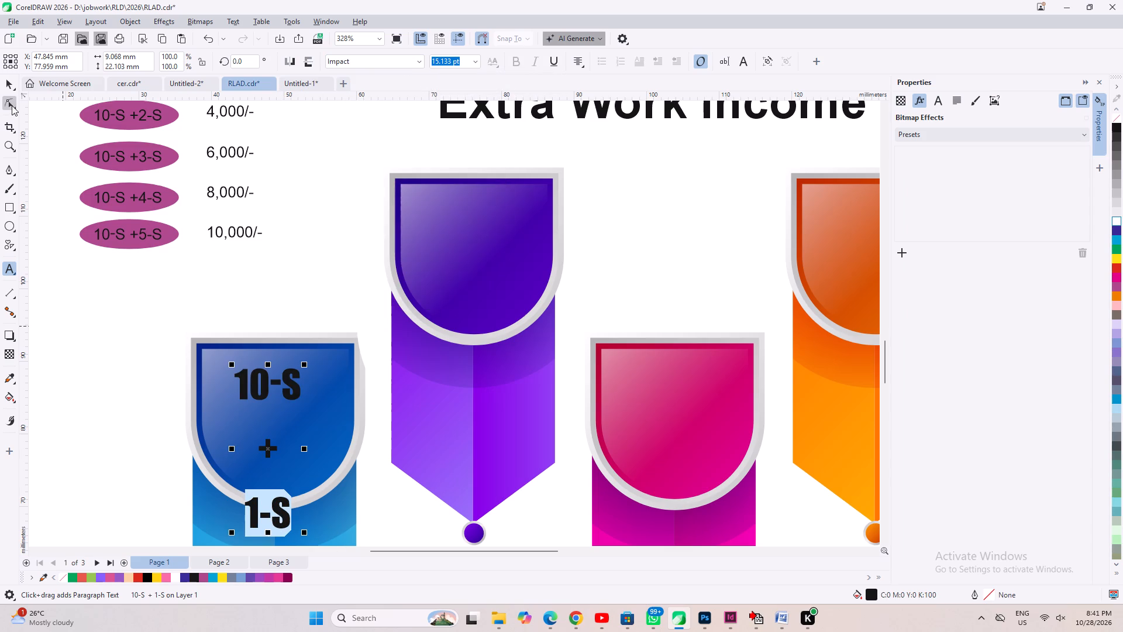
click(12, 105)
scroll(351, 334, down, 2)
drag(258, 485, 258, 472)
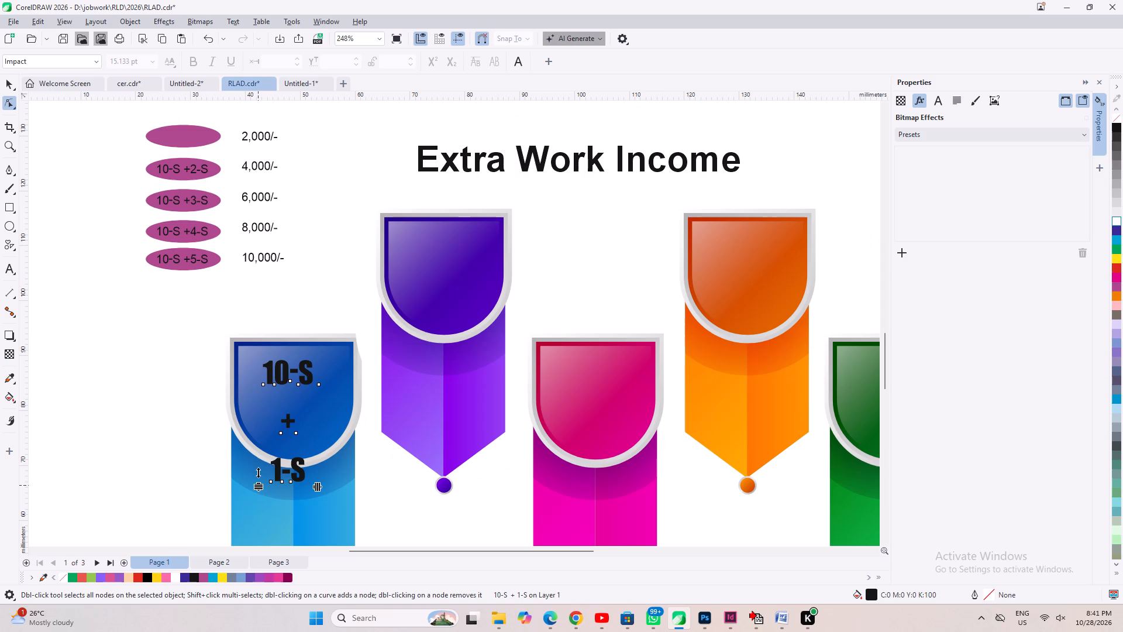
drag(258, 472, 258, 430)
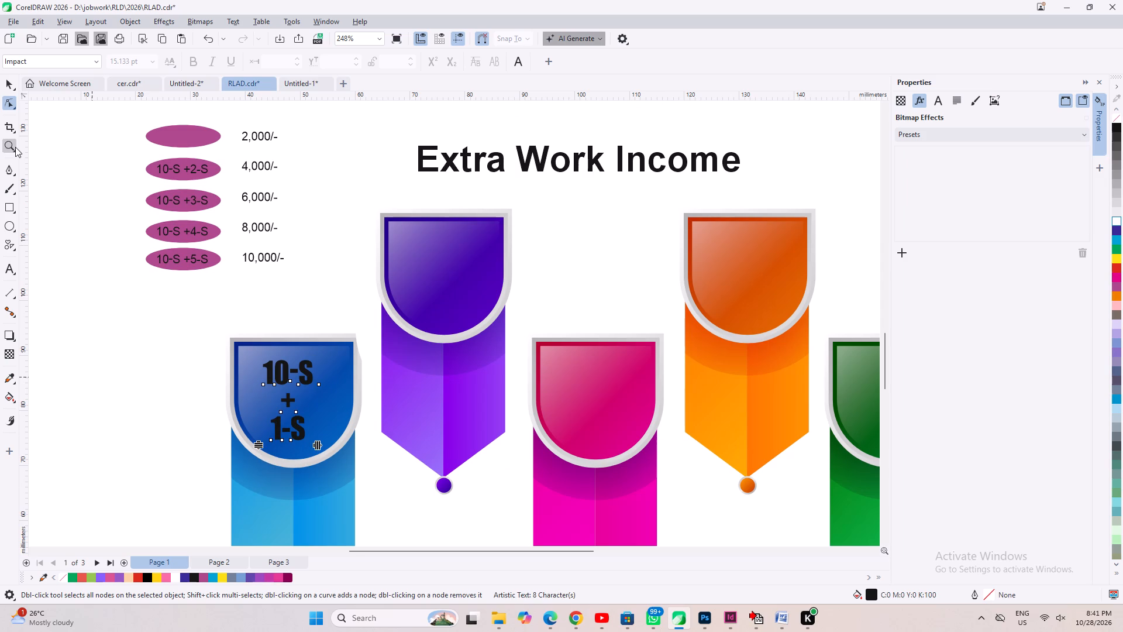
Colour all the text of the three-line label on the blue shield white.
click(6, 265)
click(312, 391)
key(ctrl+a)
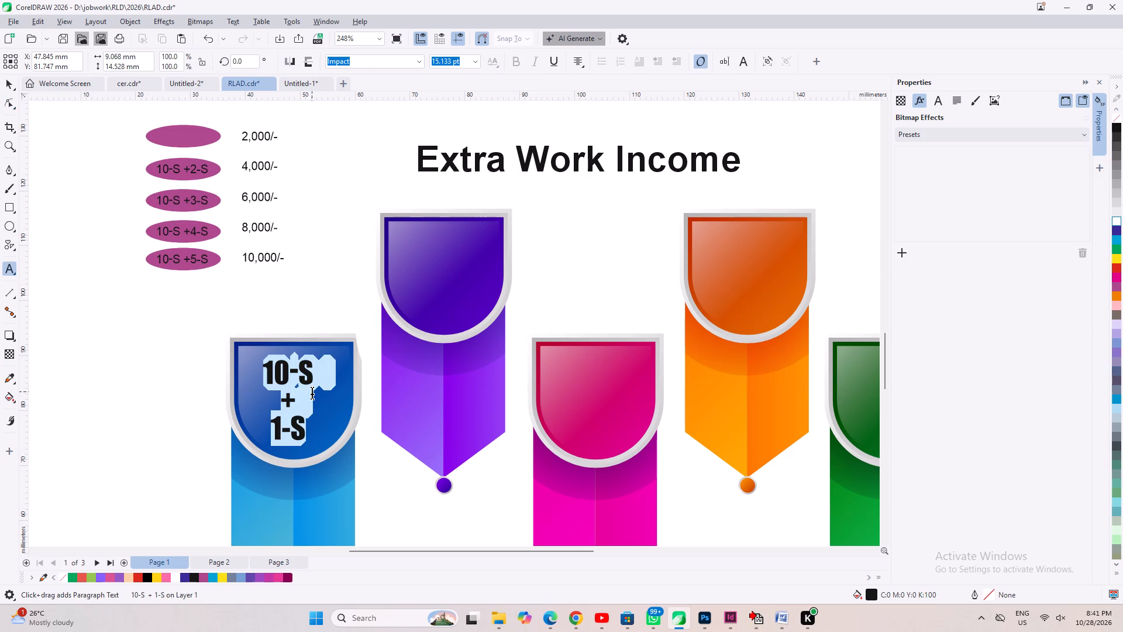
click(1117, 222)
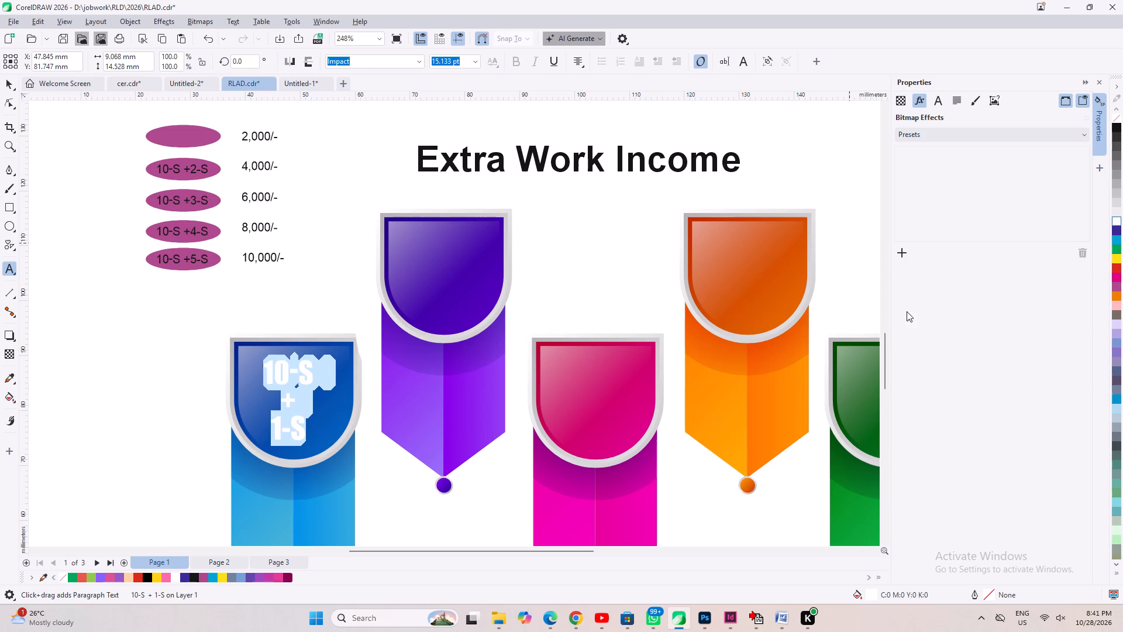
click(294, 411)
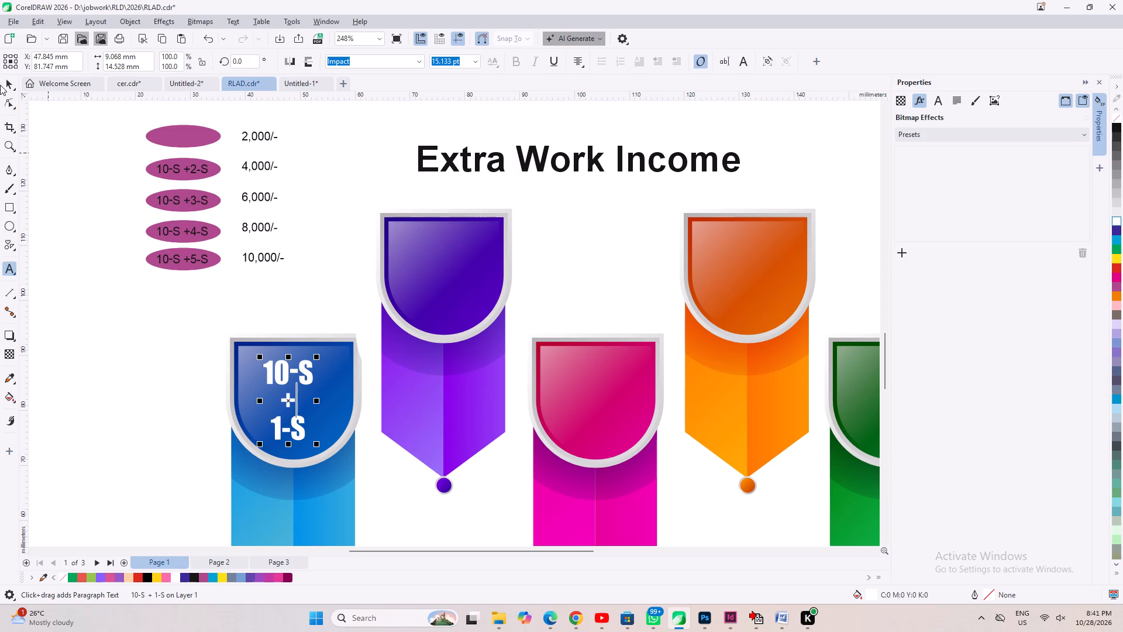
Move the 2,000/- amount onto the blue banner's body below its shield and bring it to the front.
click(3, 76)
scroll(281, 196, down, 2)
click(268, 156)
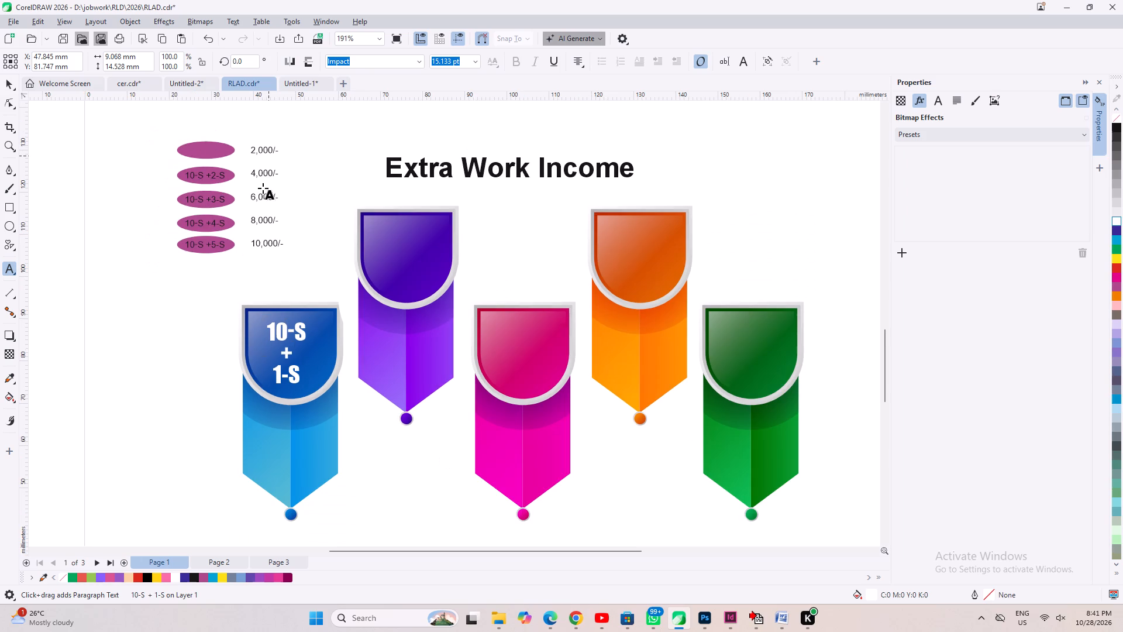
click(9, 87)
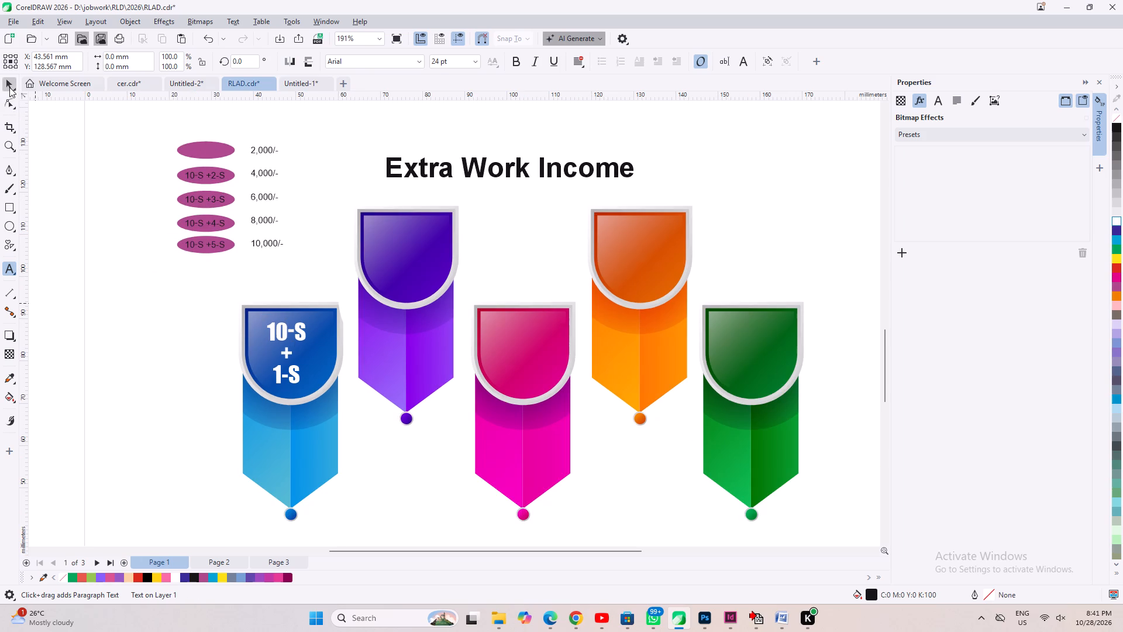
drag(327, 135, 240, 163)
drag(261, 150, 329, 375)
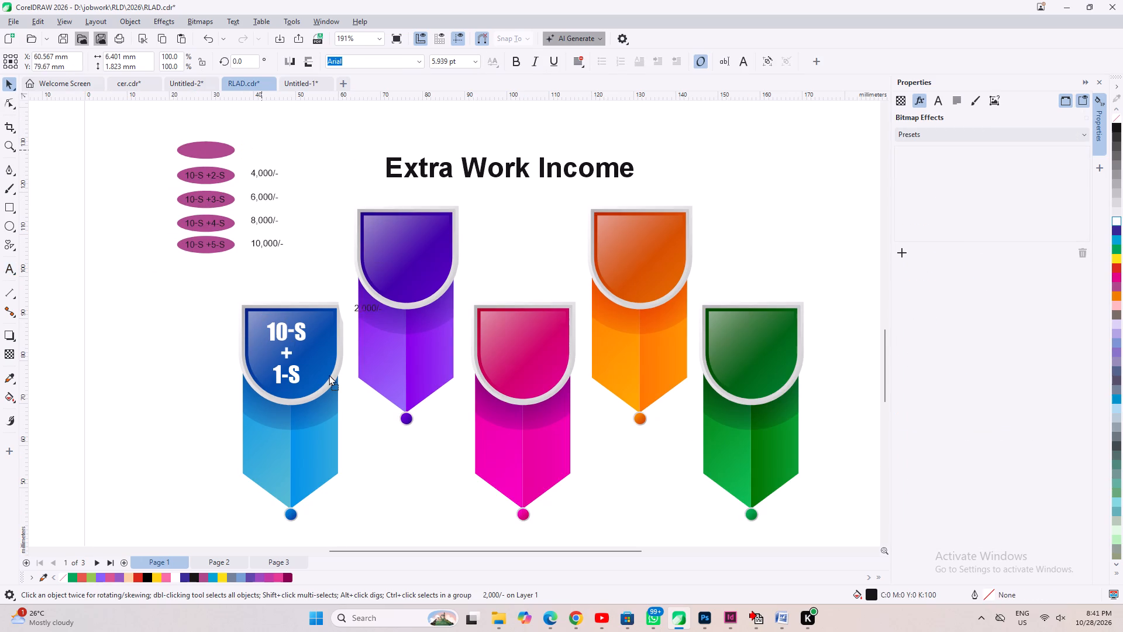
drag(329, 375, 285, 436)
scroll(285, 438, up, 5)
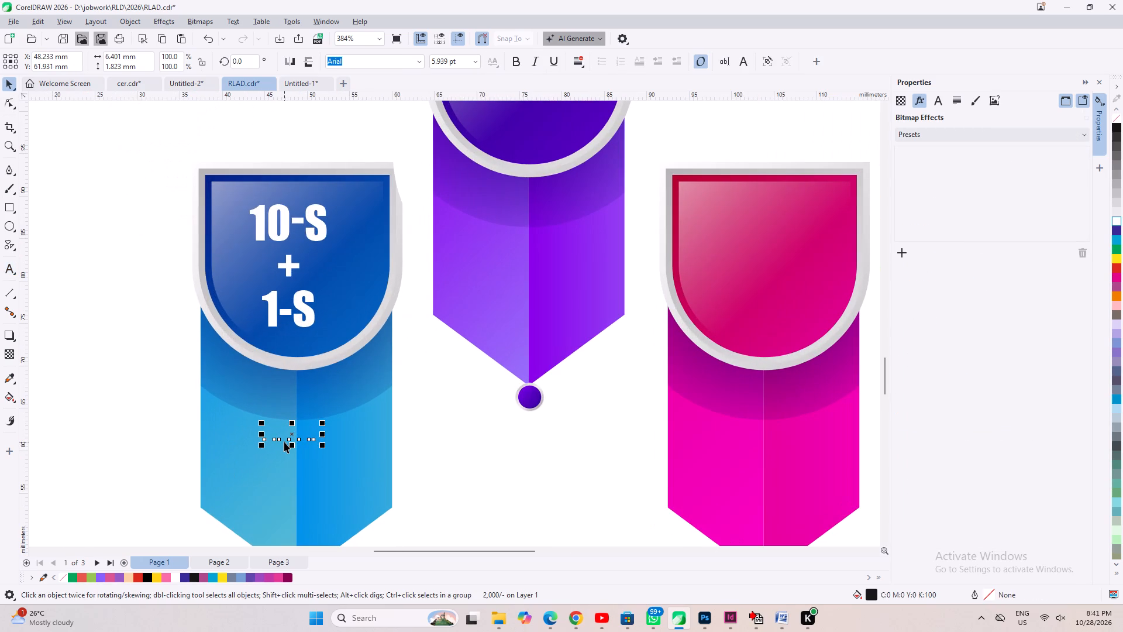
key(shift+Page_Up)
Try to insert double quotation marks in front of the 2,000/- amount on the blue banner.
key(space)
key(Left)
key(Left)
key(Left)
key(Left)
key(Left)
key(Left)
key(Left)
key(Left)
key(Left)
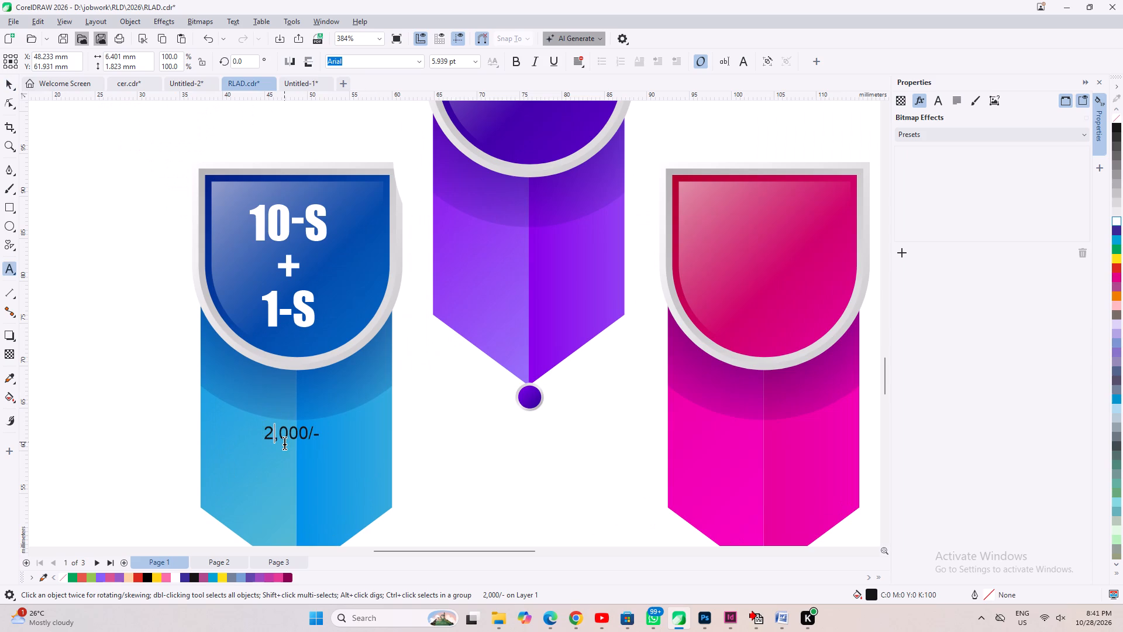
key(Left)
key(Left)
key(shift+quotedbl)
text("")
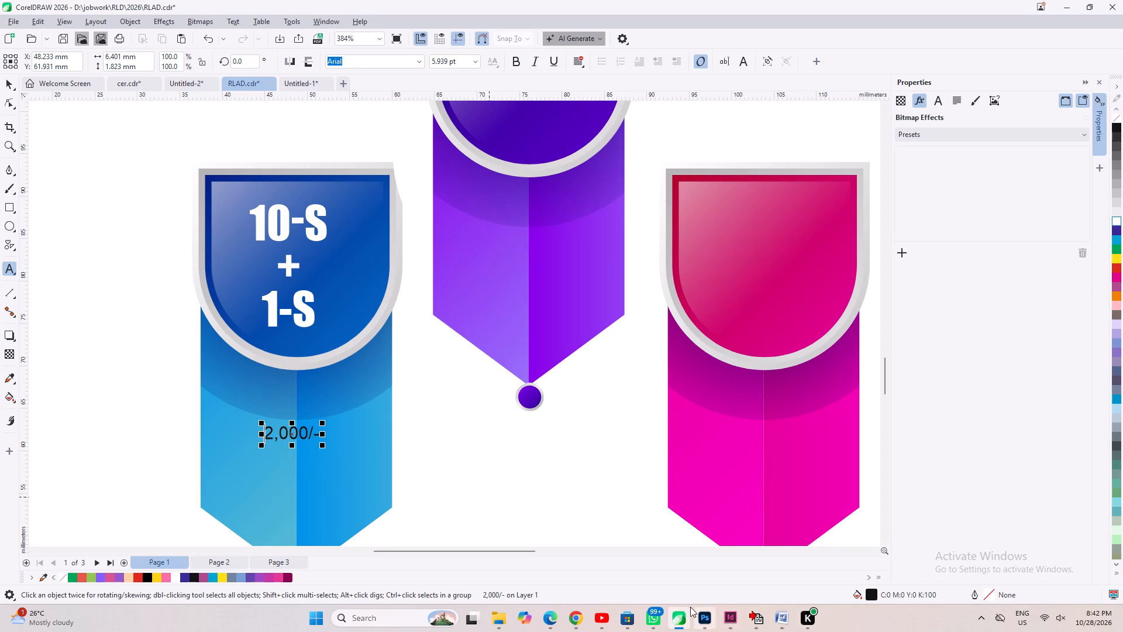
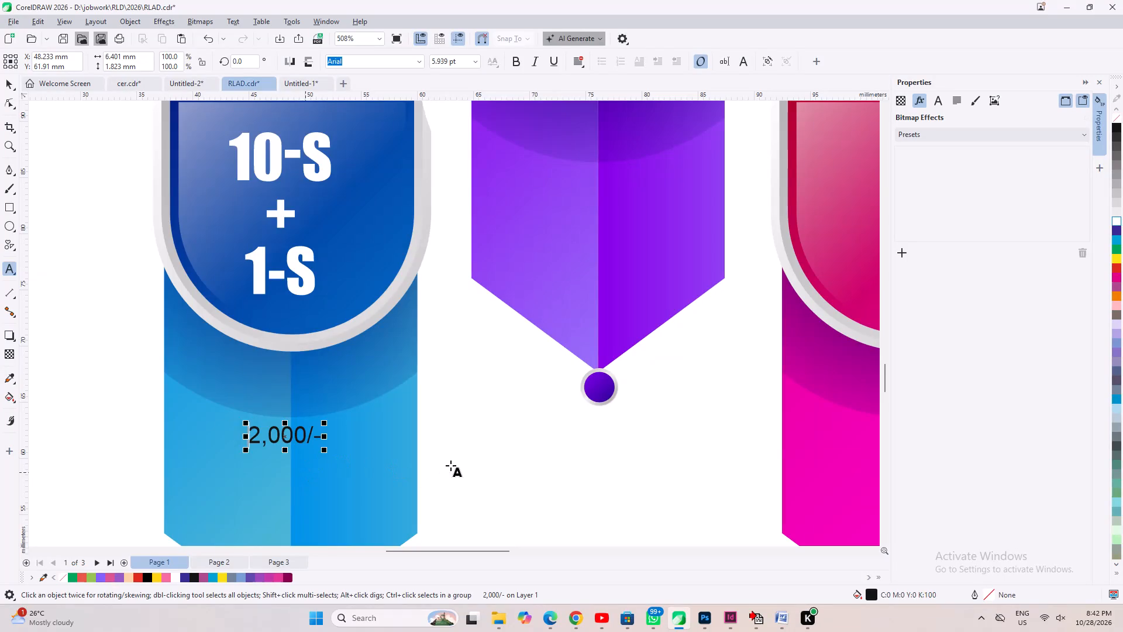
Make the 2,000/- amount on the blue banner bold, and change its font to Impact.
key(ctrl+a)
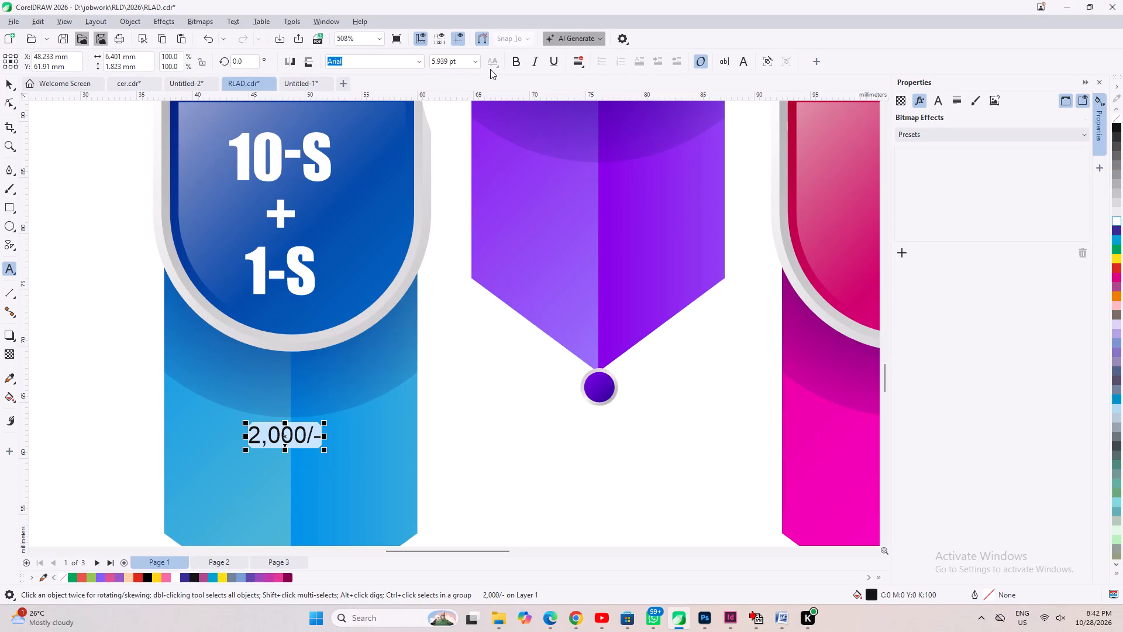
click(515, 63)
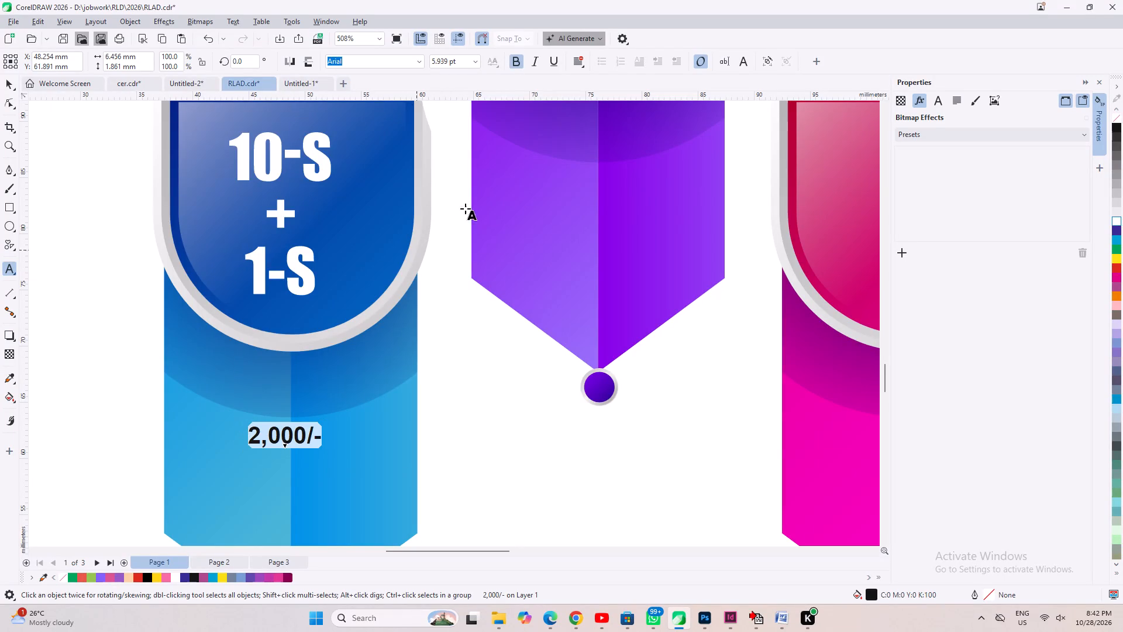
click(416, 63)
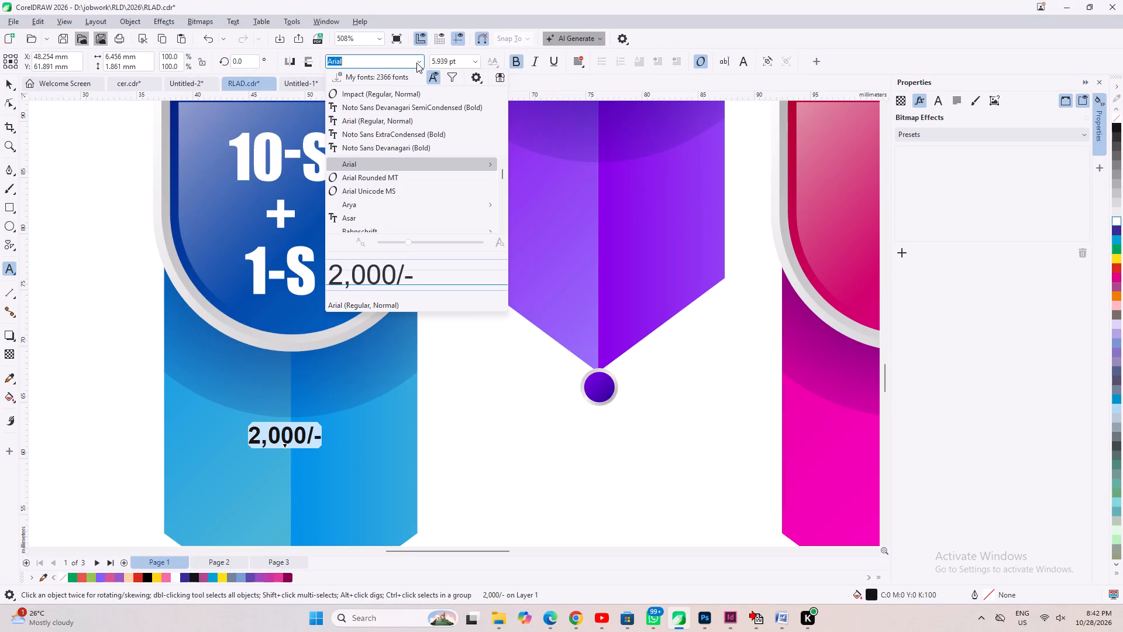
click(404, 94)
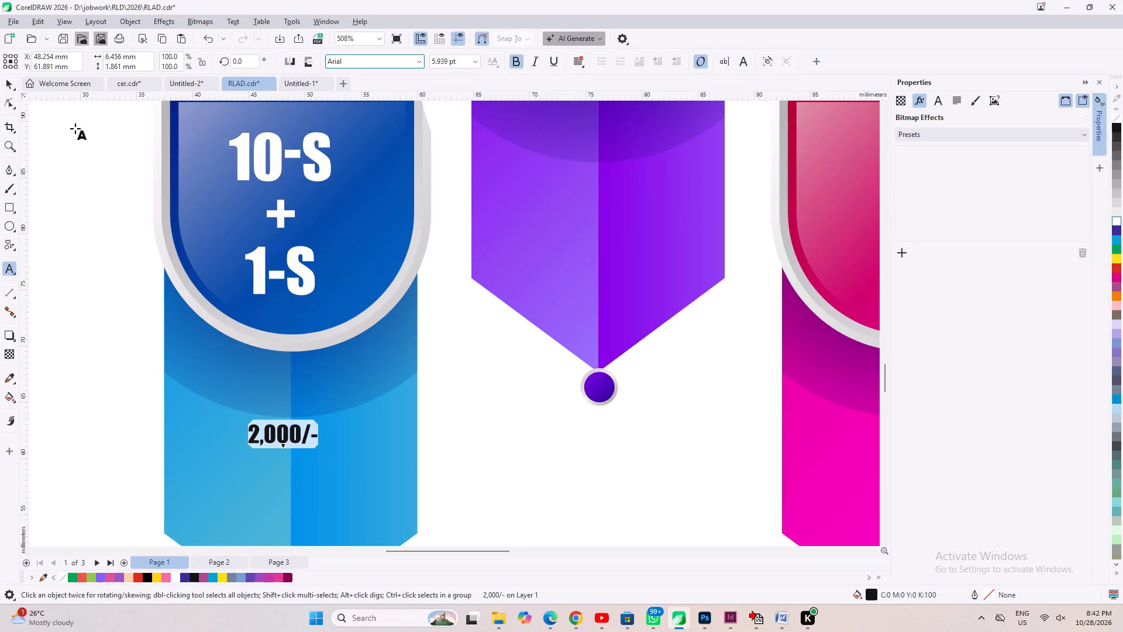
click(2, 83)
Enlarge the 2,000/- amount to about 20.5 mm wide and reposition it slightly lower on the blue banner's body.
scroll(570, 325, down, 2)
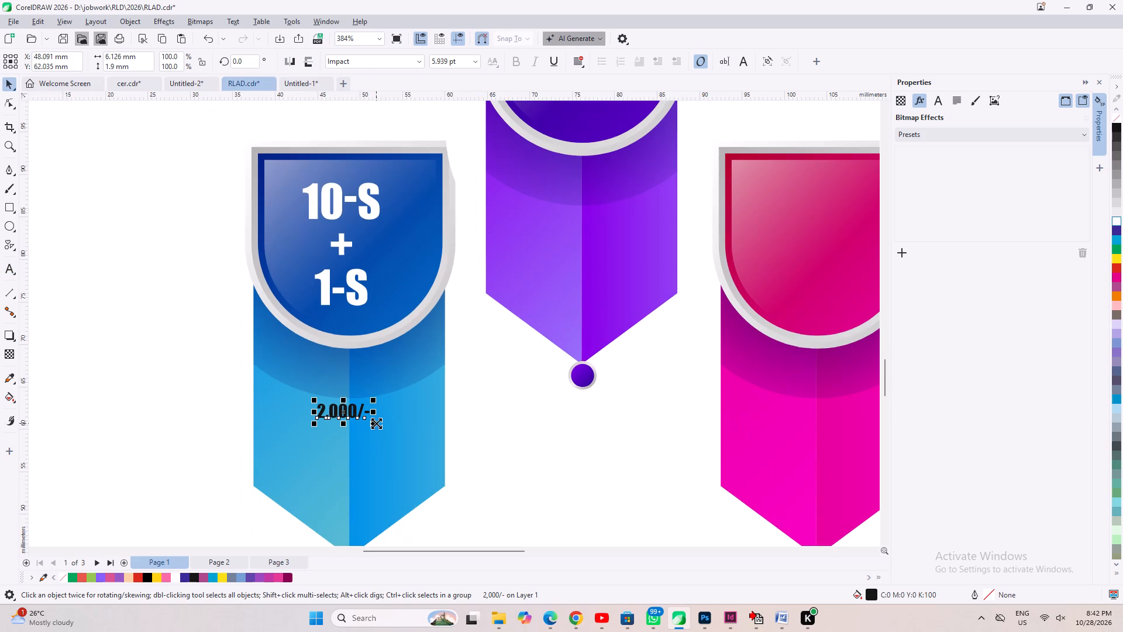
shift+drag(376, 423, 437, 472)
shift+click(437, 472)
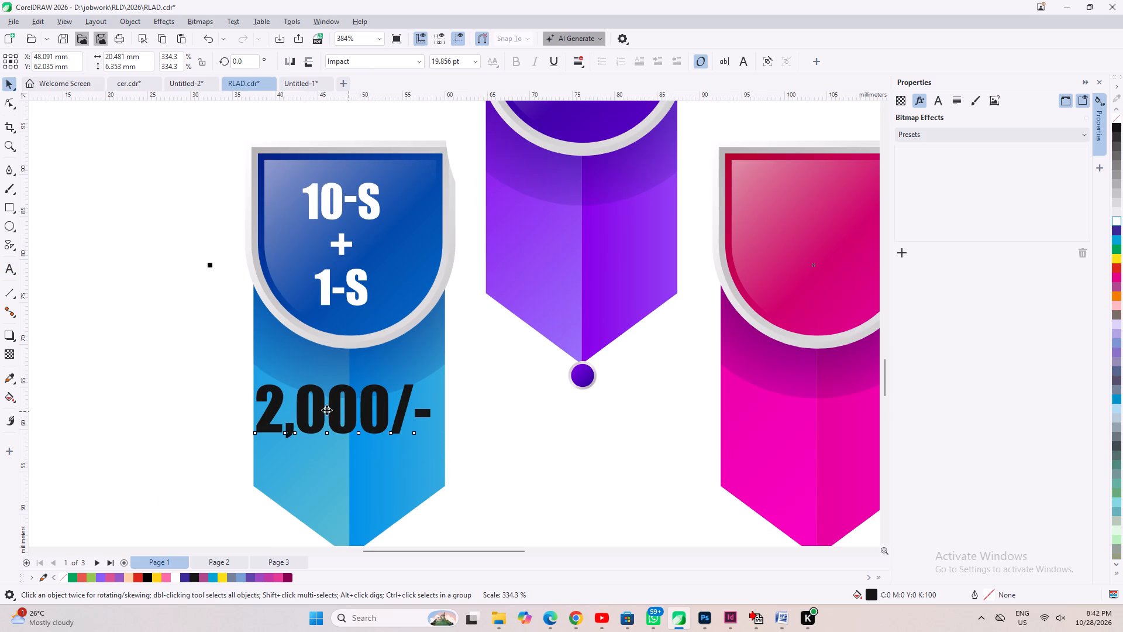
scroll(185, 405, down, 5)
click(171, 435)
drag(157, 386, 443, 451)
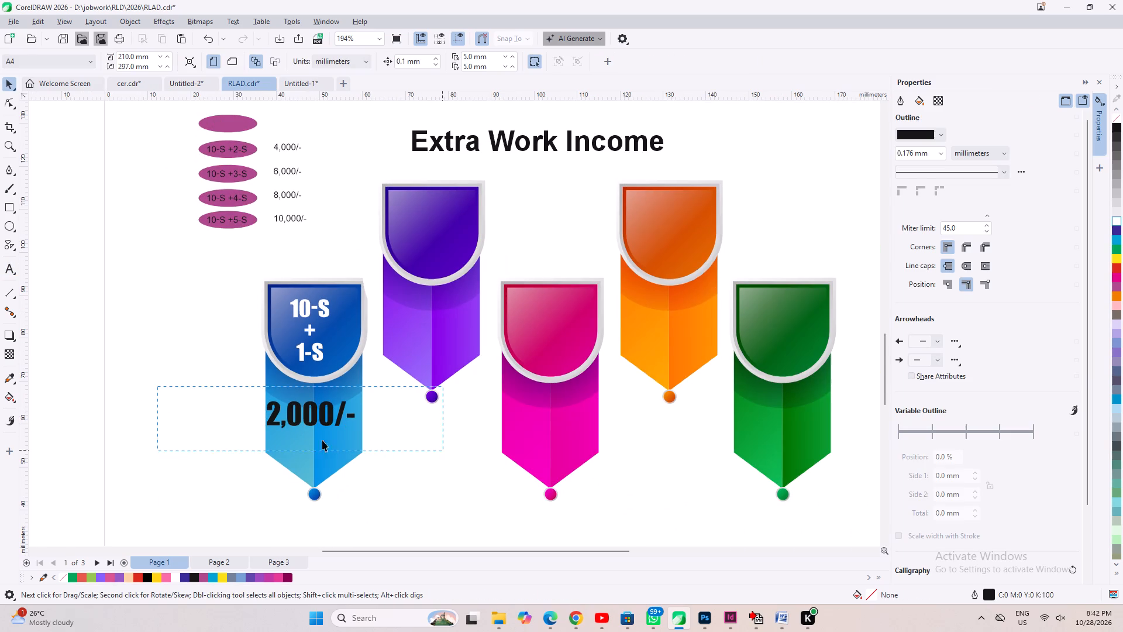
scroll(312, 438, up, 2)
drag(310, 408, 325, 421)
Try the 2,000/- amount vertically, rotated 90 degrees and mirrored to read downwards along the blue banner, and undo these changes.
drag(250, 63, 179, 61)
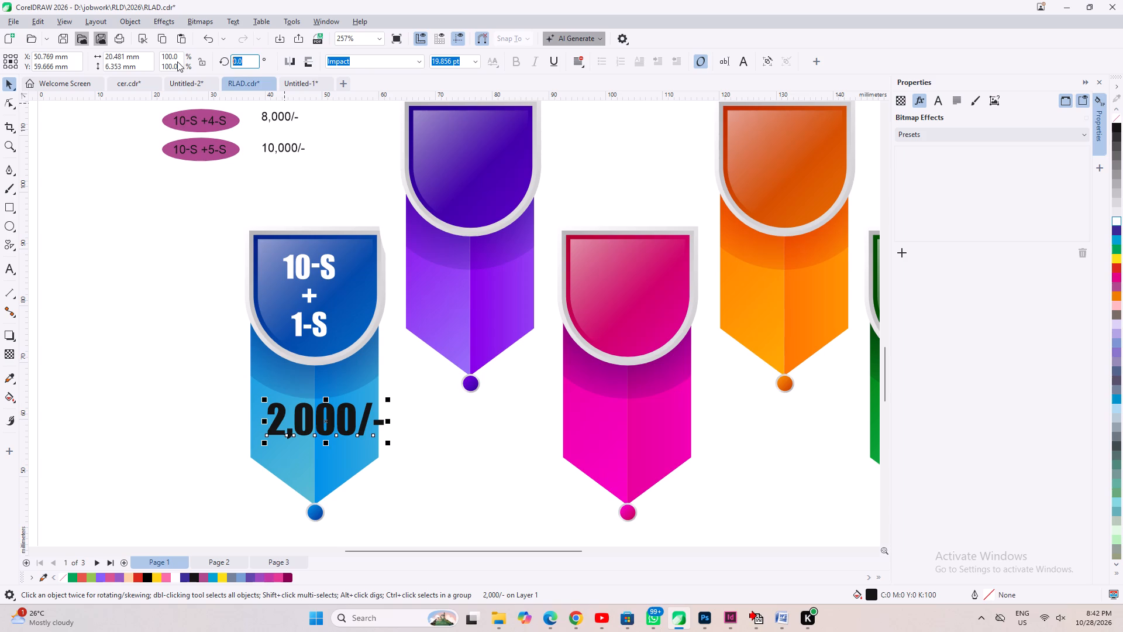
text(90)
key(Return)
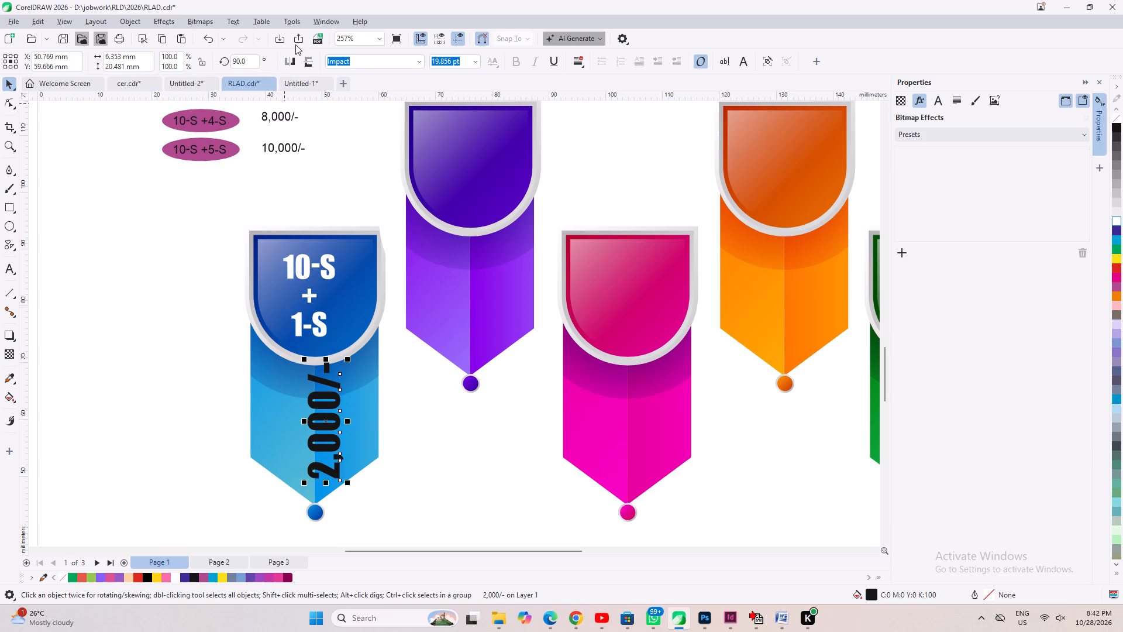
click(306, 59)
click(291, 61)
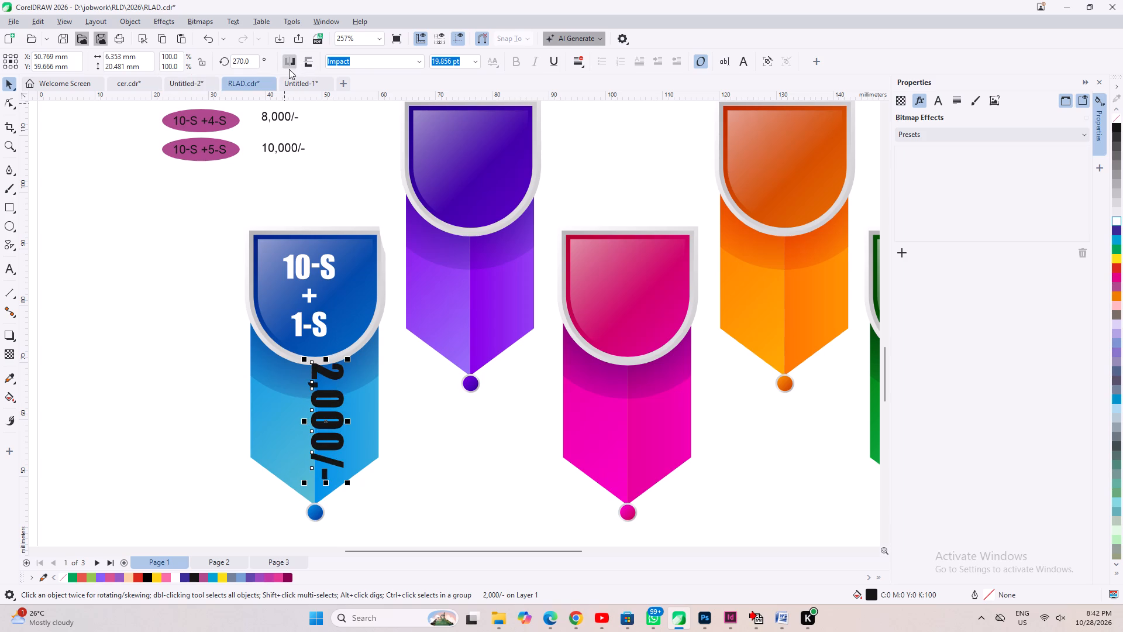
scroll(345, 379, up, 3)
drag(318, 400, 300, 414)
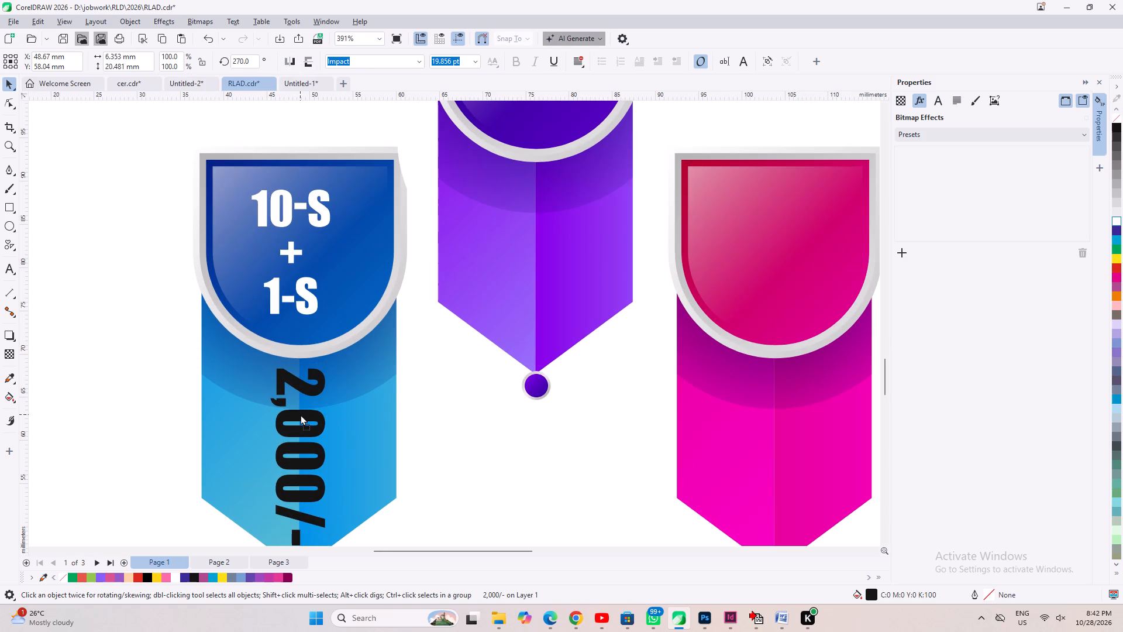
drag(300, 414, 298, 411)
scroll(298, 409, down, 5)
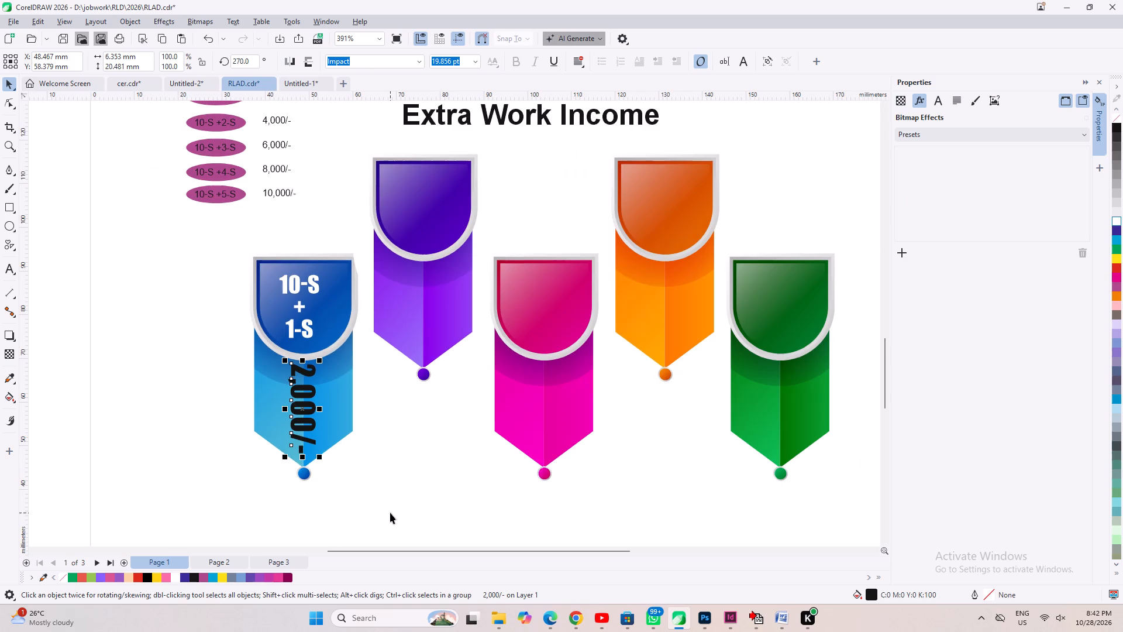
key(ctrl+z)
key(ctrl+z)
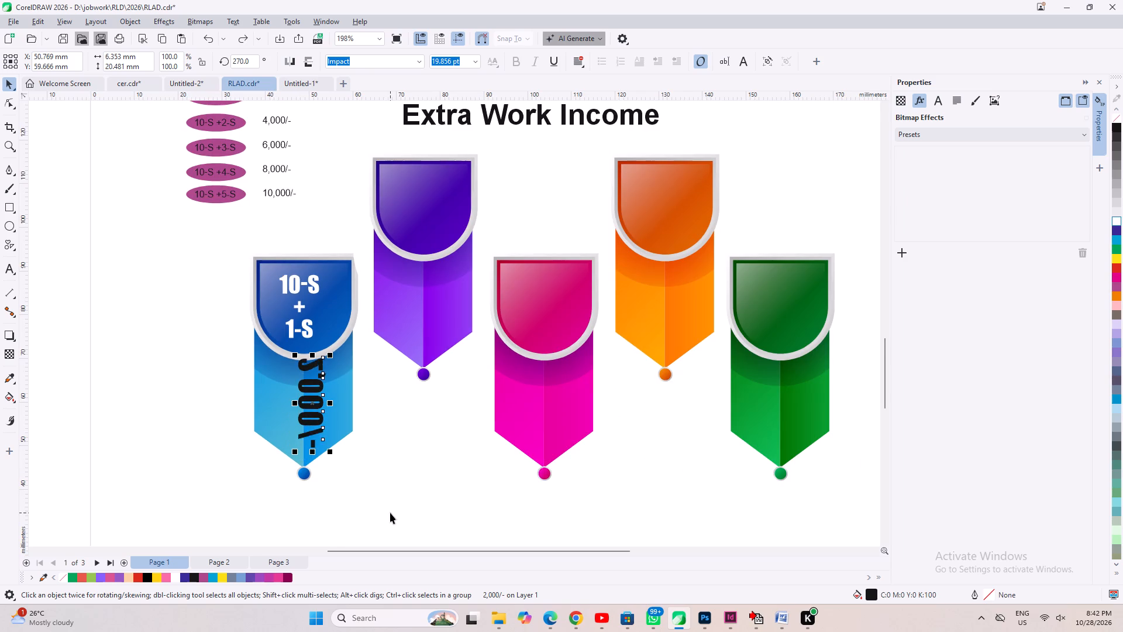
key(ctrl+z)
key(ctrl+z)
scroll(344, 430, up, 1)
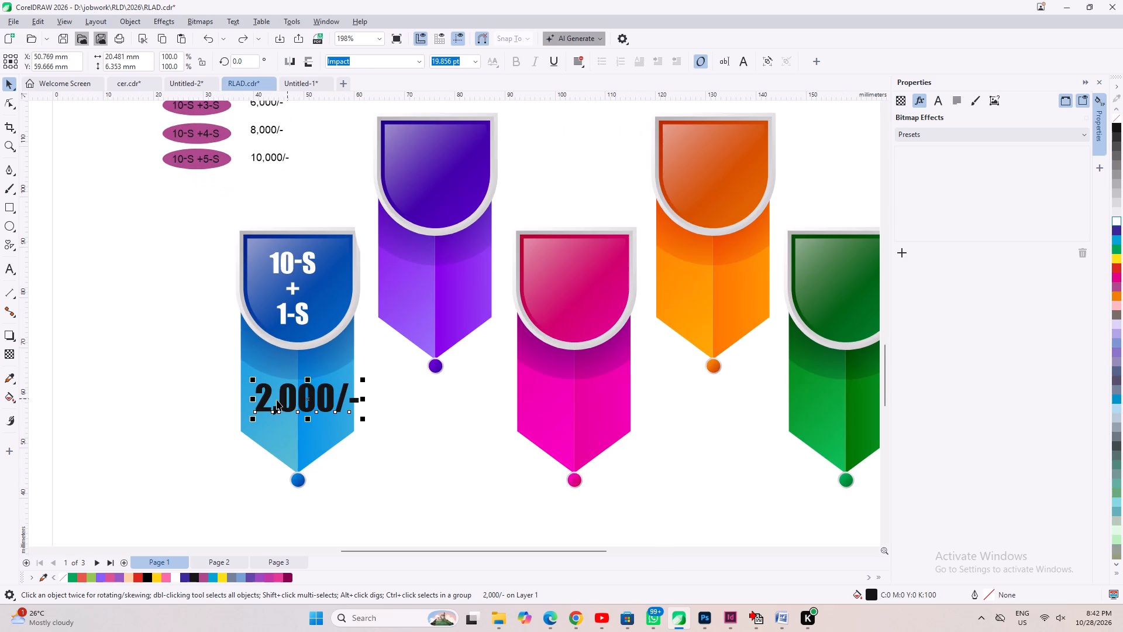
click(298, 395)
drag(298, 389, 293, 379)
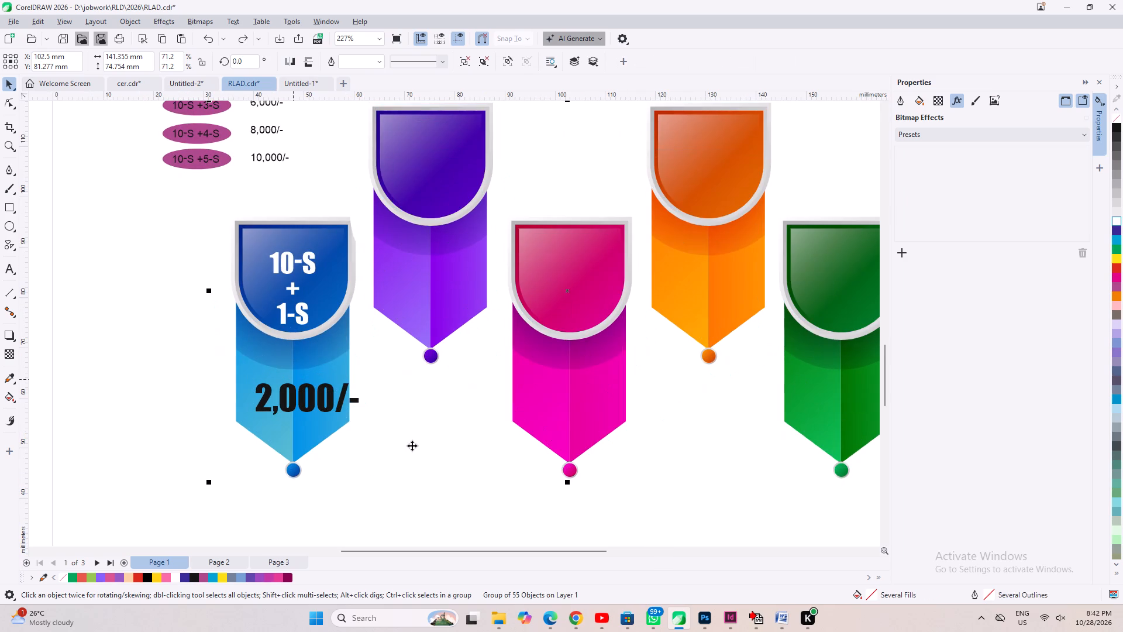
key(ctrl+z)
Move the 2,000/- amount off the blue banner onto the empty page area beside it.
click(156, 442)
drag(144, 366, 445, 442)
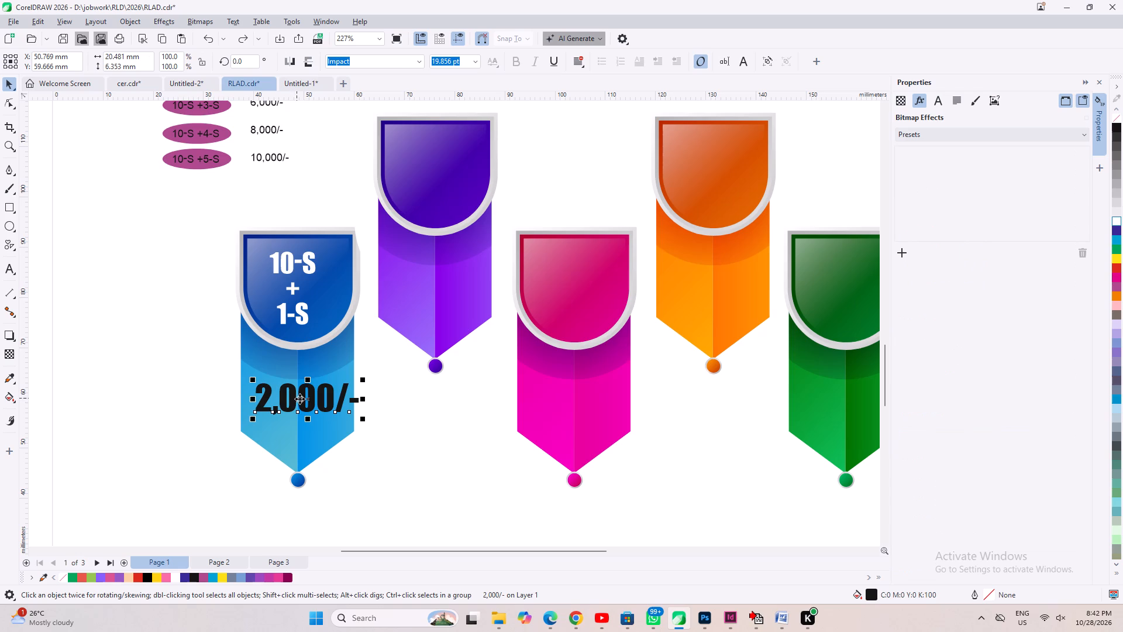
drag(301, 400, 291, 375)
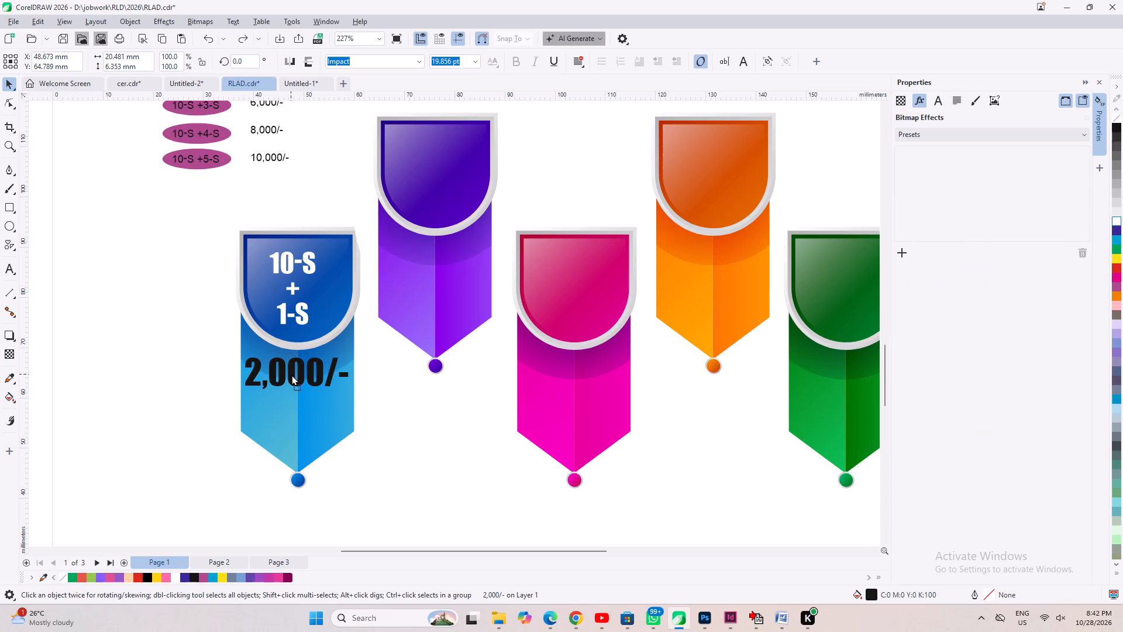
drag(291, 375, 127, 365)
Ungroup all objects in the group holding the five banners.
click(268, 355)
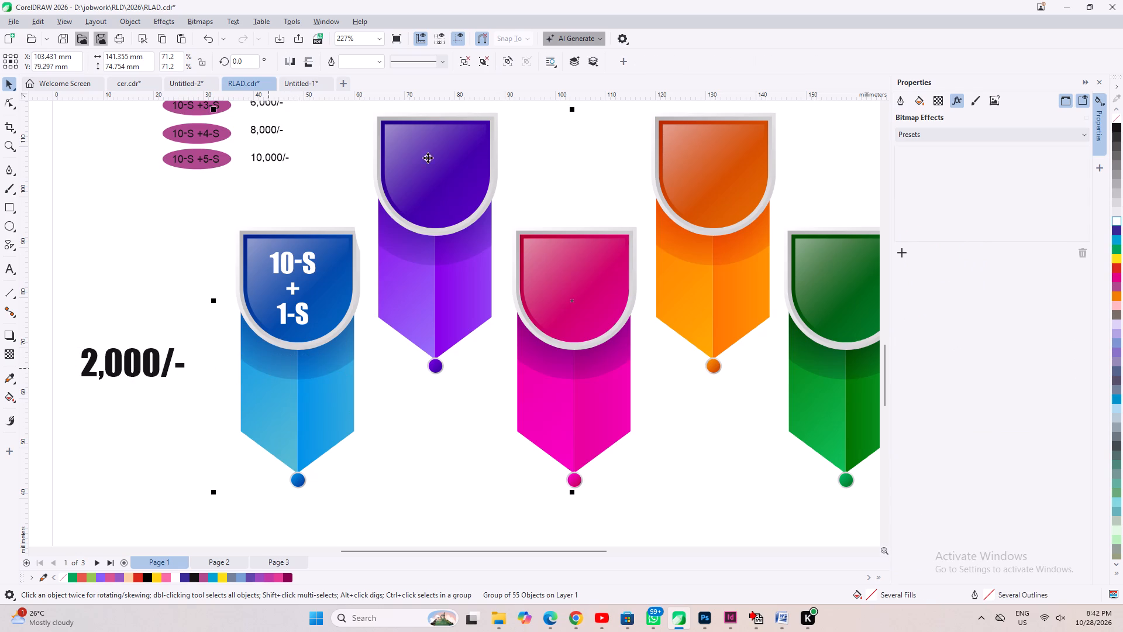
click(481, 59)
click(410, 424)
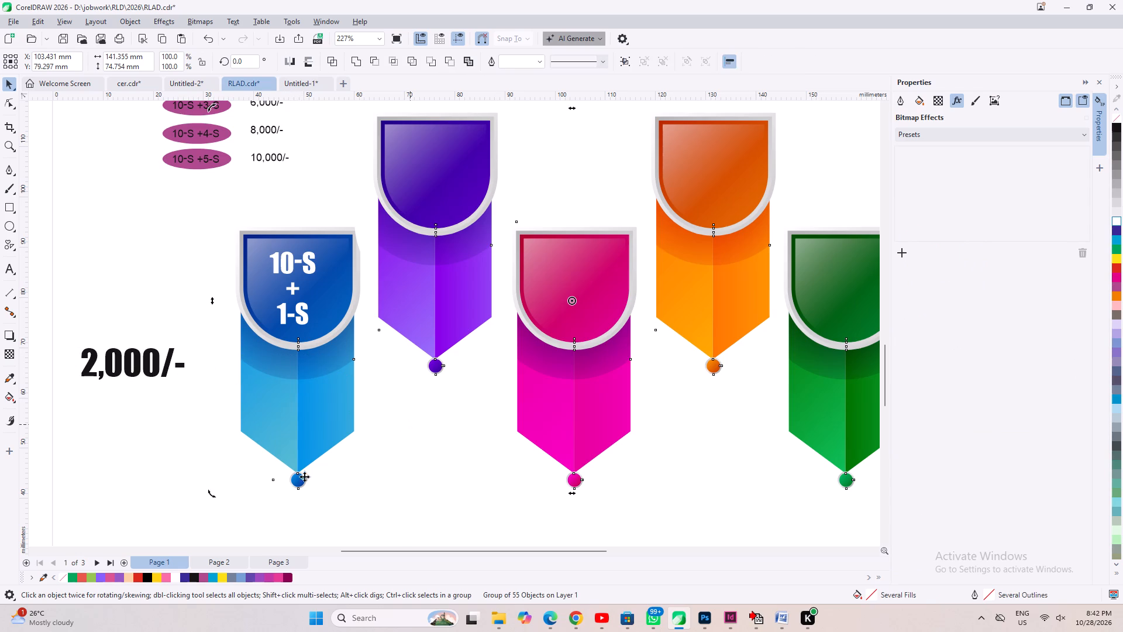
click(178, 407)
Shorten both halves of the blue banner's body together from the bottom to about 19.8 mm high.
click(267, 414)
shift+click(323, 426)
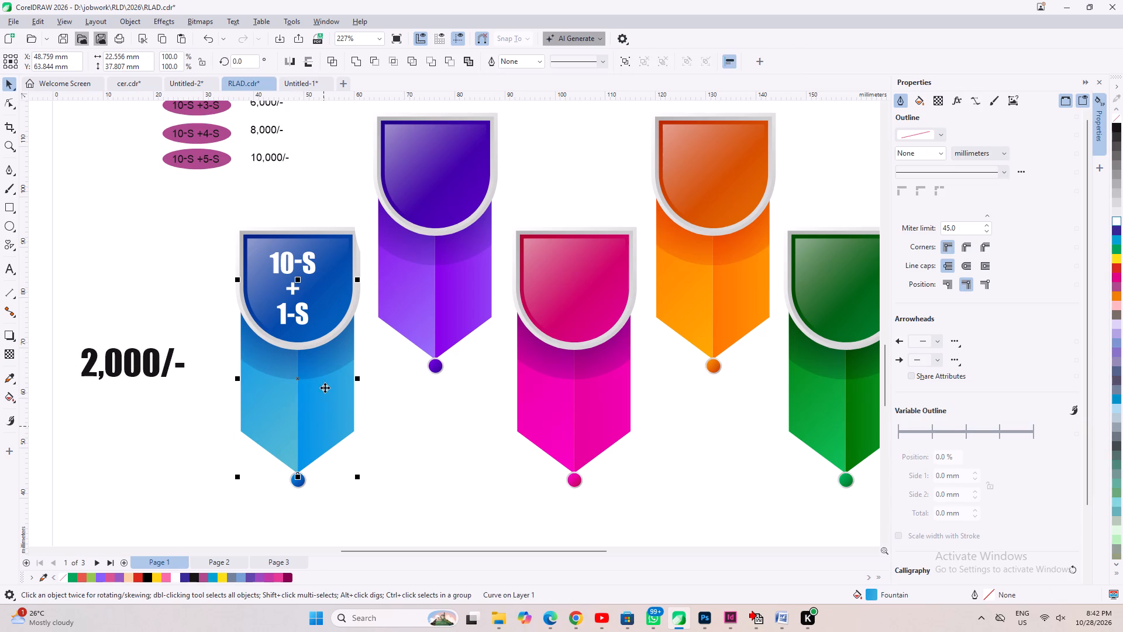
shift+click(321, 366)
shift+click(264, 363)
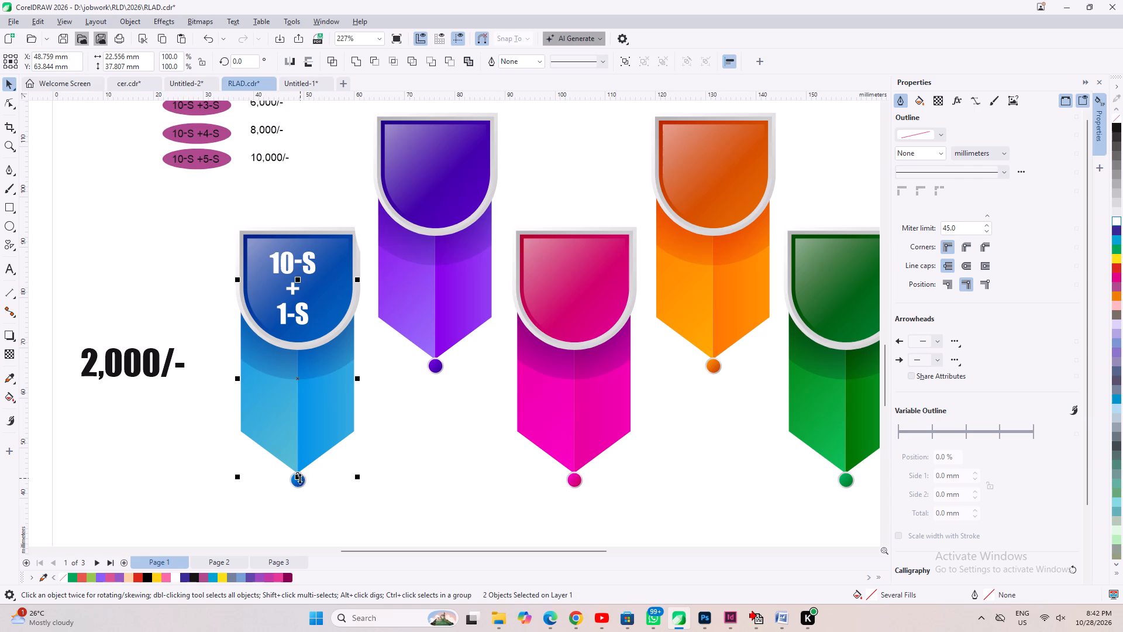
drag(299, 478, 298, 387)
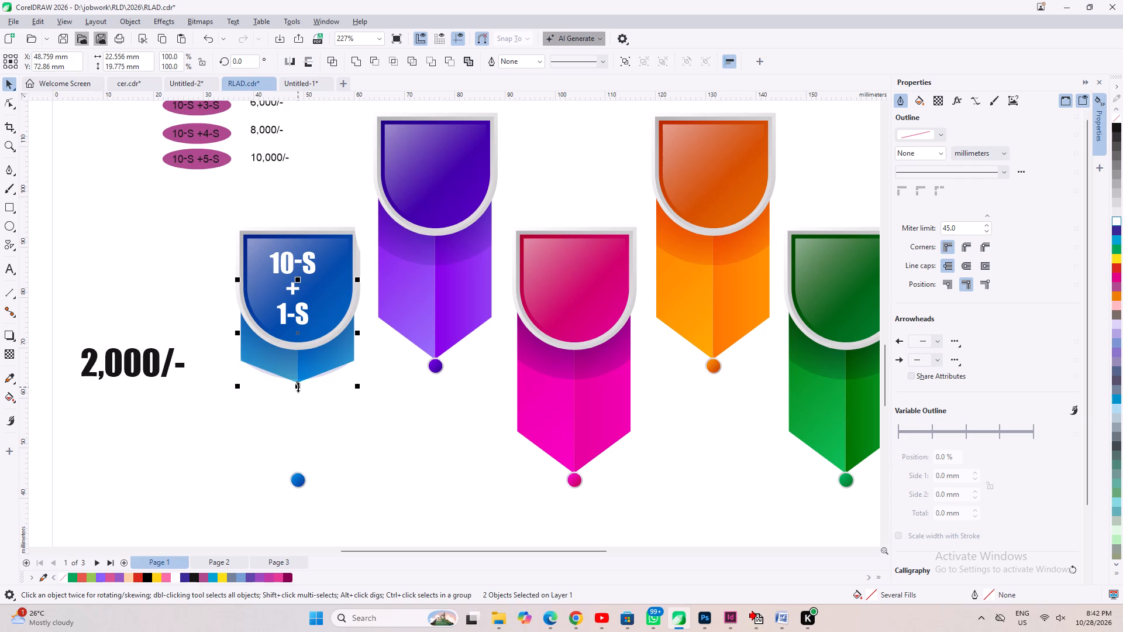
Place the 2,000/- amount directly below the shortened blue banner and enlarge it to about 24.4 mm wide.
click(127, 376)
drag(129, 363, 305, 404)
scroll(305, 404, up, 3)
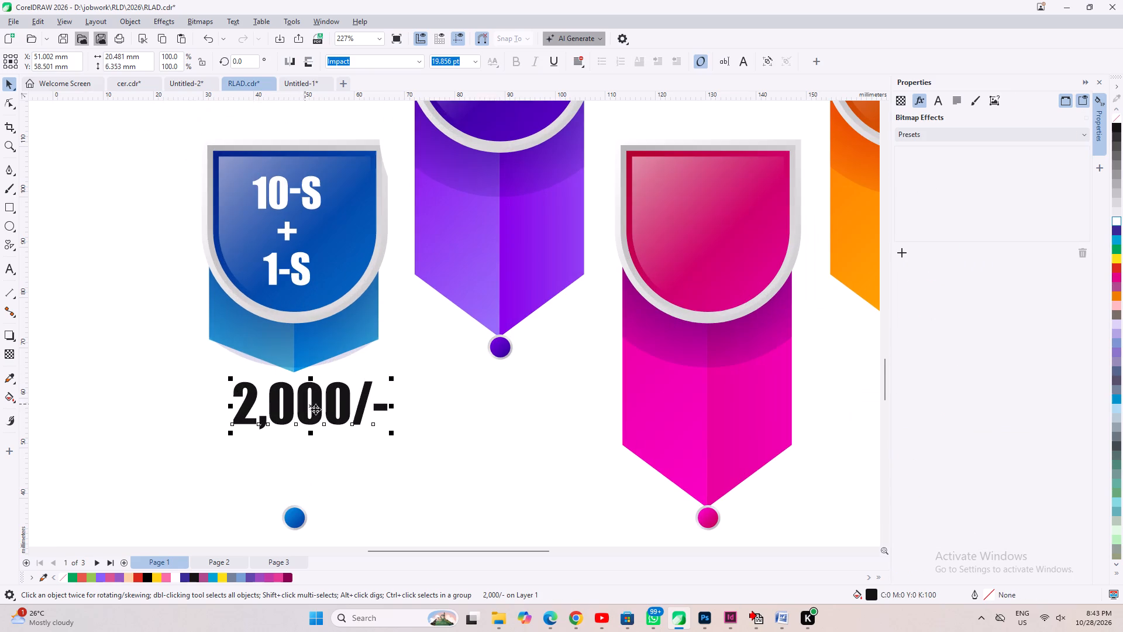
shift+drag(391, 434, 406, 460)
click(304, 390)
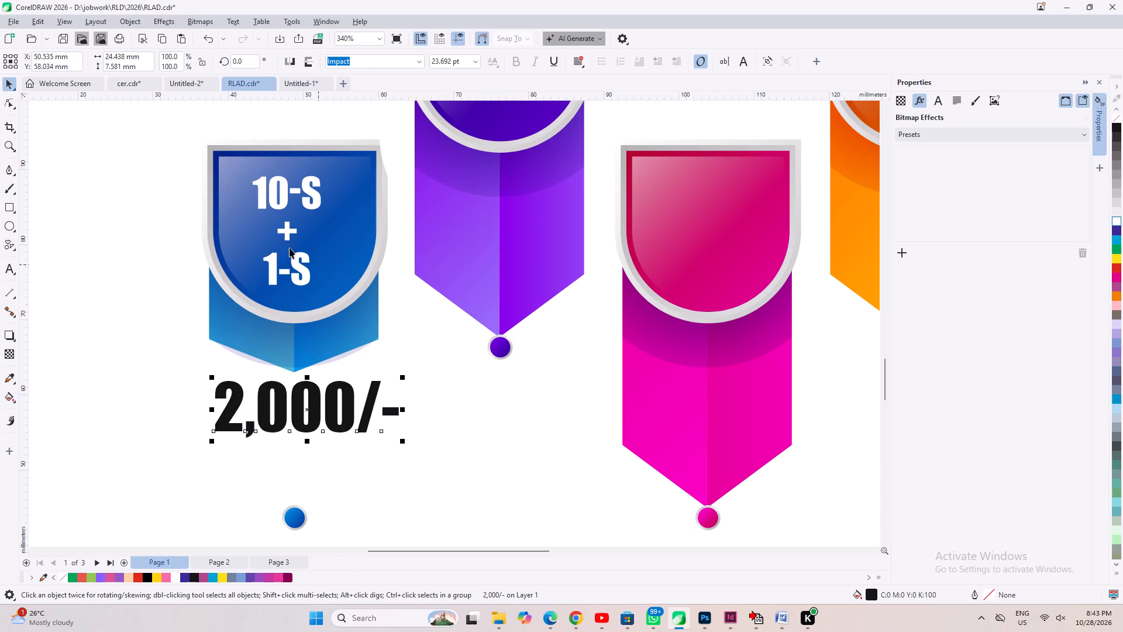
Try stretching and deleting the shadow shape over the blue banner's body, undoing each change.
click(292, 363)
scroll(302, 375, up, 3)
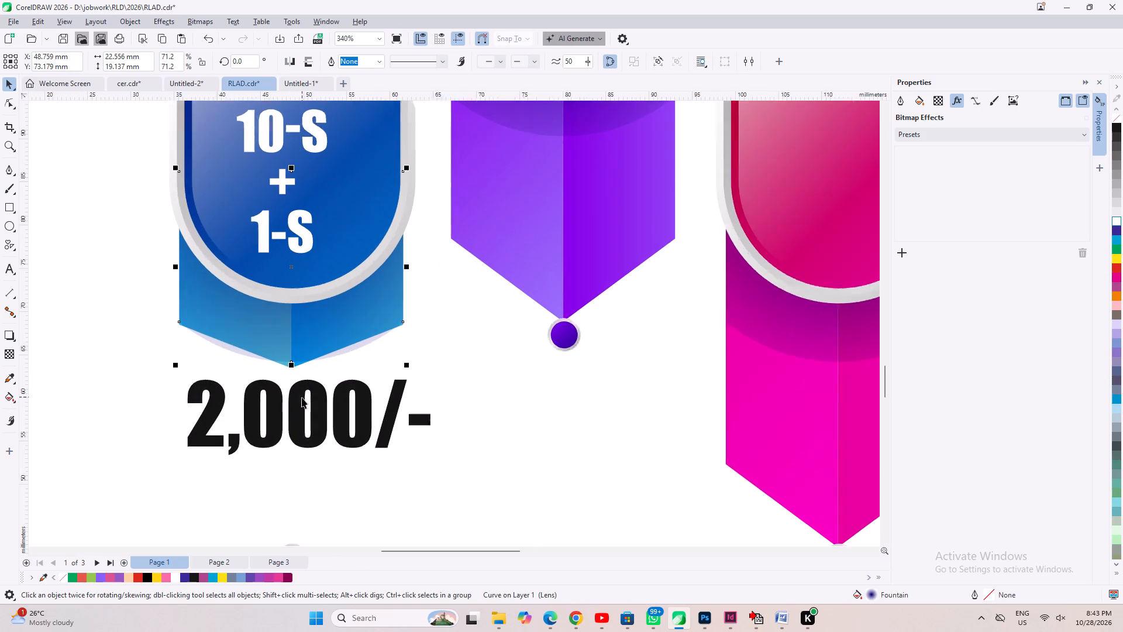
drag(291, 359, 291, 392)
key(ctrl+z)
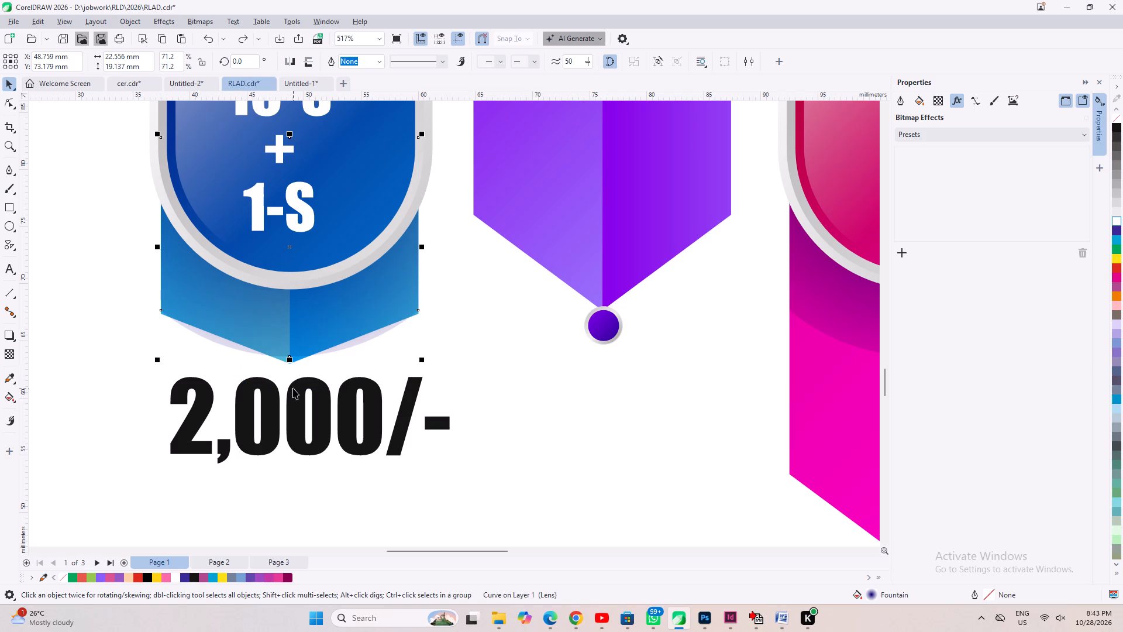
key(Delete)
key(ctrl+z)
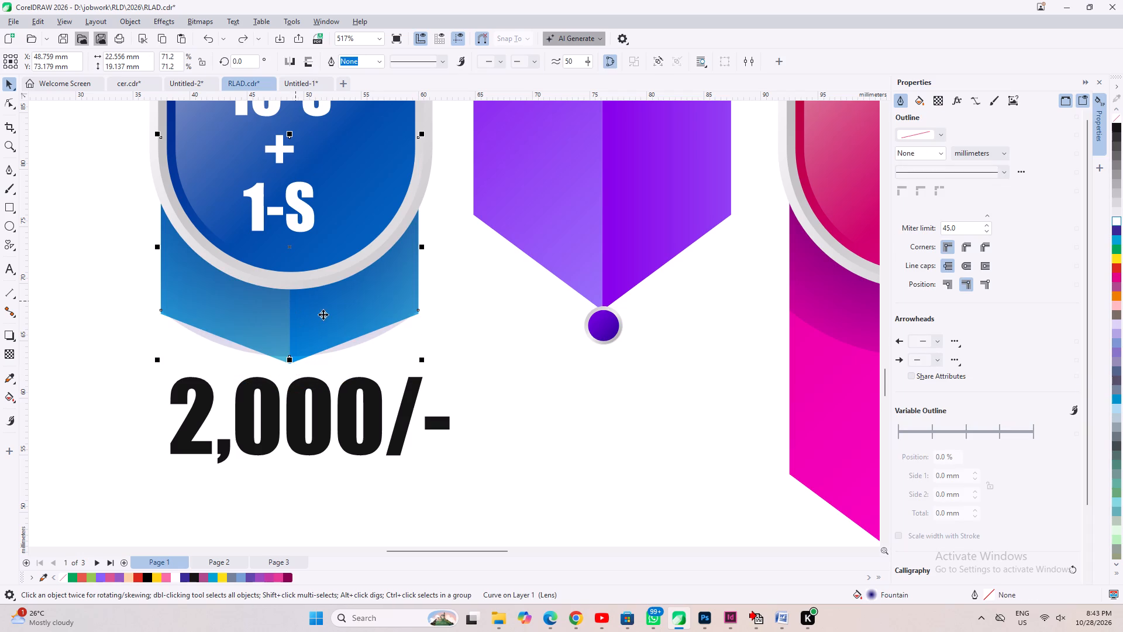
Move the small blue circle with its ring up to sit just below the 2,000/- amount.
scroll(282, 232, down, 3)
drag(214, 437, 333, 513)
scroll(276, 473, up, 1)
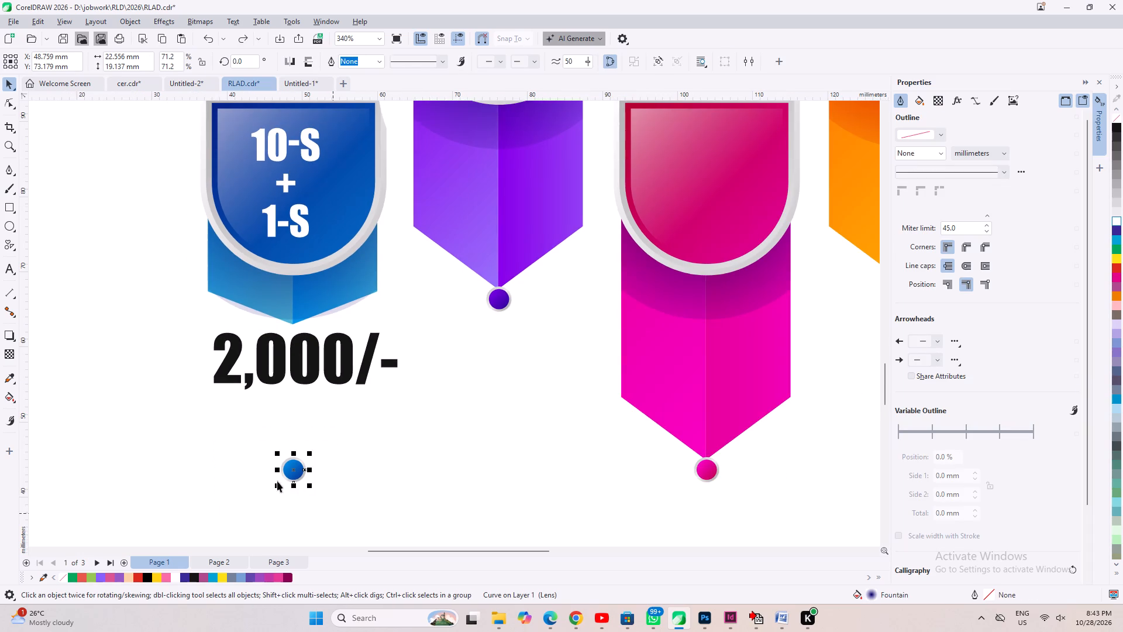
drag(292, 469, 290, 399)
scroll(330, 457, down, 1)
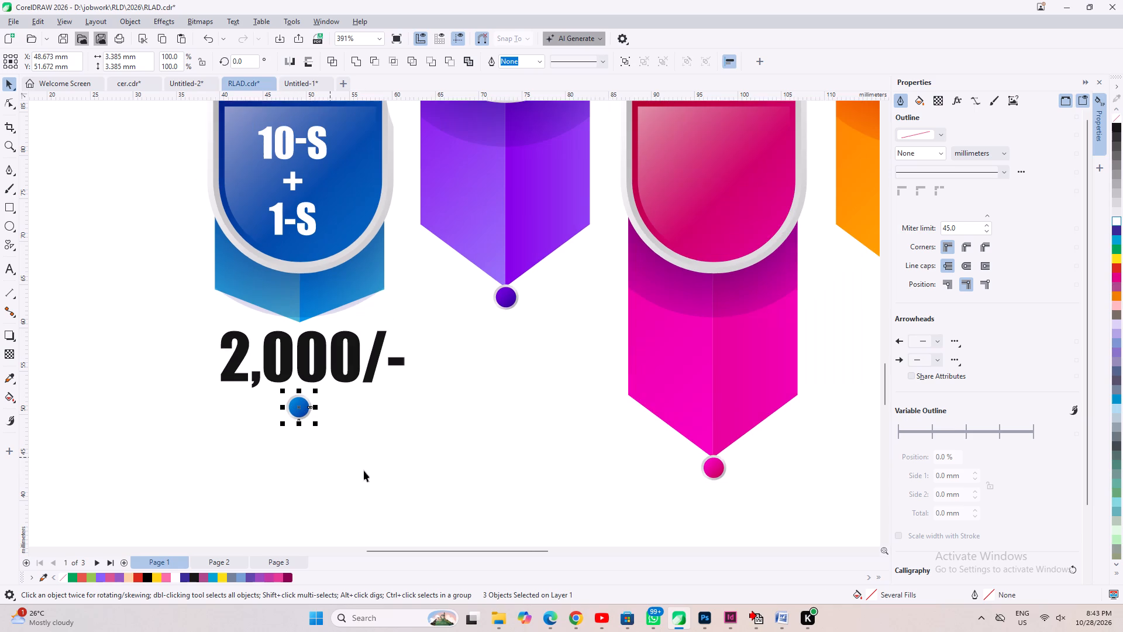
Nudge the 2,000/- amount and the small blue circle together down by about 2 mm.
drag(464, 499, 134, 319)
key(shift+Down)
key(shift+Down)
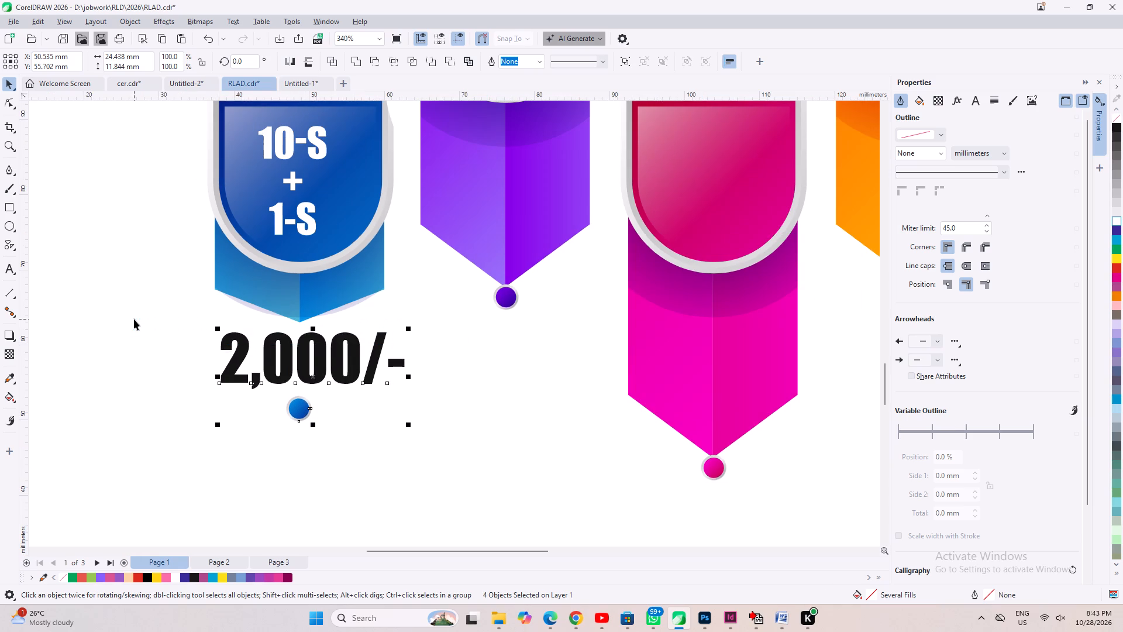
key(shift+Down)
key(shift+Down)
key(shift+Down)
key(shift+Down)
key(shift+Down)
key(shift+Down)
key(shift+Down)
key(shift+Down)
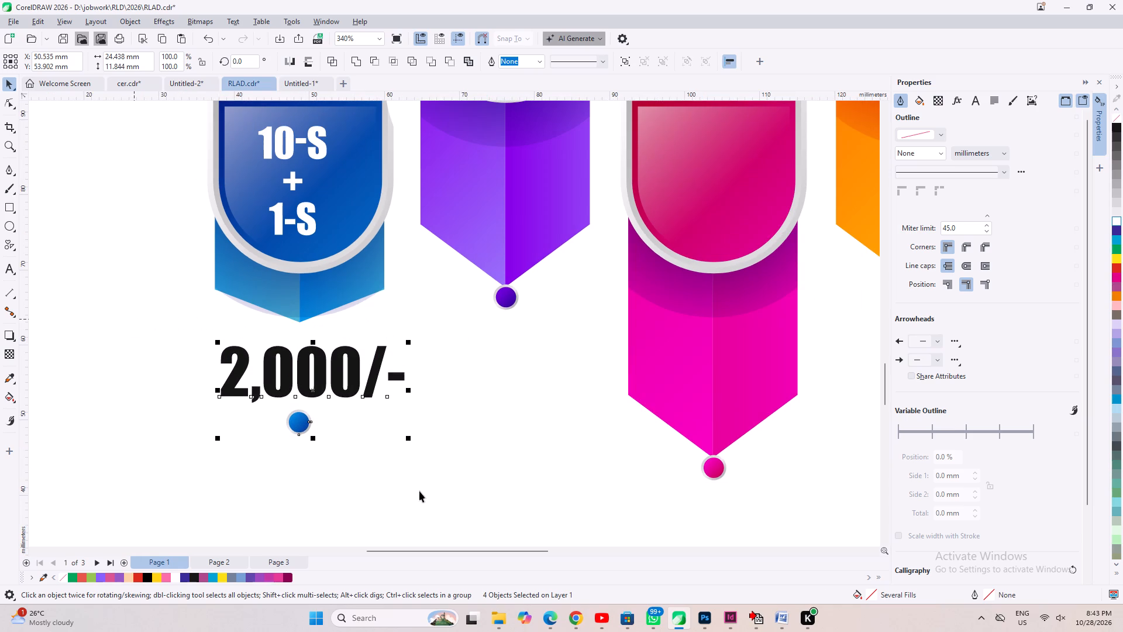
click(421, 494)
Stretch both halves of the blue banner's body downwards to about 27 mm high.
scroll(311, 347, up, 1)
ctrl+click(297, 316)
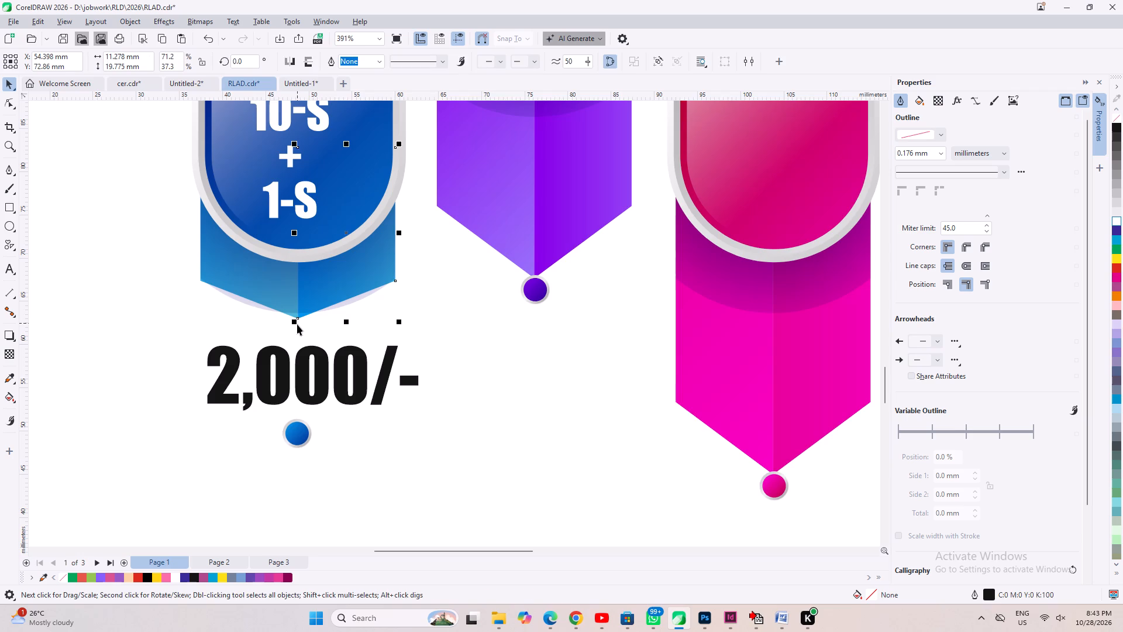
scroll(297, 325, up, 3)
shift+click(293, 312)
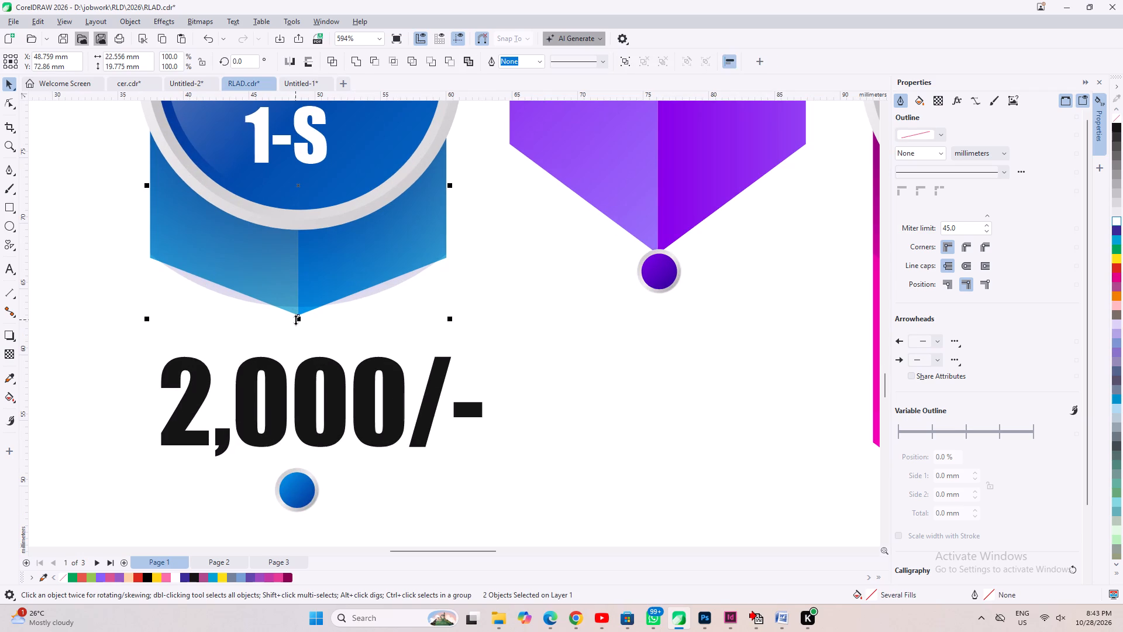
drag(298, 321, 308, 417)
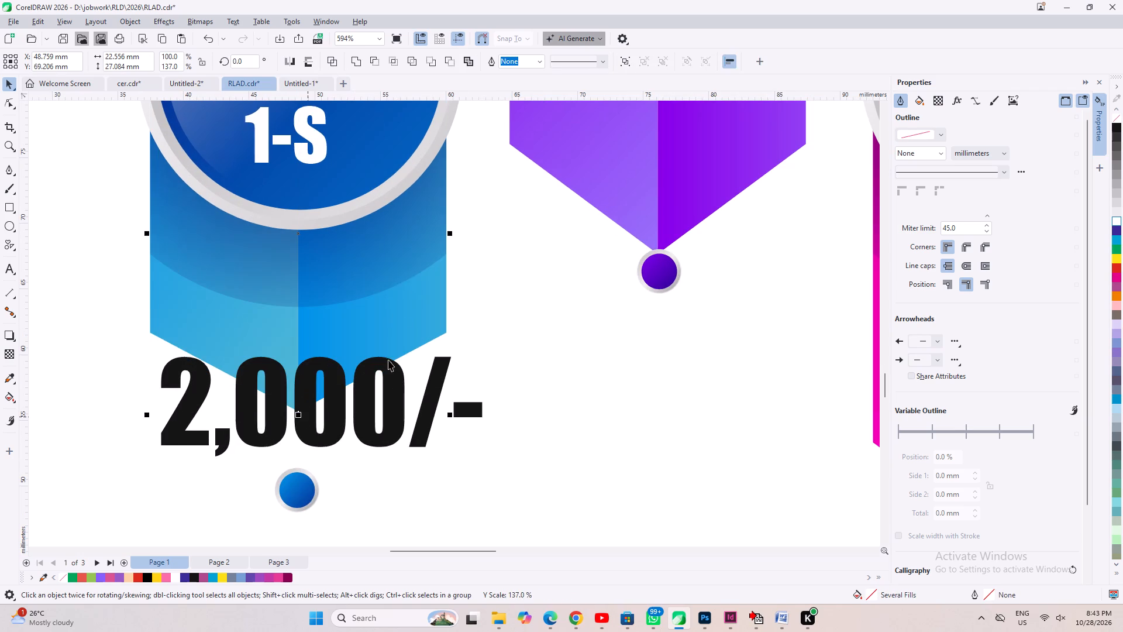
Narrow both halves of the blue banner's body to about 21.2 mm and shorten them to about 21.4 mm high.
shift+drag(449, 233, 445, 233)
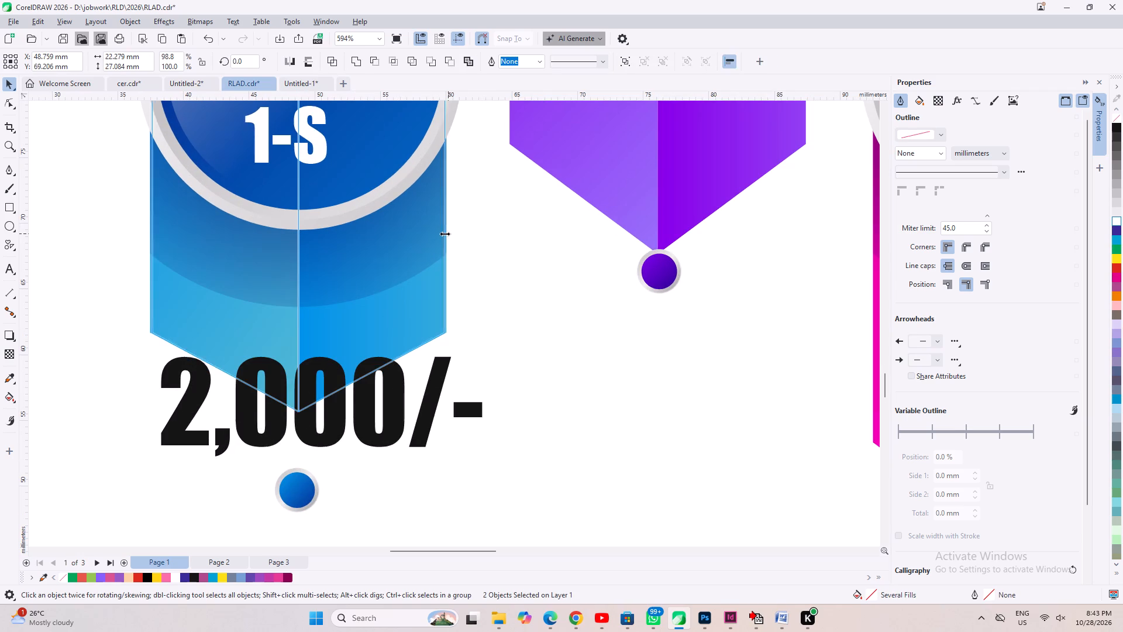
shift+drag(445, 233, 440, 233)
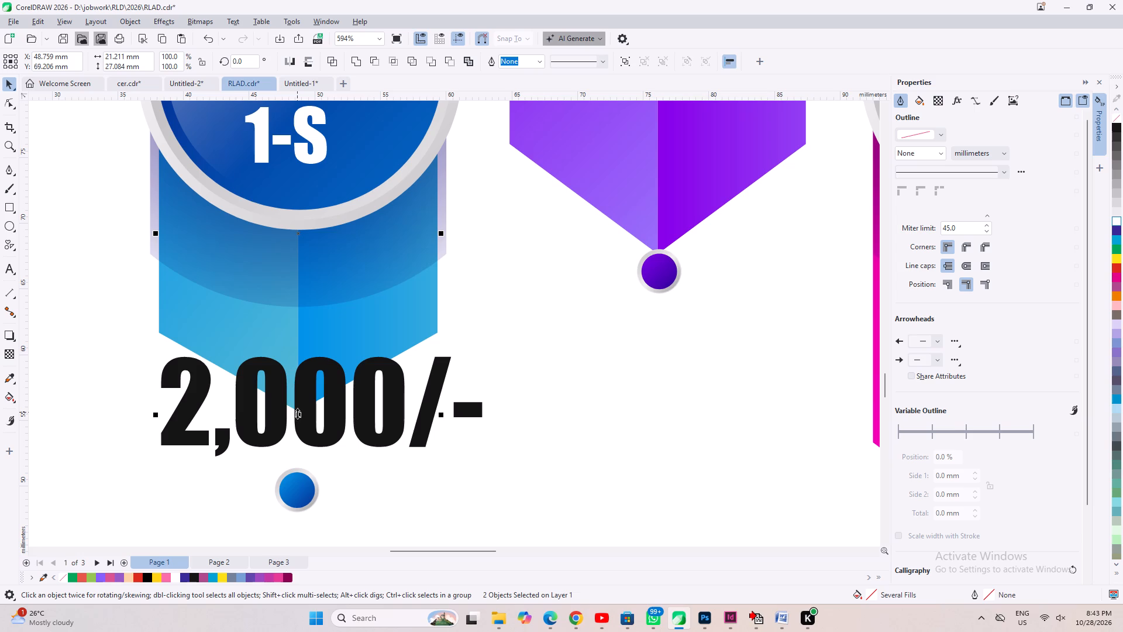
drag(297, 414, 294, 339)
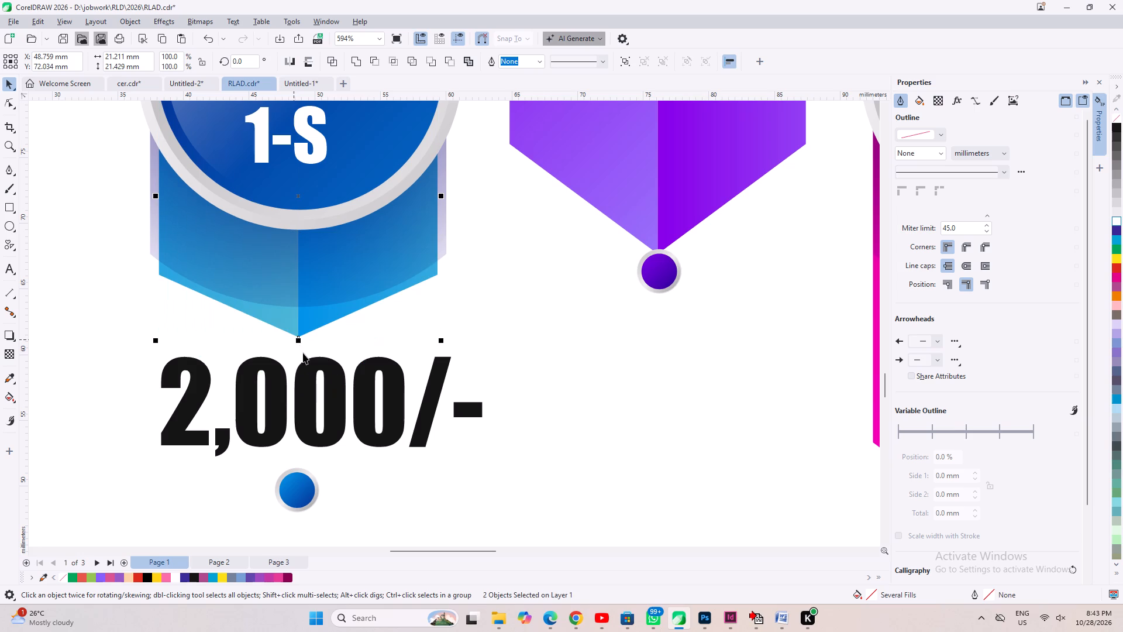
scroll(305, 339, down, 3)
click(319, 380)
scroll(328, 402, down, 3)
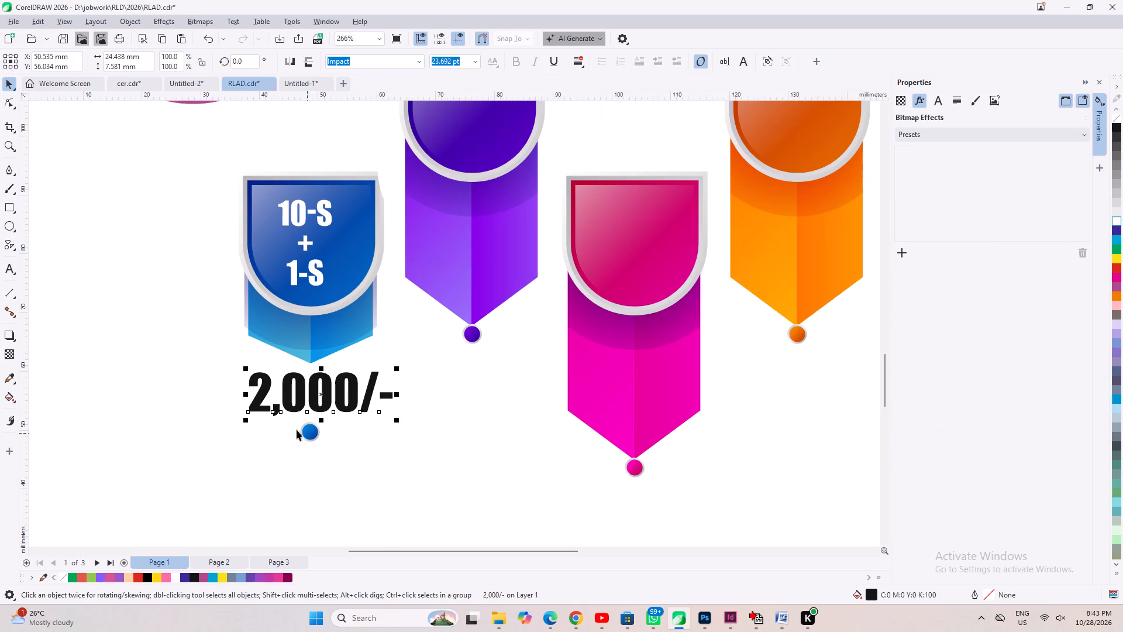
Shrink the shadow shape over the blue banner's body to about 21 mm wide and 14.5 mm high.
click(278, 336)
scroll(312, 352, up, 1)
drag(314, 353, 312, 327)
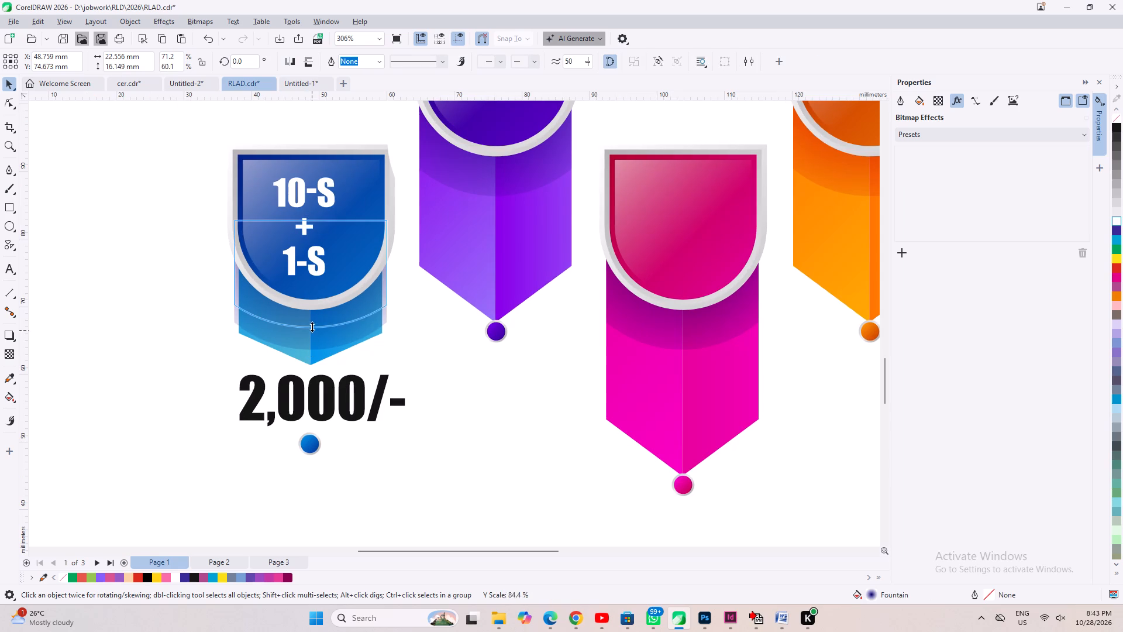
drag(312, 327, 311, 321)
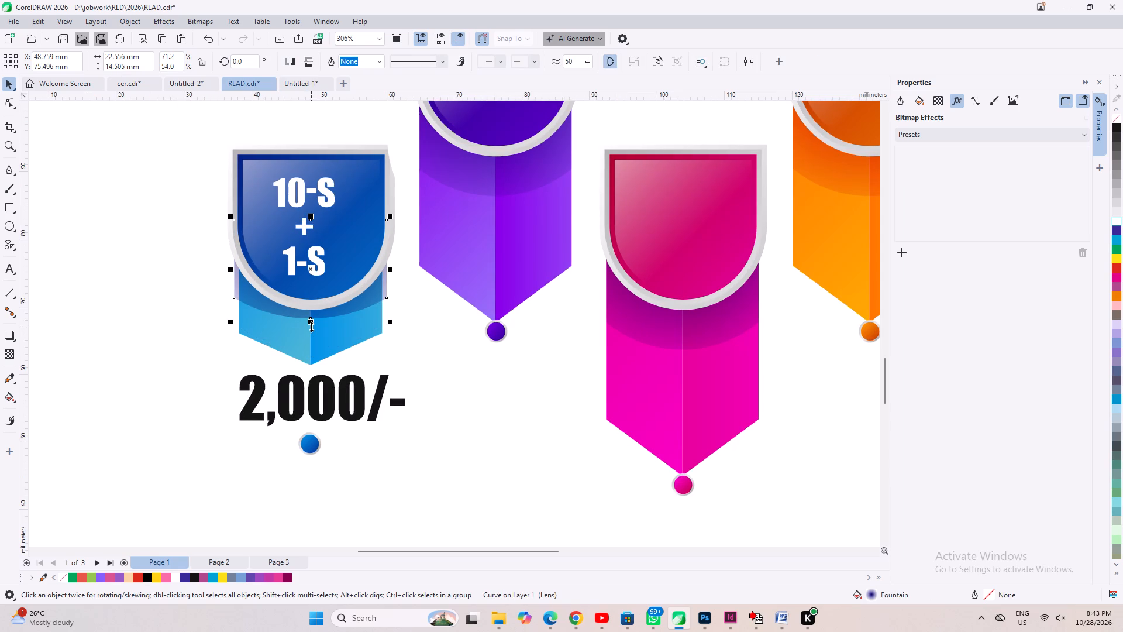
scroll(303, 359, down, 1)
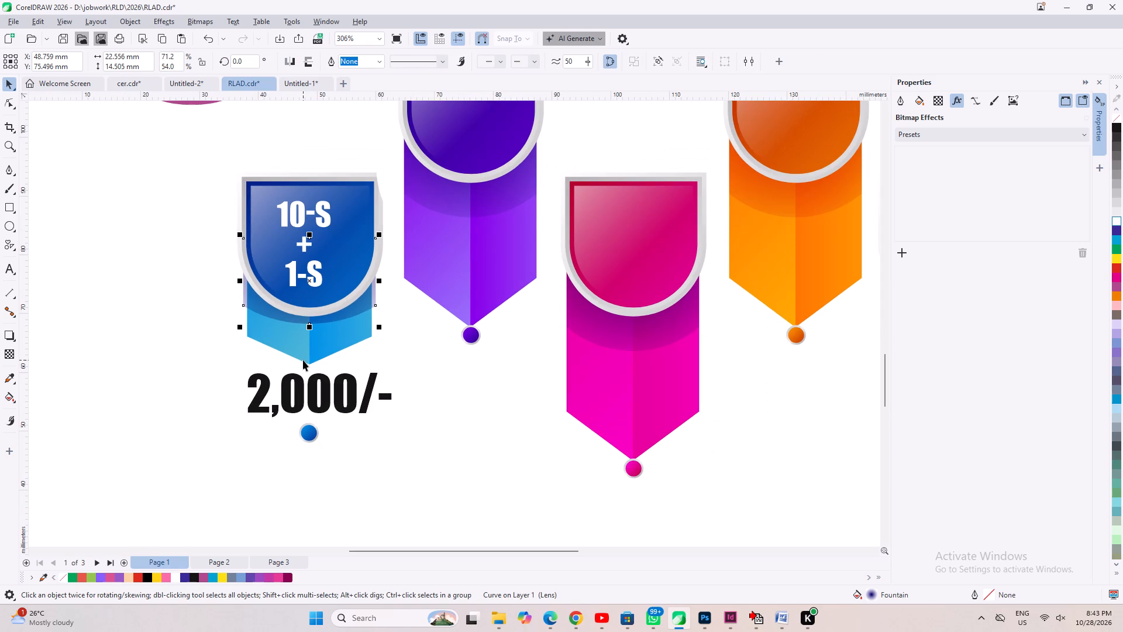
scroll(303, 360, up, 2)
drag(312, 313, 307, 341)
key(ctrl+z)
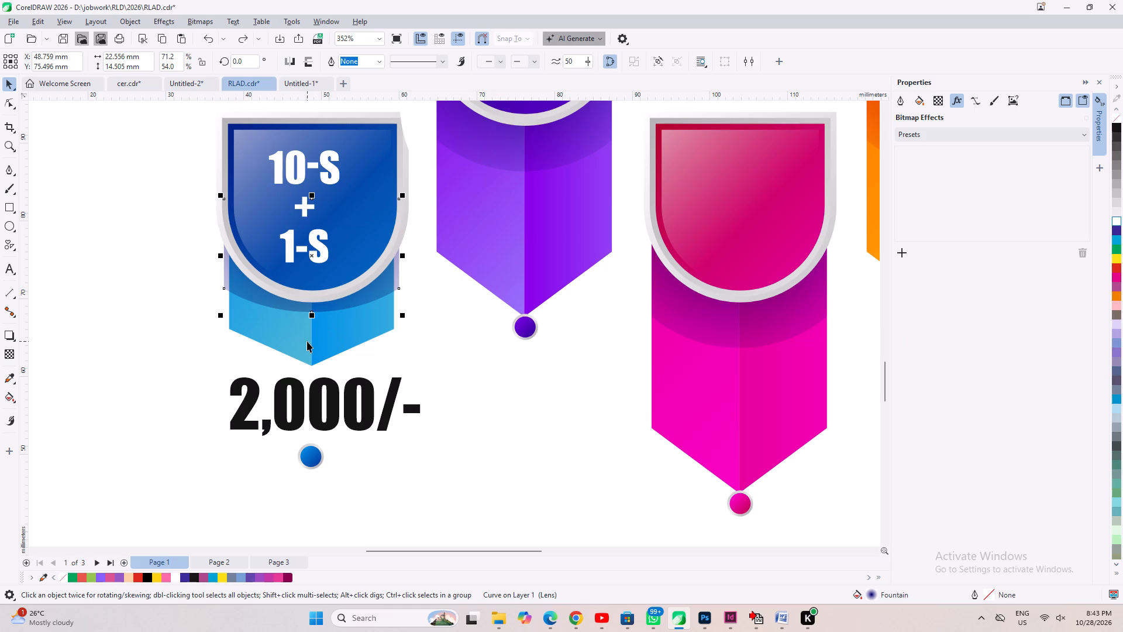
scroll(332, 328, up, 3)
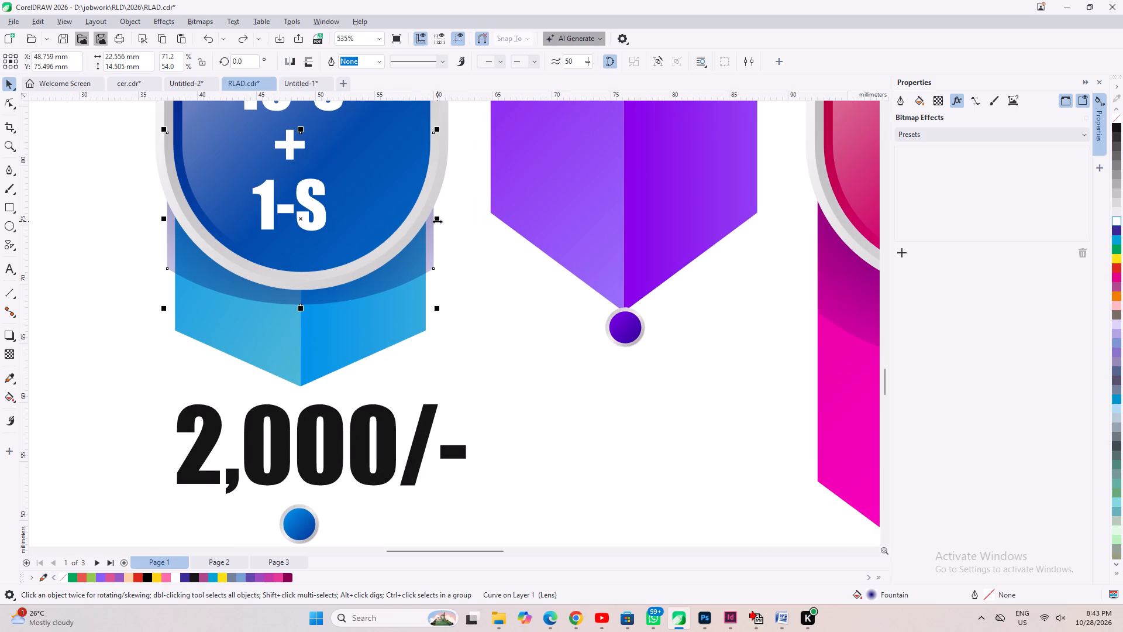
shift+drag(437, 221, 428, 229)
scroll(306, 317, down, 2)
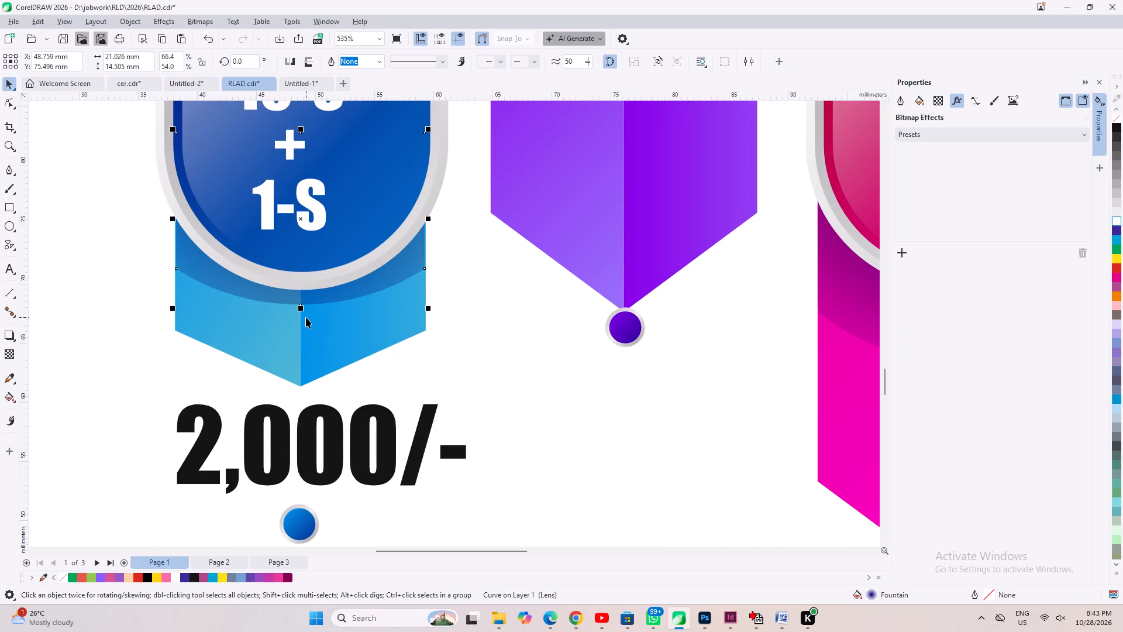
Move the 2,000/- amount down out of the way and place the small blue circle with its ring at the blue body's tip.
scroll(306, 317, down, 3)
drag(418, 343, 177, 411)
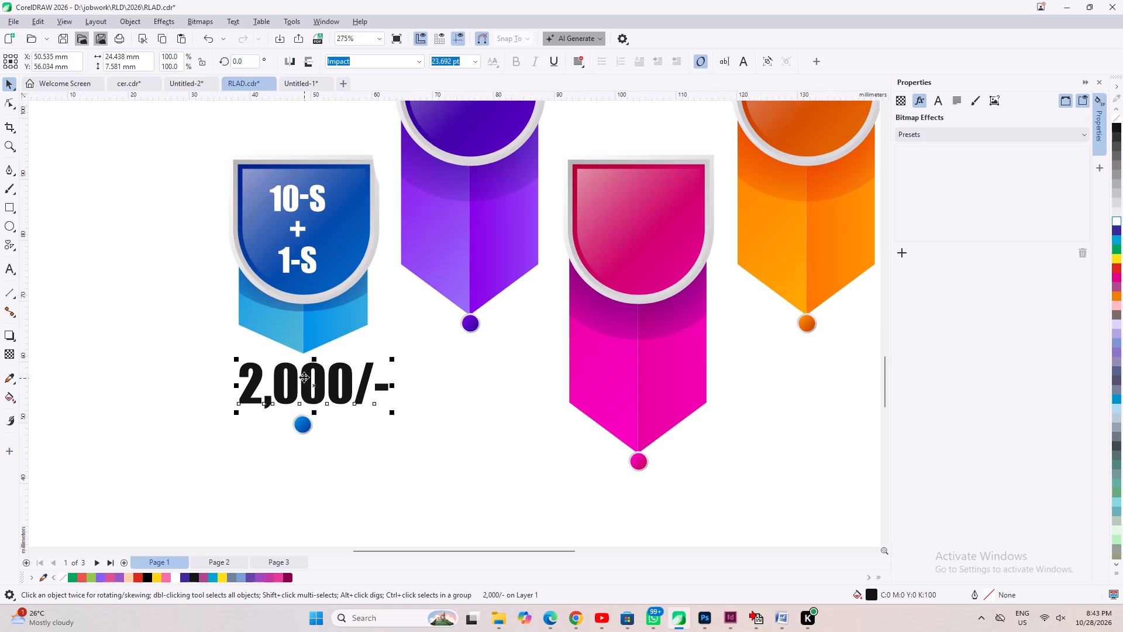
drag(304, 377, 304, 456)
drag(364, 376, 198, 463)
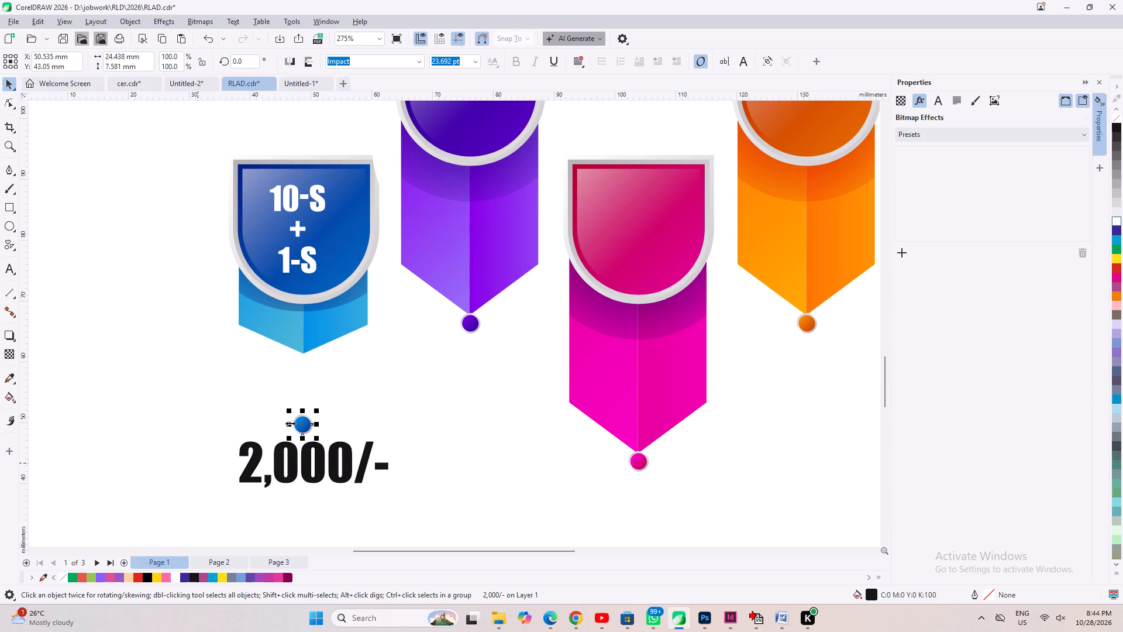
drag(300, 420, 297, 360)
scroll(299, 408, down, 2)
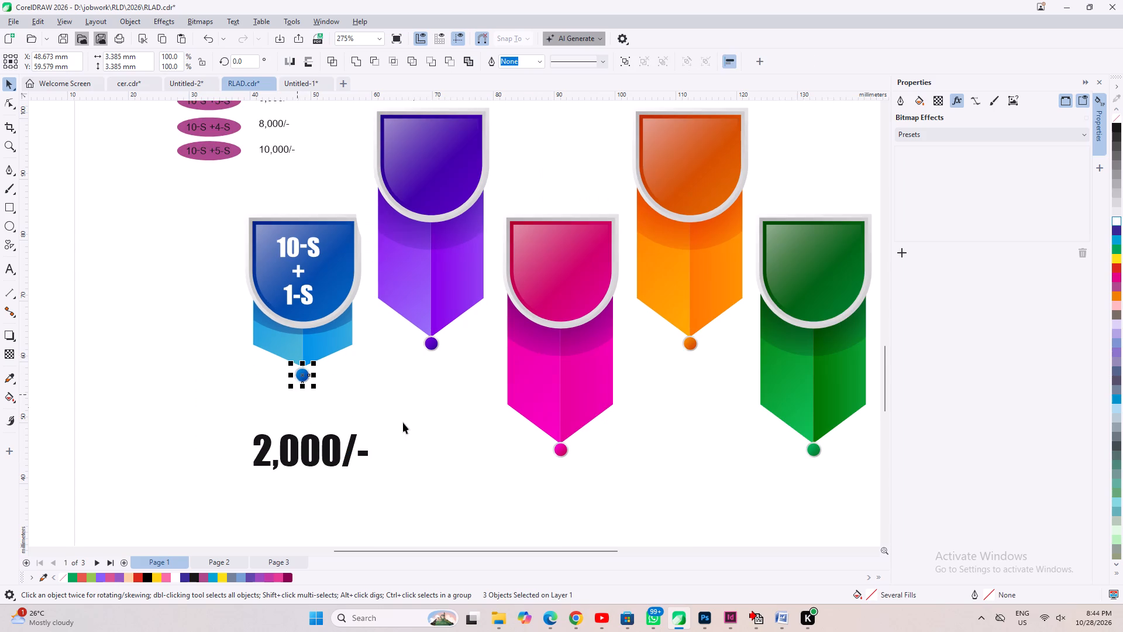
Give the hidden zigzag curve running behind the banners a cyan fill and outline (C:100 M:0 Y:0 K:0).
drag(413, 410, 142, 525)
scroll(522, 277, down, 4)
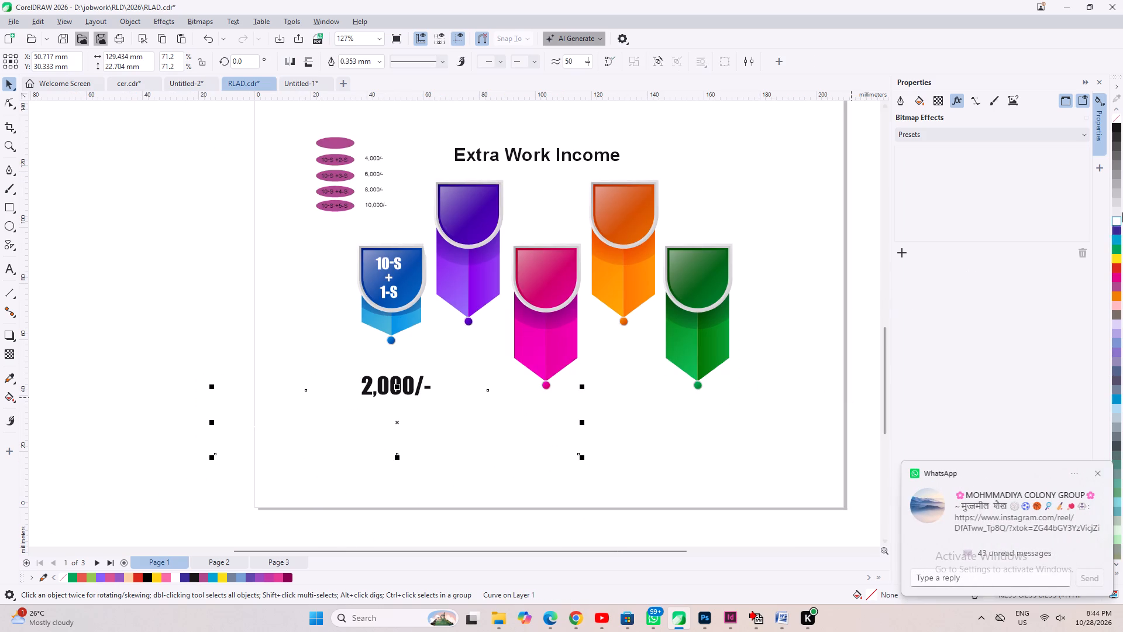
key(ctrl+z)
click(1118, 245)
click(1117, 237)
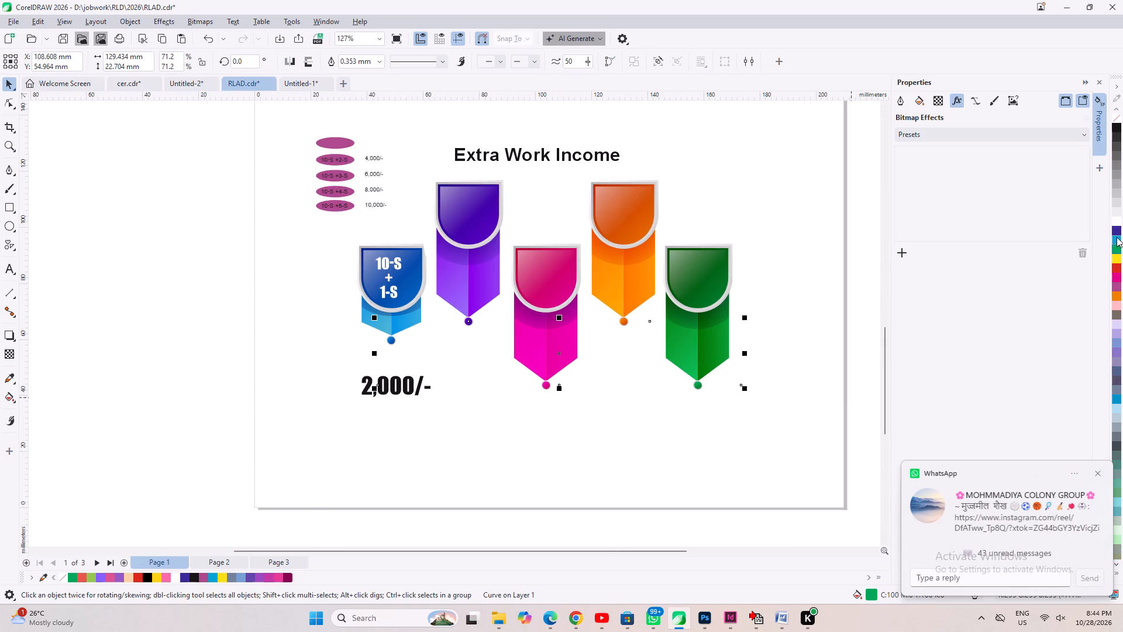
click(1114, 238)
right_click(1114, 238)
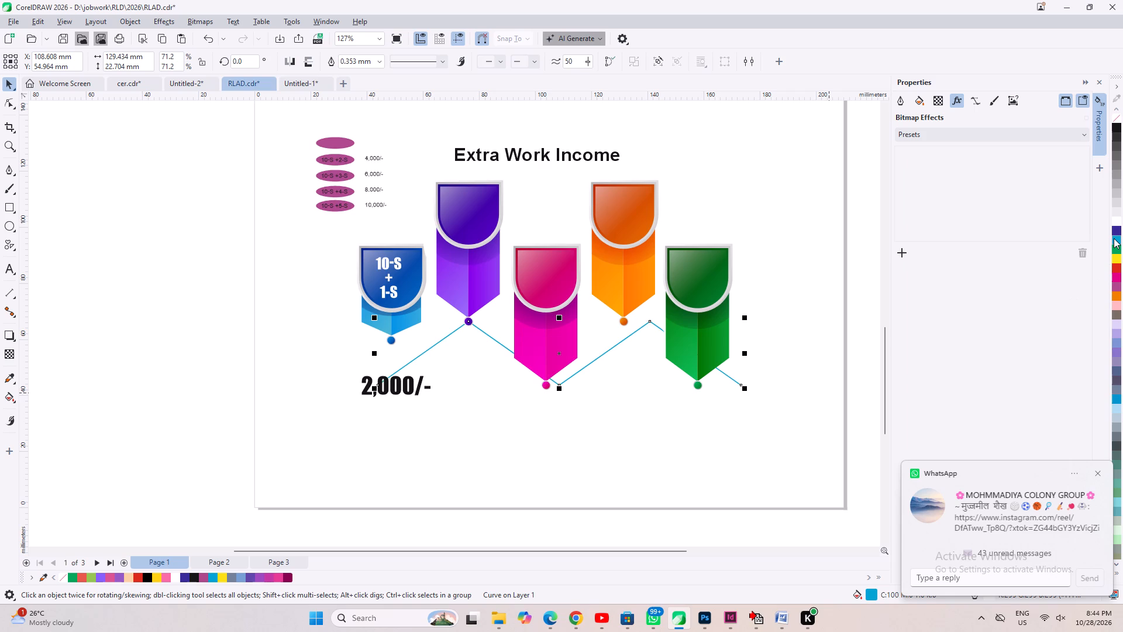
Move the 2,000/- amount up to just below the small blue circle.
scroll(401, 393, up, 2)
click(367, 414)
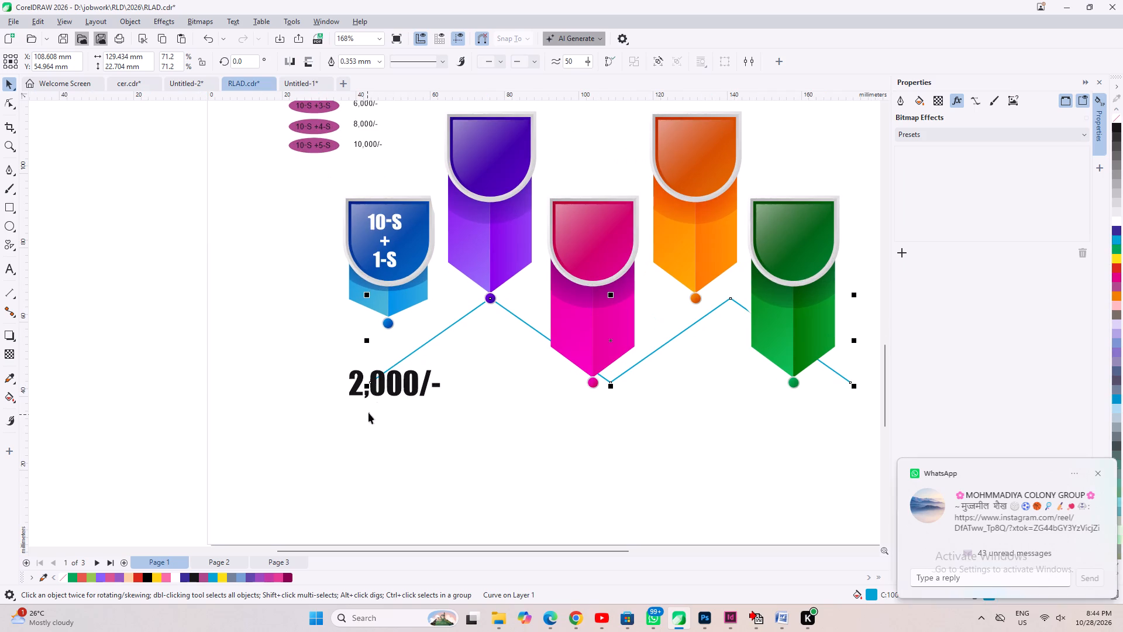
click(387, 379)
drag(391, 386, 393, 349)
click(393, 348)
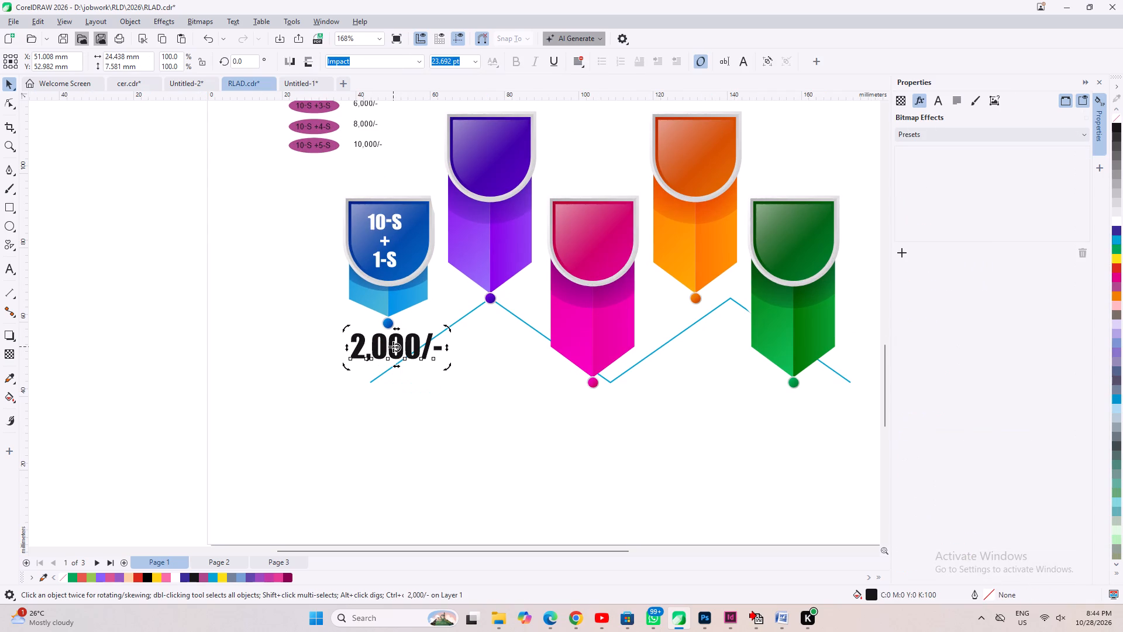
Move the cyan zigzag line down clear of the banners, to about X 93.5 mm, Y 18.4 mm.
click(374, 380)
drag(374, 380, 357, 459)
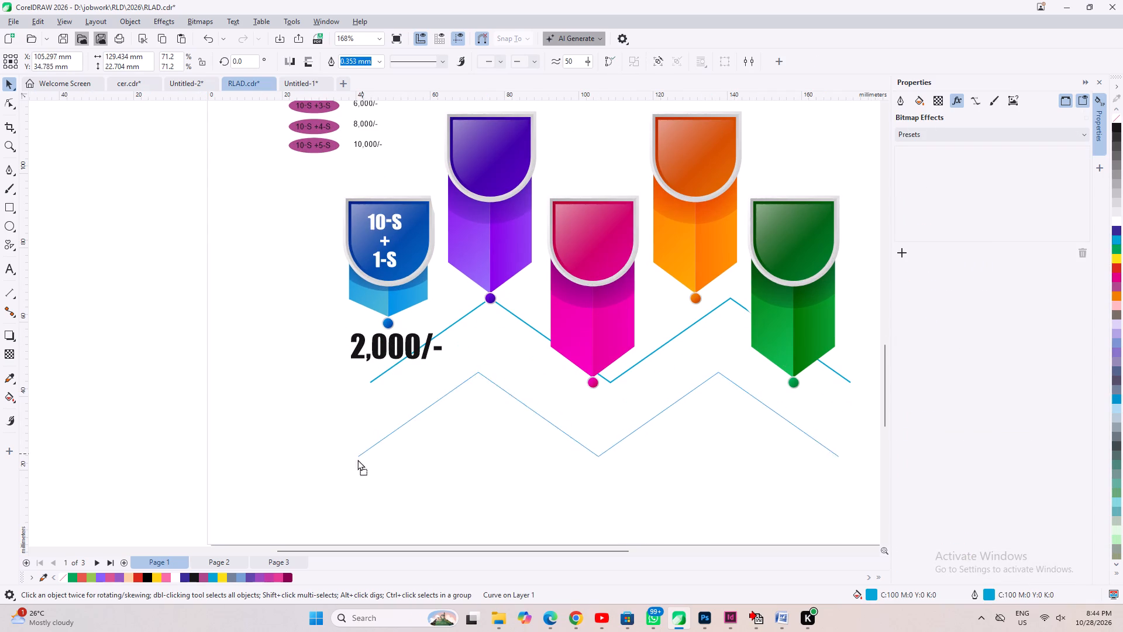
drag(357, 459, 318, 516)
scroll(402, 343, up, 2)
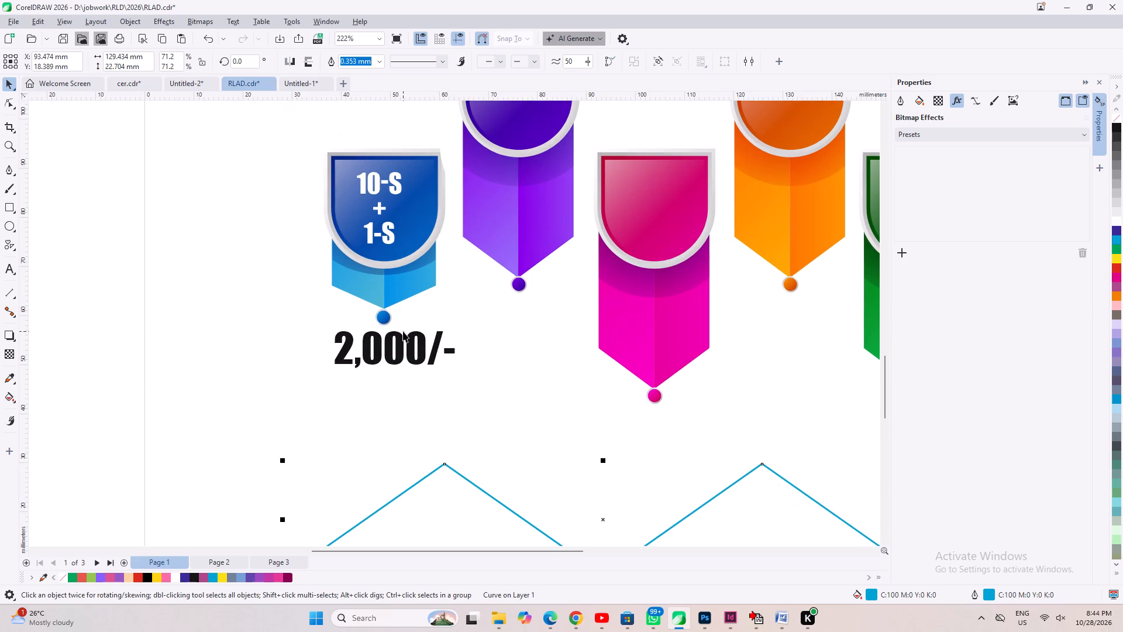
Recolour the 2,000/- amount under the blue banner pink.
click(403, 331)
click(404, 341)
scroll(411, 359, up, 3)
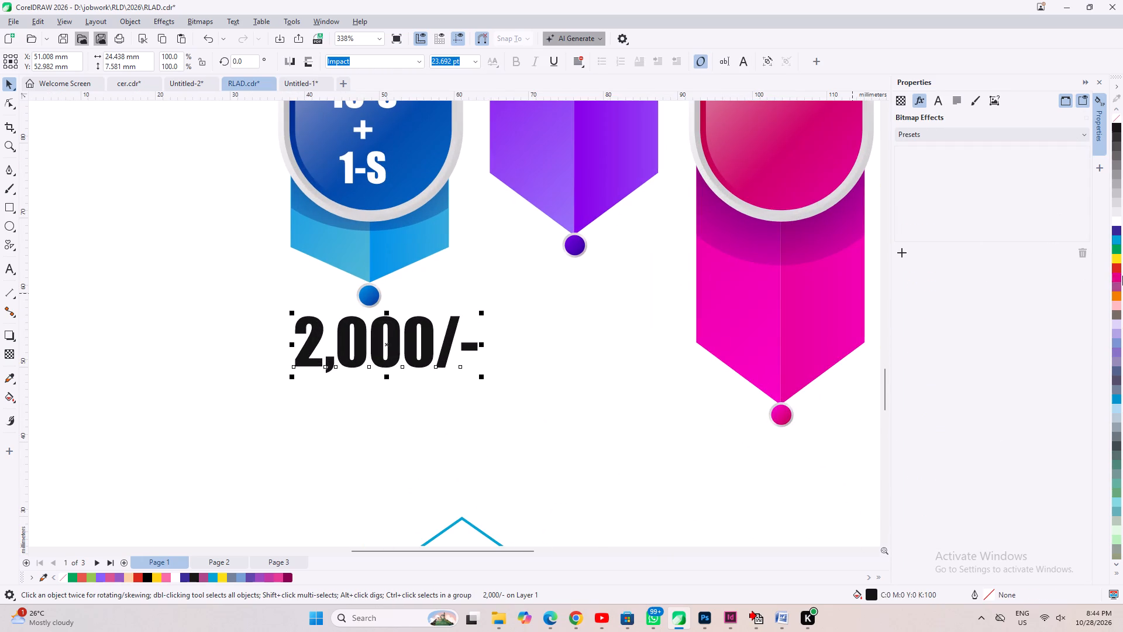
click(1114, 274)
click(467, 402)
scroll(342, 348, down, 7)
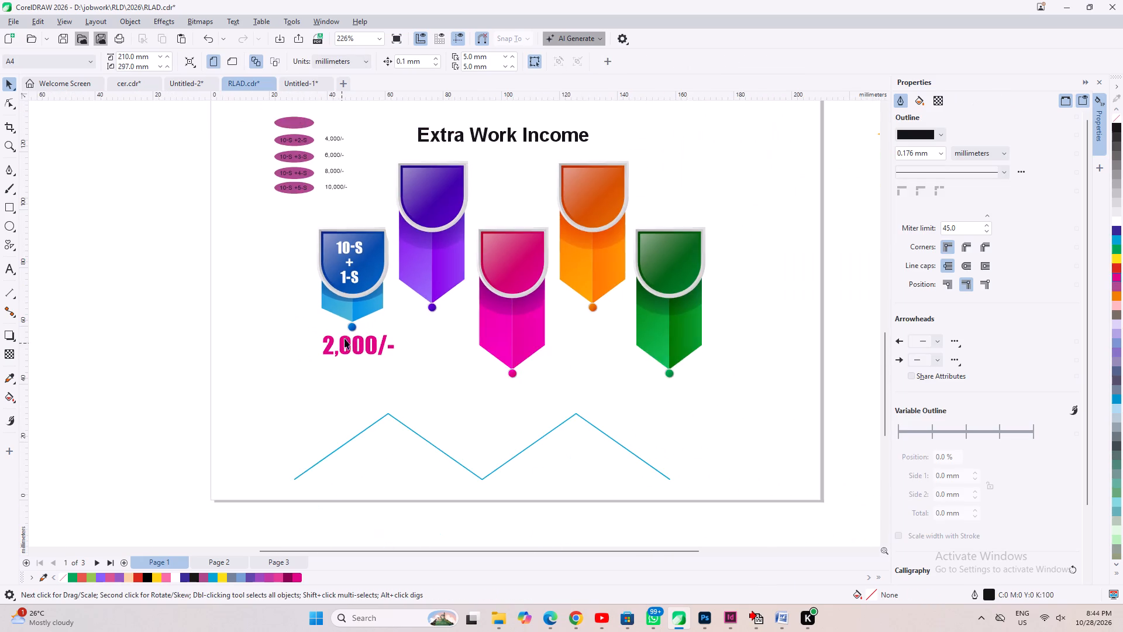
scroll(401, 352, up, 1)
click(408, 324)
click(463, 332)
scroll(465, 370, down, 1)
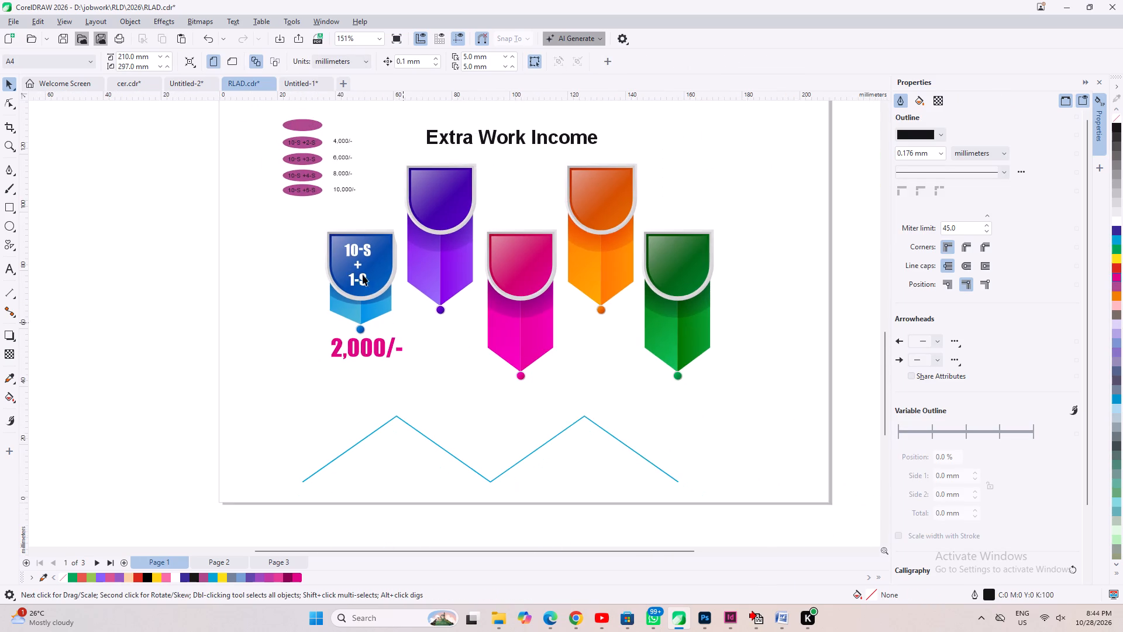
Shorten both halves of the purple banner's body from below to about 22.6 mm high.
scroll(329, 157, up, 2)
click(489, 402)
drag(513, 389, 467, 356)
click(512, 332)
click(507, 325)
shift+click(447, 325)
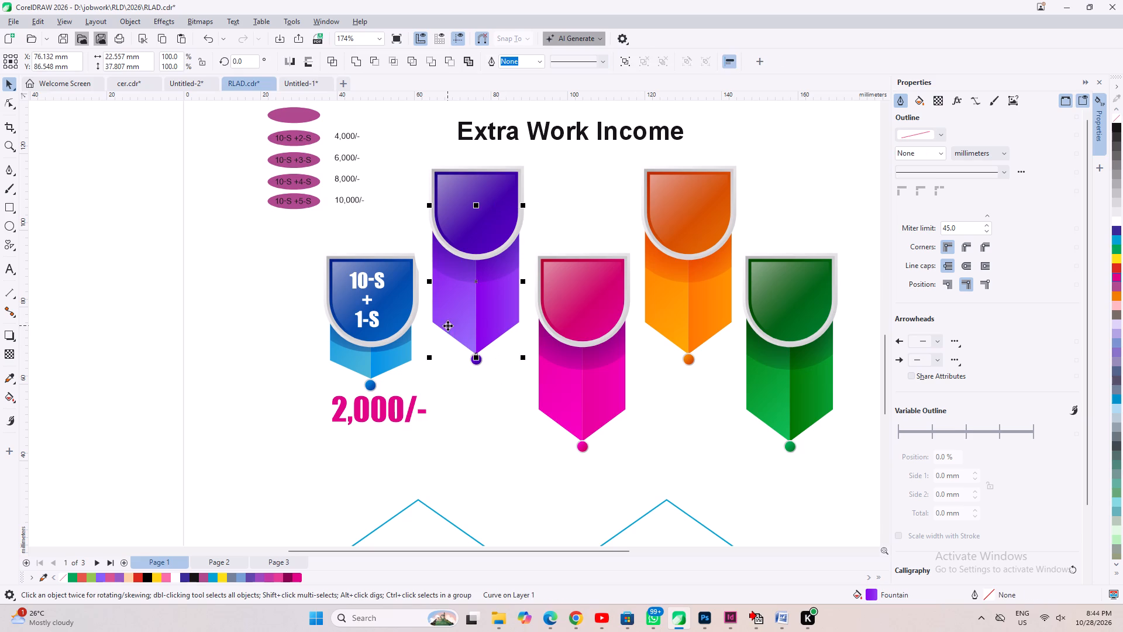
scroll(484, 322, up, 2)
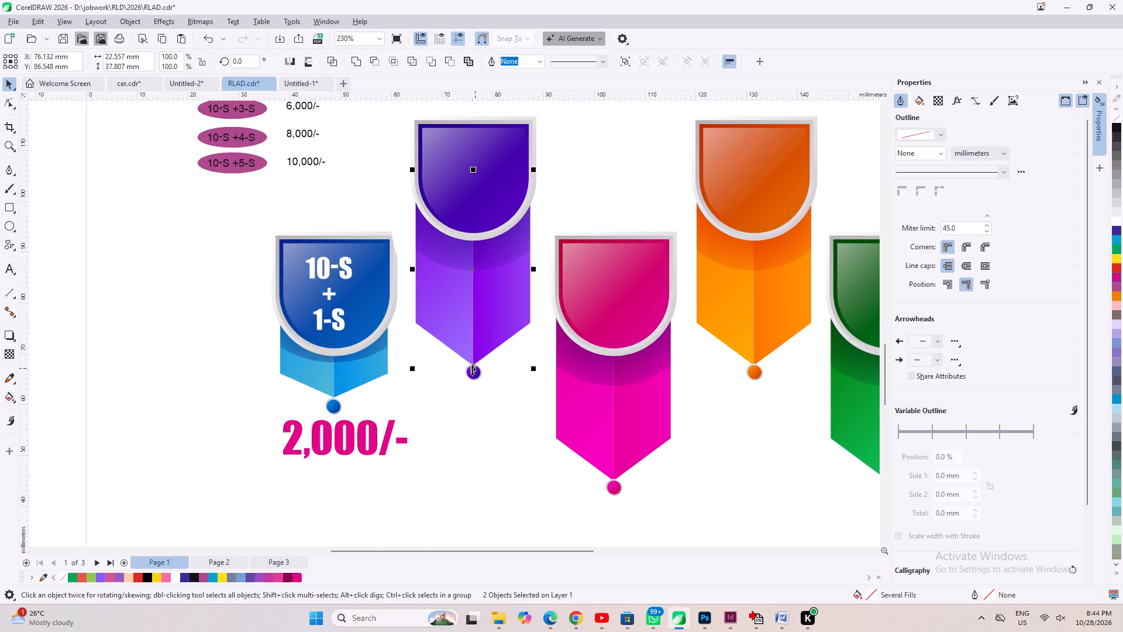
drag(472, 370, 472, 276)
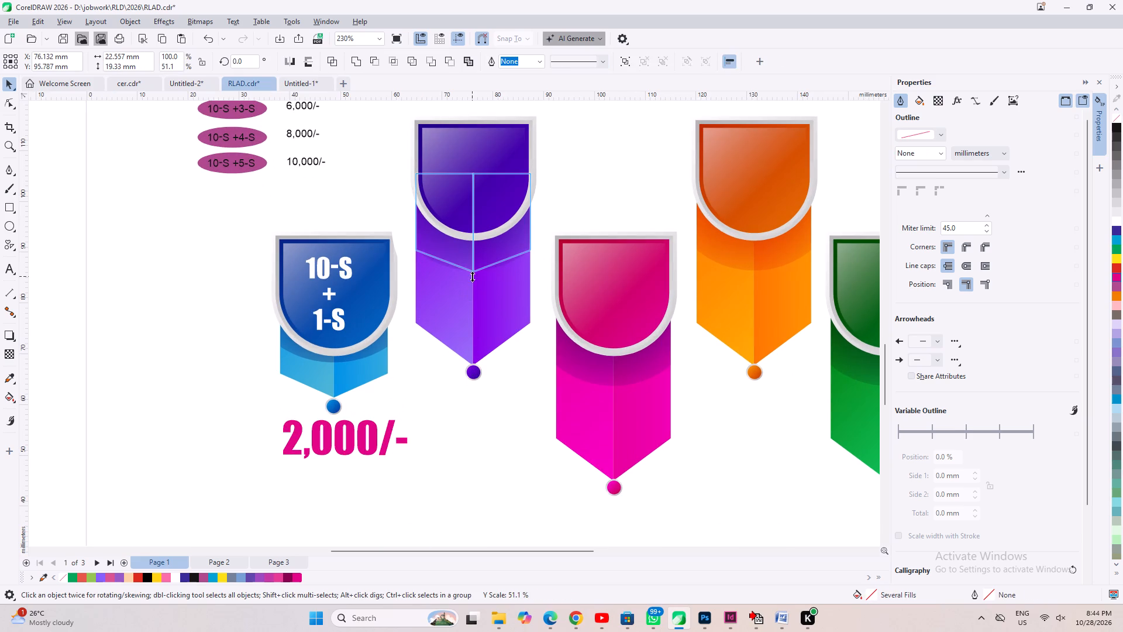
drag(472, 276, 471, 293)
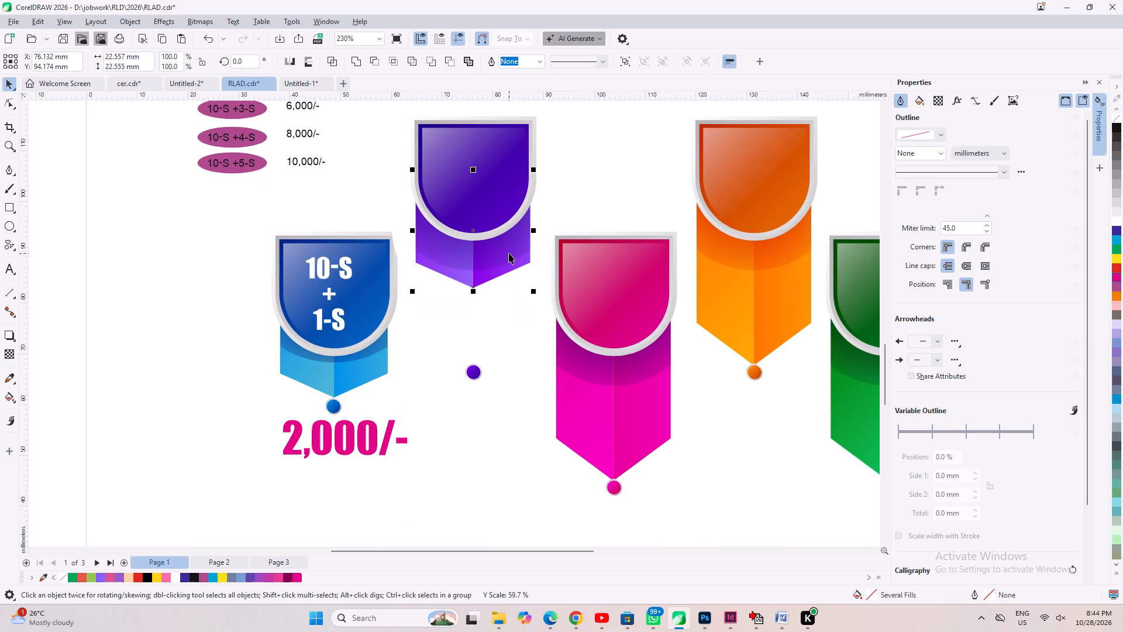
Shorten the shadow shape over the purple banner's body to about 13.9 mm high.
click(509, 252)
scroll(499, 252, up, 4)
drag(454, 291, 454, 245)
scroll(471, 361, down, 2)
Move the small purple circle with its ring up to the tip of the purple banner's shortened body.
drag(424, 386, 522, 475)
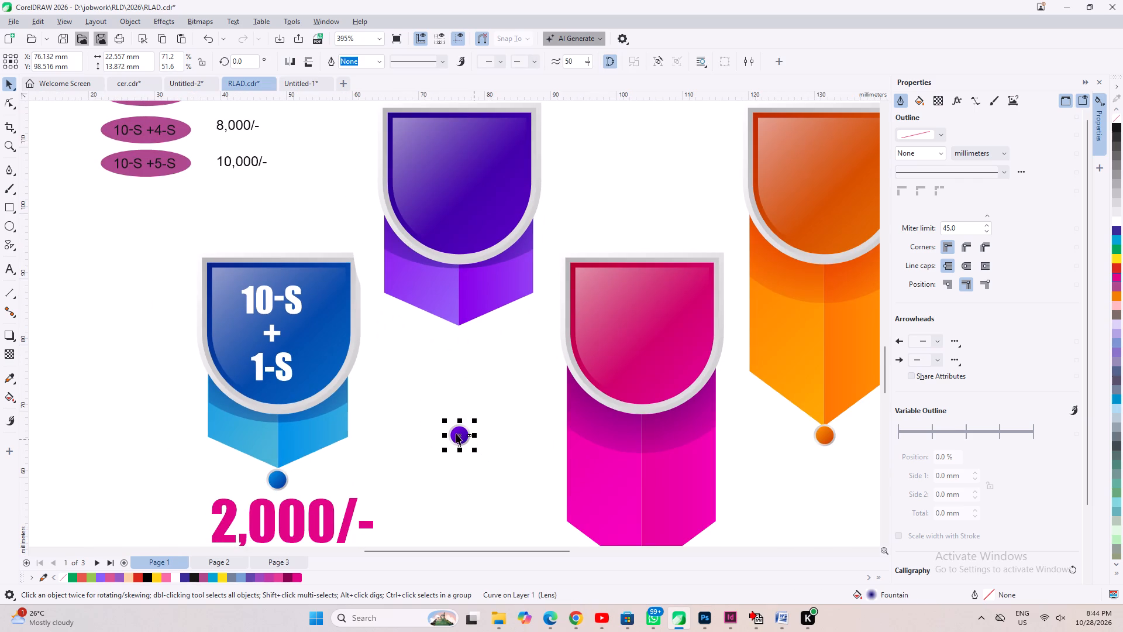
drag(456, 433, 458, 332)
drag(408, 401, 536, 485)
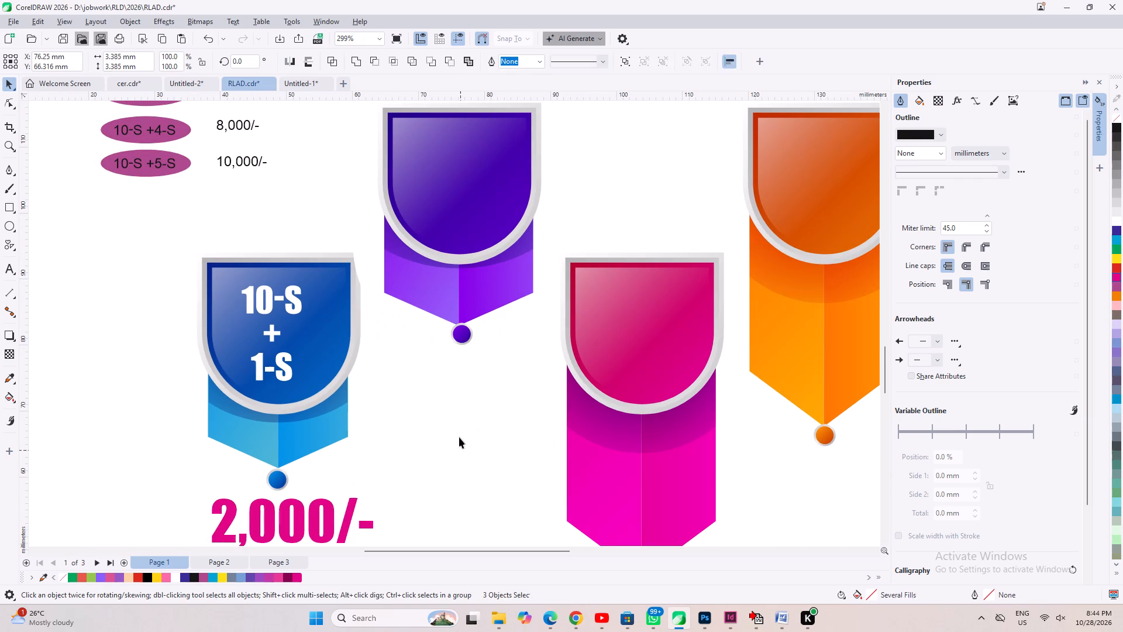
Fine-tune the small purple circle and ring to sit centred just below the purple tip, at about X 76.1 mm, Y 80.9 mm.
scroll(457, 329, up, 1)
drag(390, 410, 525, 297)
scroll(426, 338, up, 2)
drag(484, 333, 475, 346)
click(521, 394)
scroll(461, 313, up, 3)
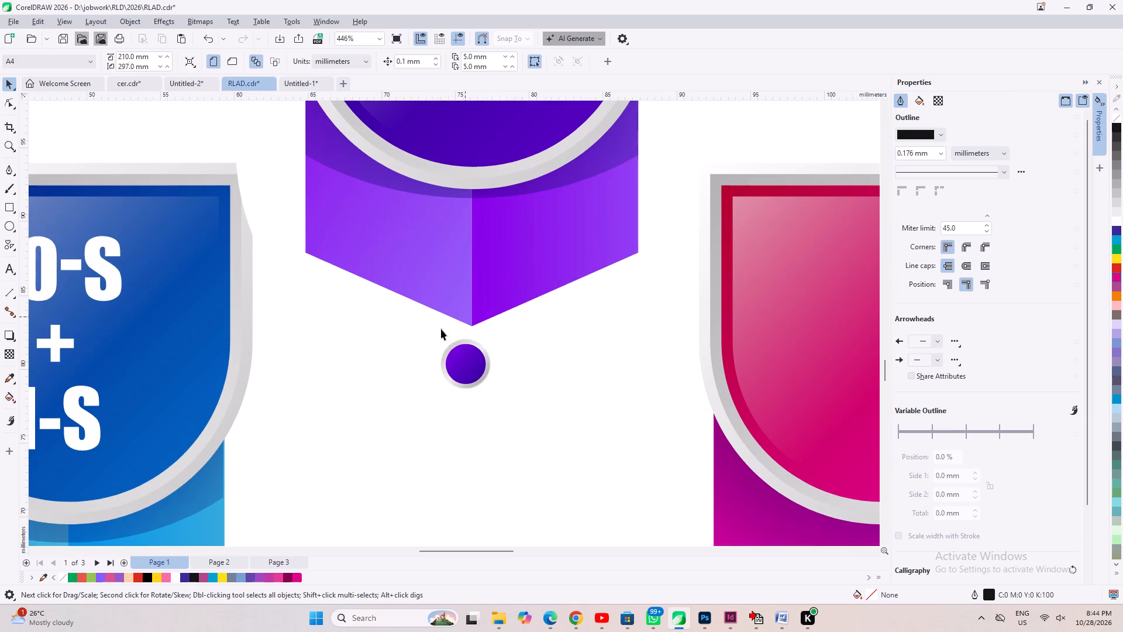
drag(408, 315, 554, 459)
scroll(441, 331, up, 2)
key(ctrl+z)
click(546, 505)
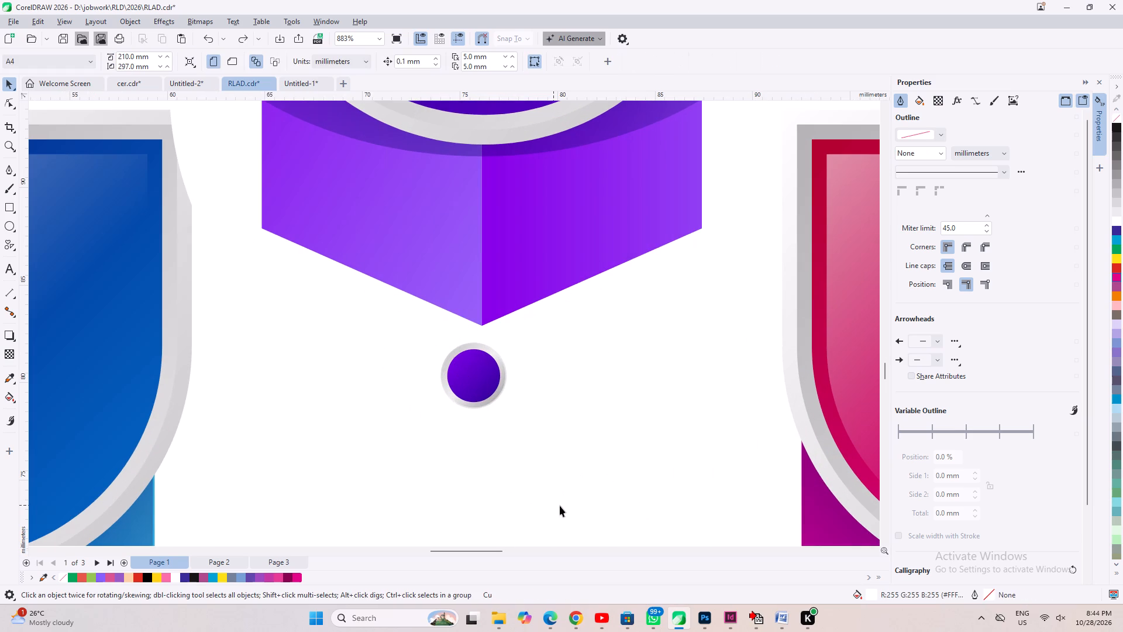
drag(560, 506, 380, 341)
drag(472, 370, 480, 359)
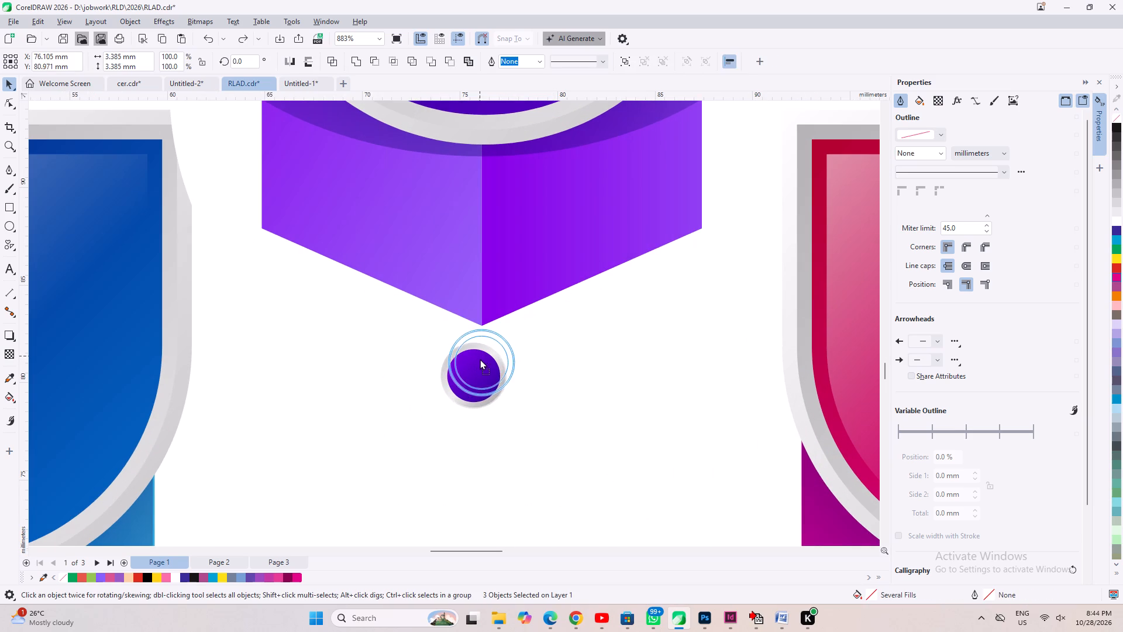
drag(480, 359, 480, 359)
Copy the white 10-S + 1-S label from the blue banner onto the purple banner's shield.
scroll(501, 401, down, 13)
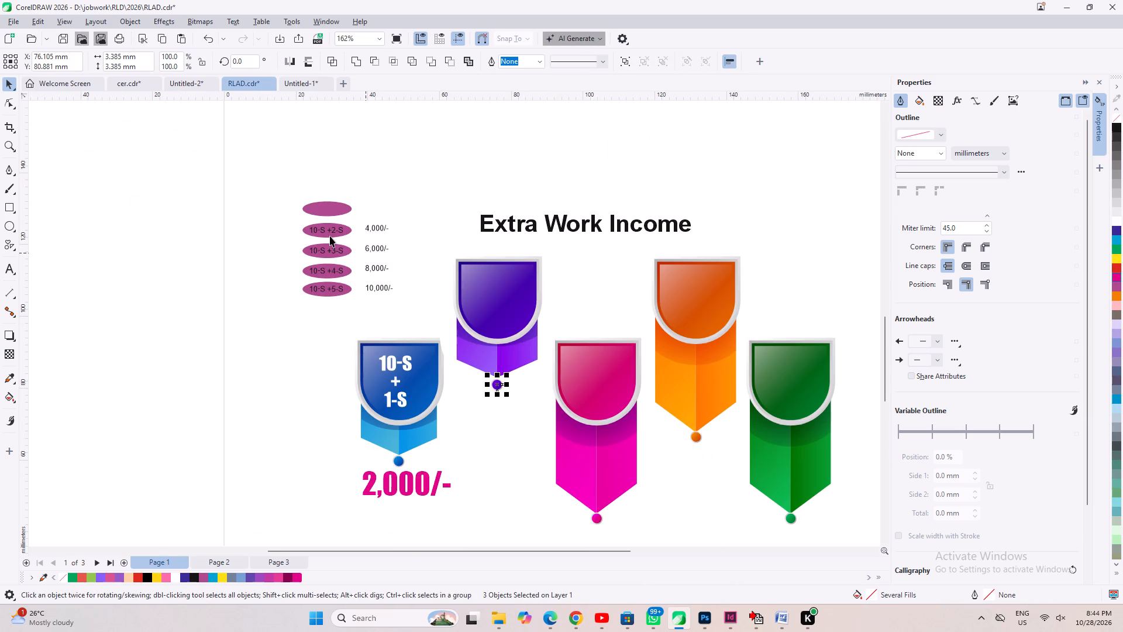
click(380, 360)
drag(389, 362, 501, 288)
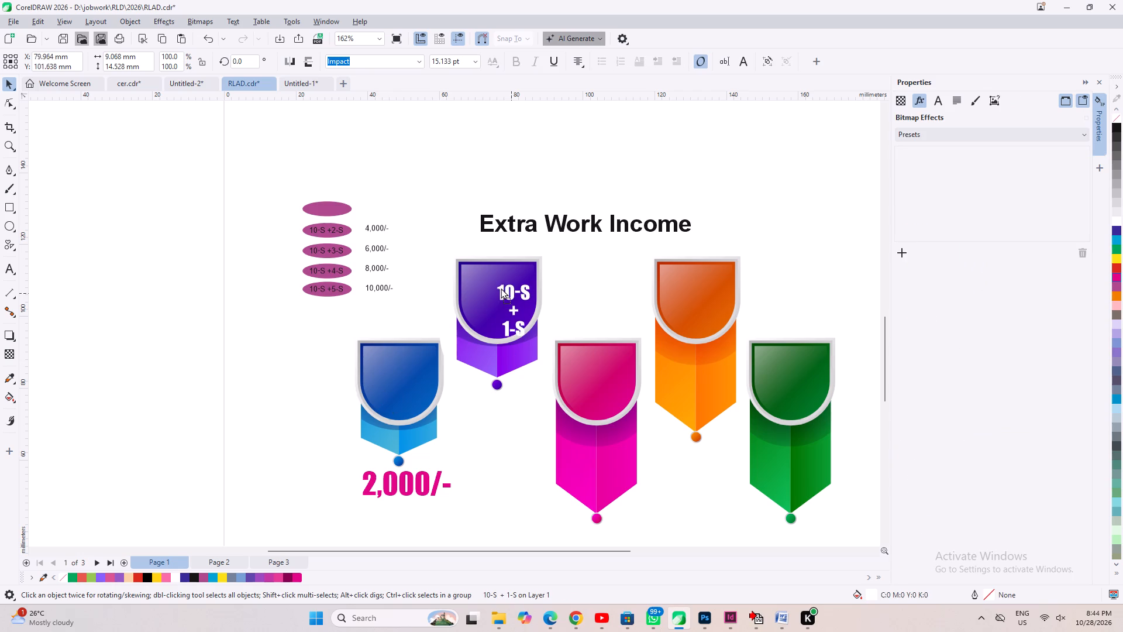
drag(501, 288, 495, 280)
right_click(495, 280)
scroll(519, 250, up, 2)
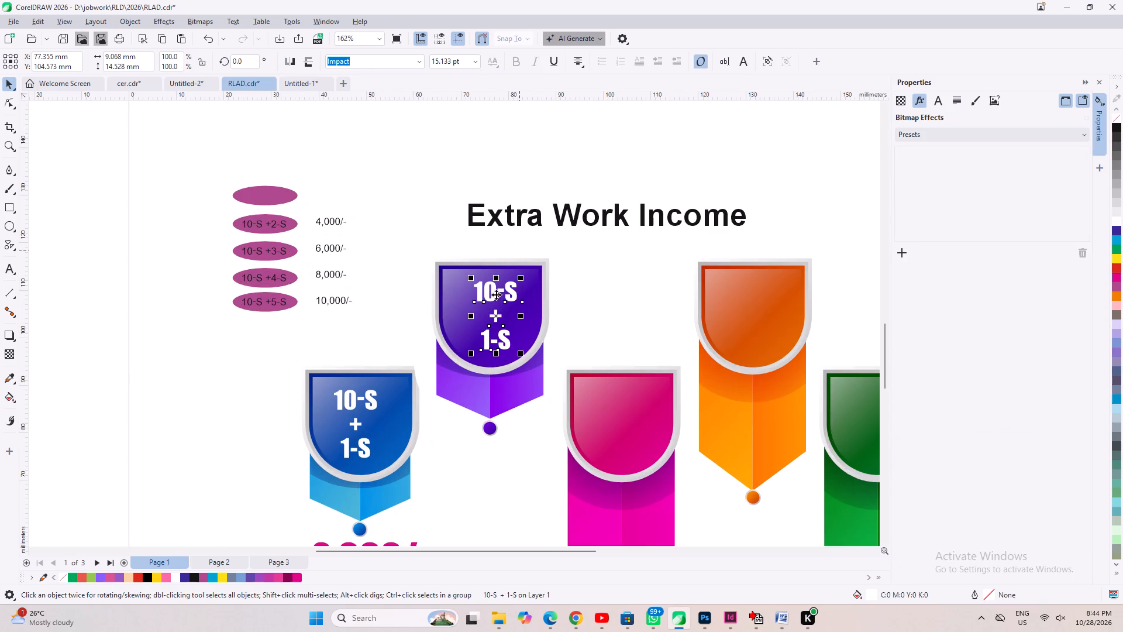
Change the last line of the purple shield's white label to 2-S.
scroll(514, 307, up, 2)
key(space)
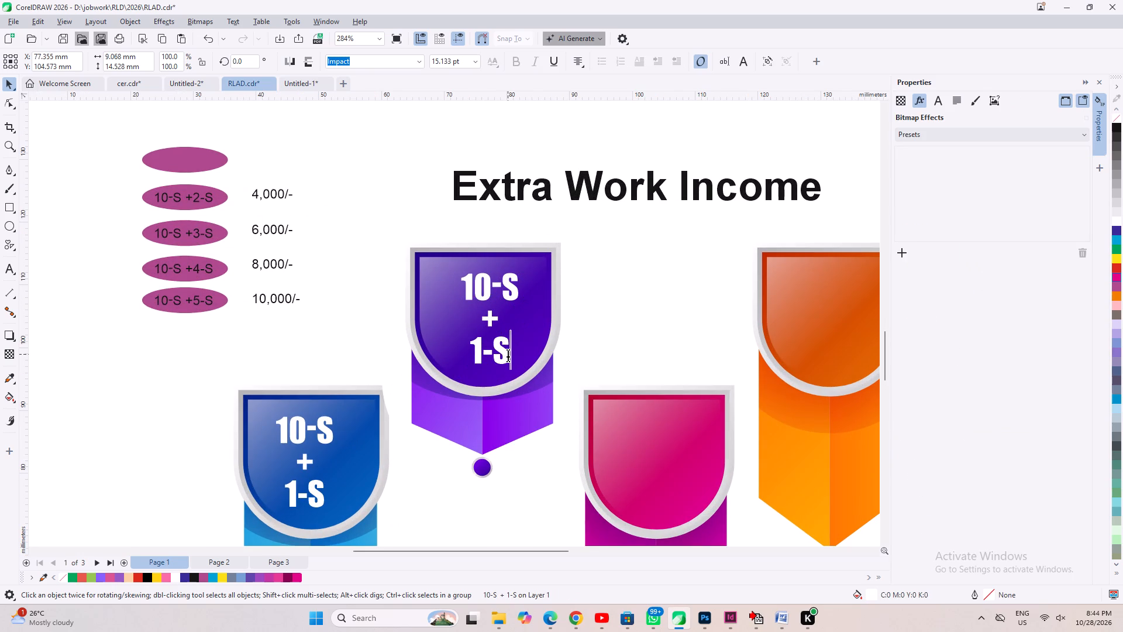
key(Left)
key(Left)
key(shift+Left)
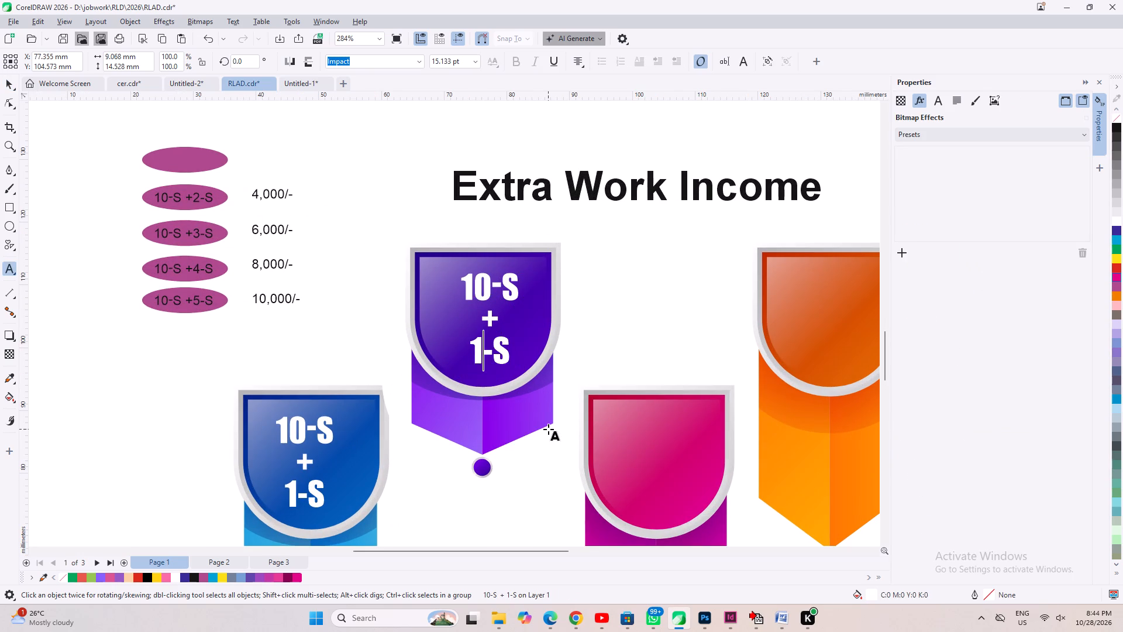
key(2)
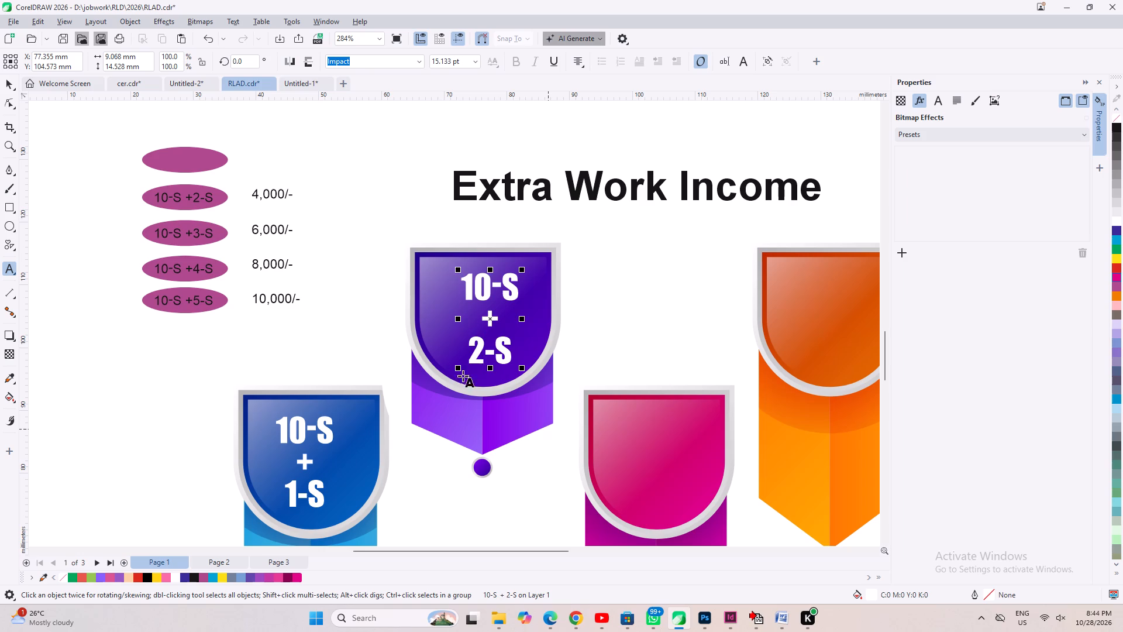
scroll(222, 225, down, 3)
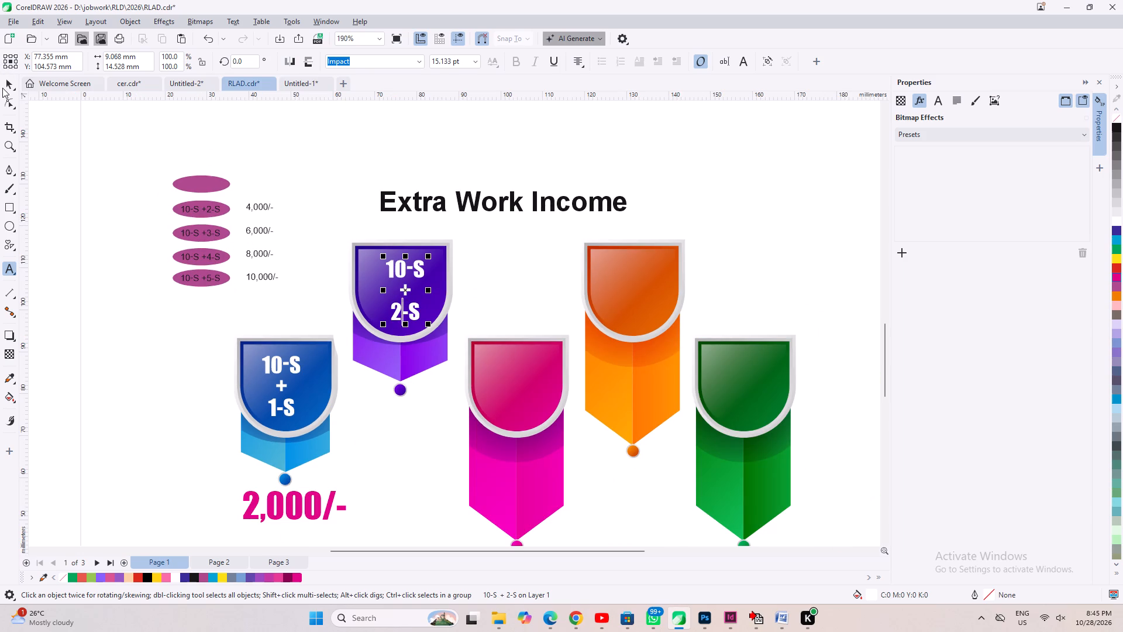
Copy the pink 2,000/- amount to just beneath the purple banner's circle and change the copy to 4,000/-.
click(2, 88)
click(297, 513)
drag(288, 508, 404, 468)
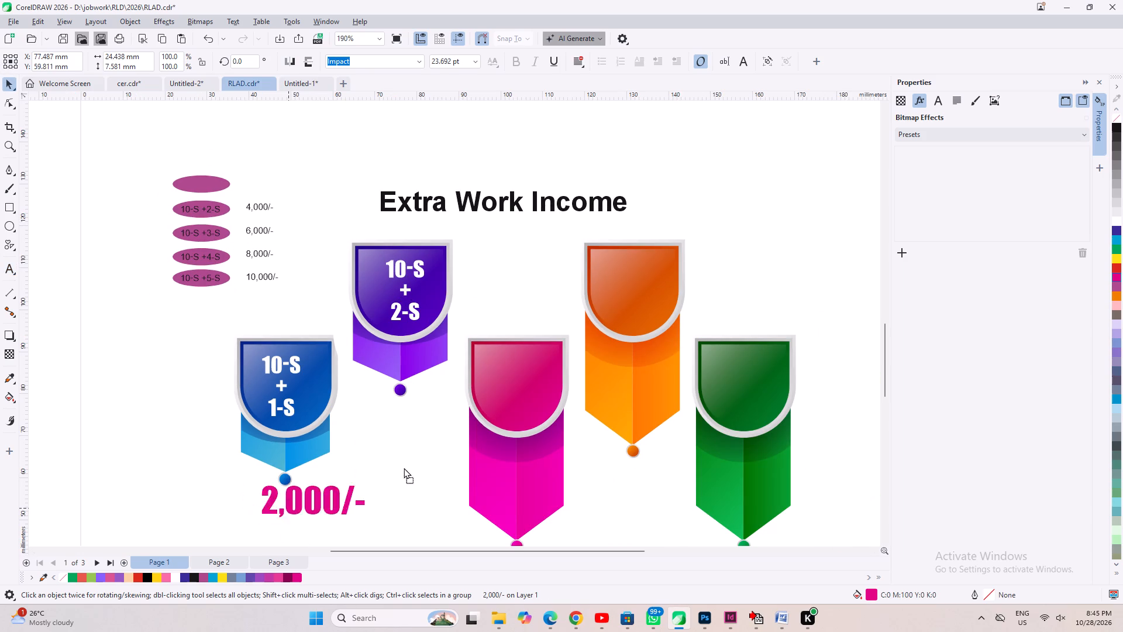
drag(404, 468, 401, 418)
right_click(401, 418)
key(space)
drag(371, 415, 353, 418)
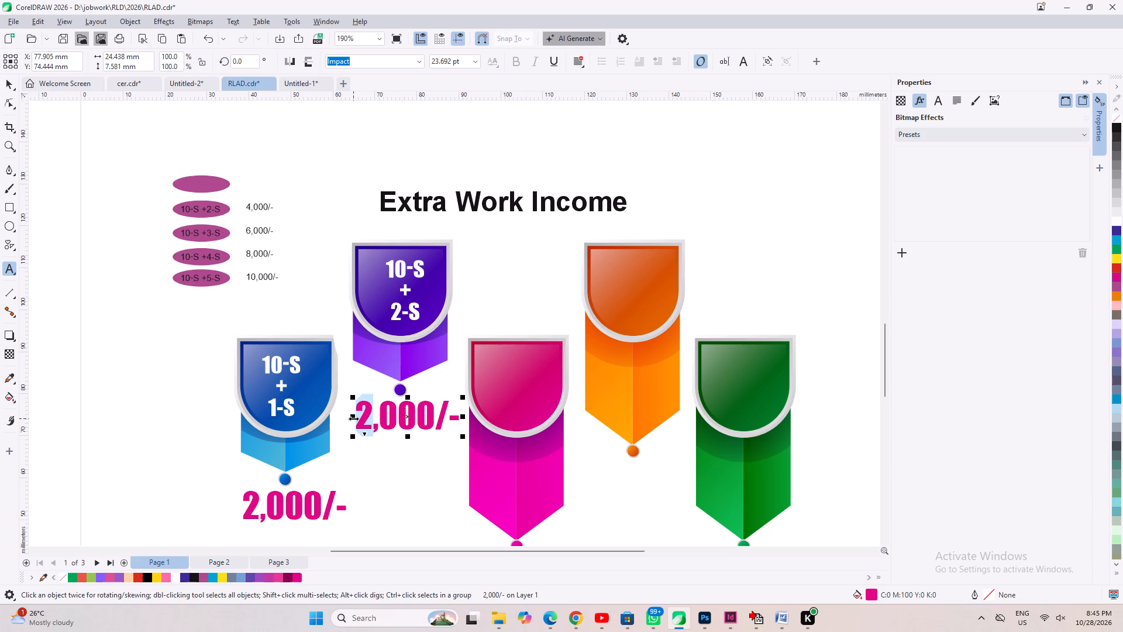
key(4)
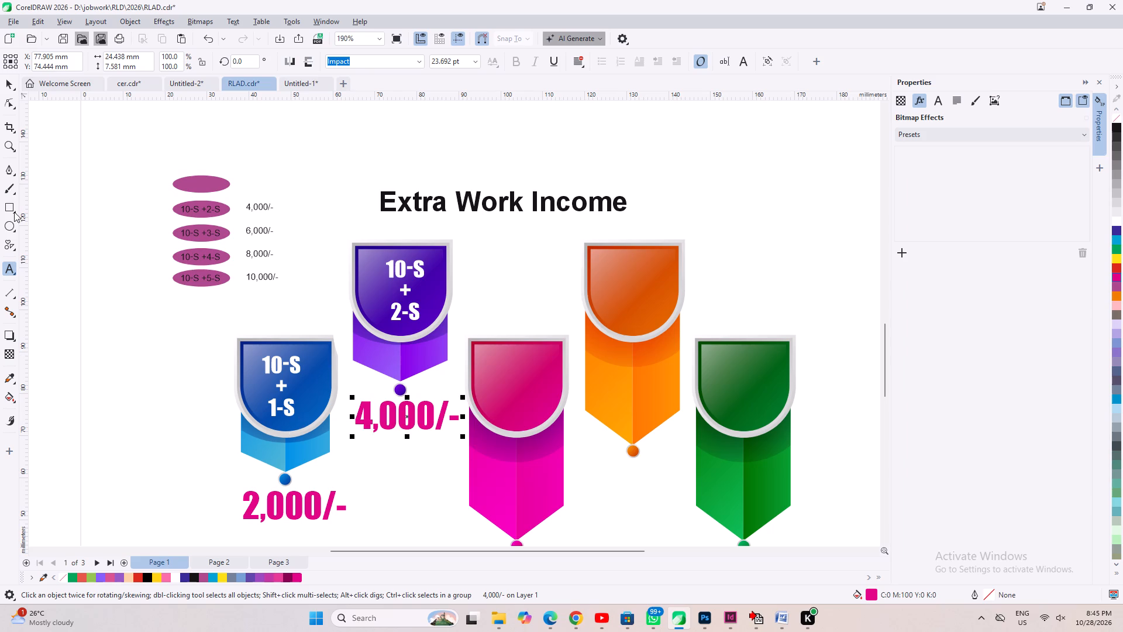
Colour the 4,000/- amount with the bright blue sampled from the blue banner's body.
click(10, 375)
click(296, 452)
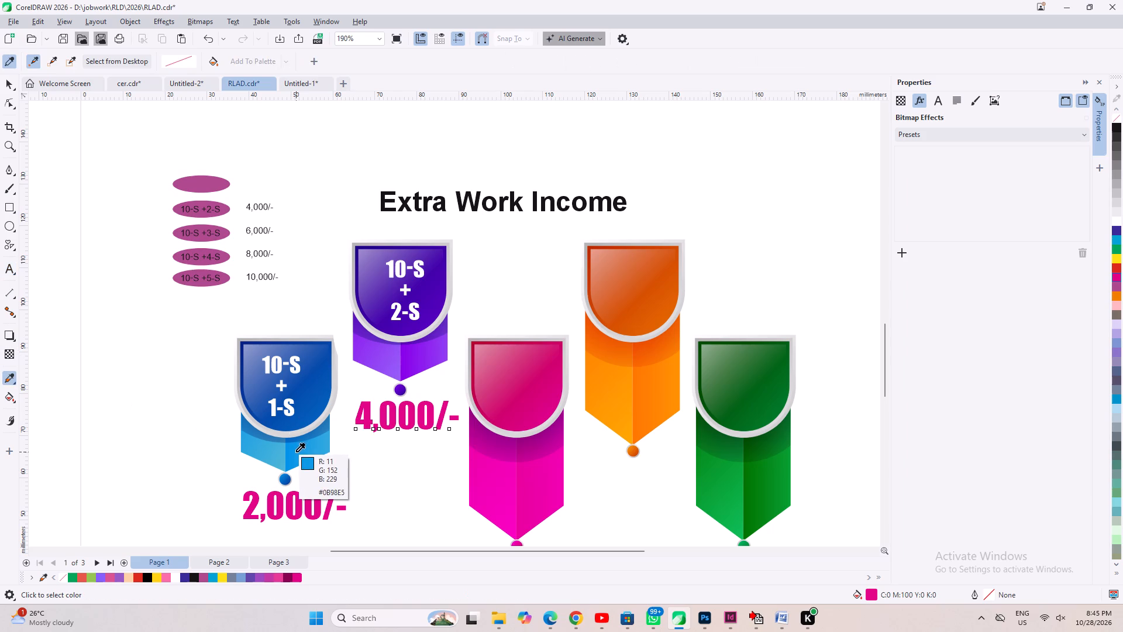
click(366, 403)
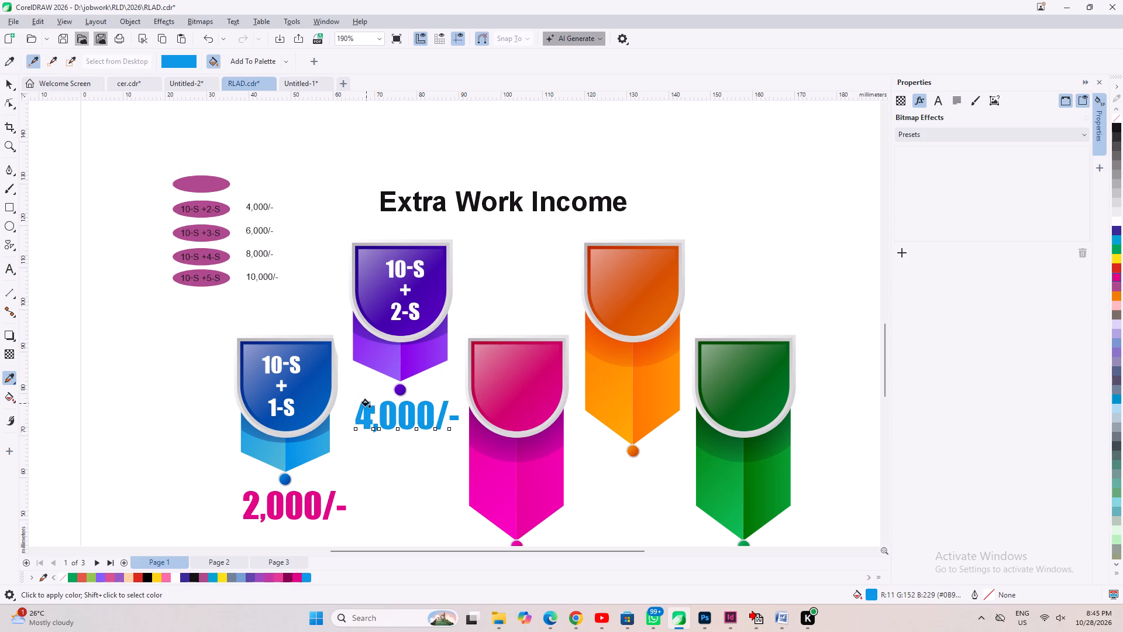
Colour the 2,000/- amount with the light purple sampled from the purple banner's body.
click(6, 371)
click(6, 60)
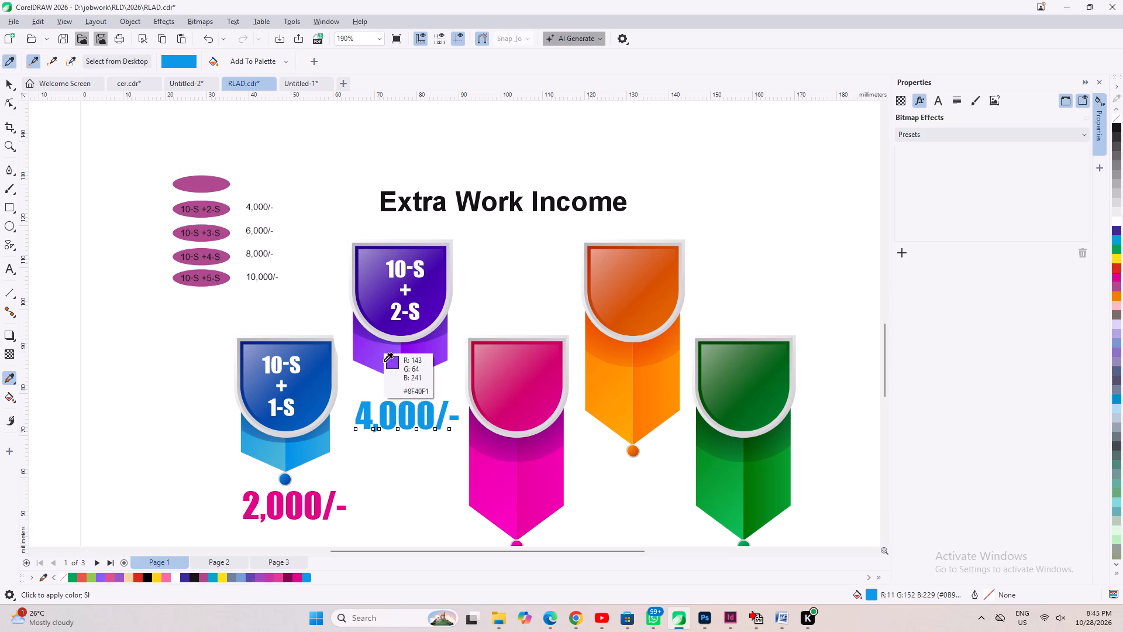
click(384, 362)
click(278, 496)
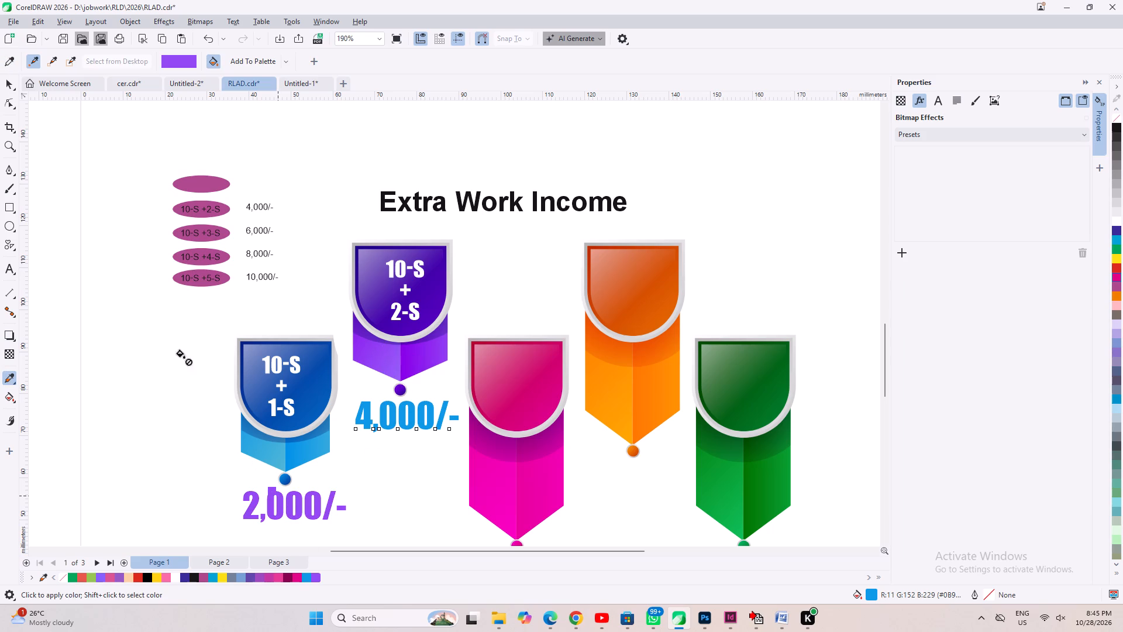
click(3, 82)
click(90, 298)
Shorten both halves of the magenta banner's body to about 23.3 mm high.
scroll(277, 312, down, 2)
scroll(324, 252, down, 2)
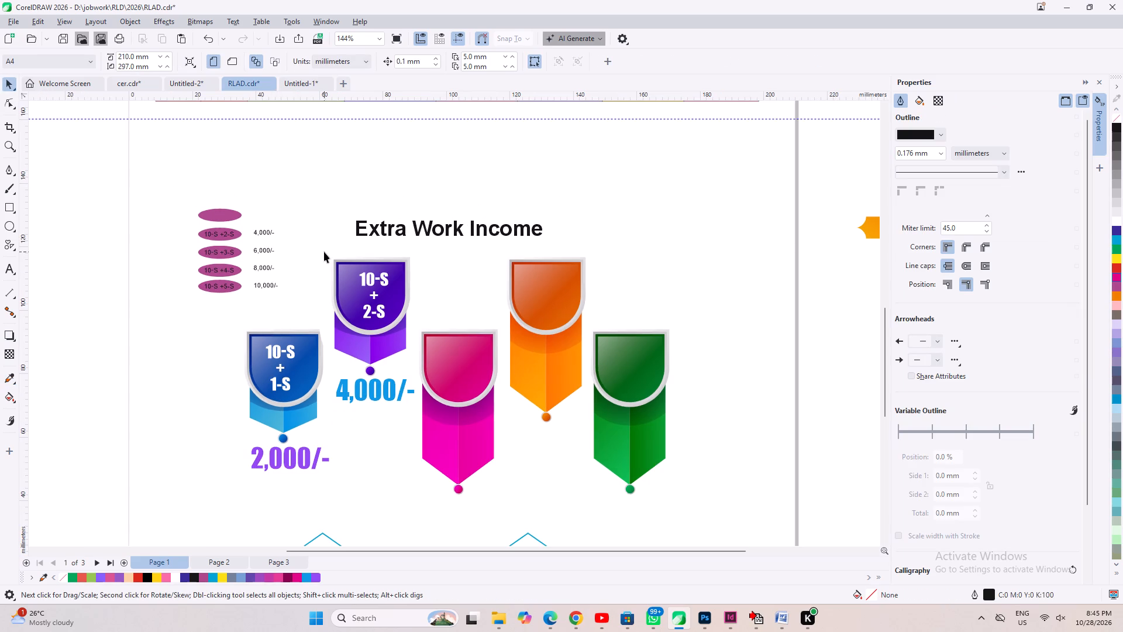
scroll(407, 493, up, 1)
click(402, 452)
scroll(398, 378, up, 4)
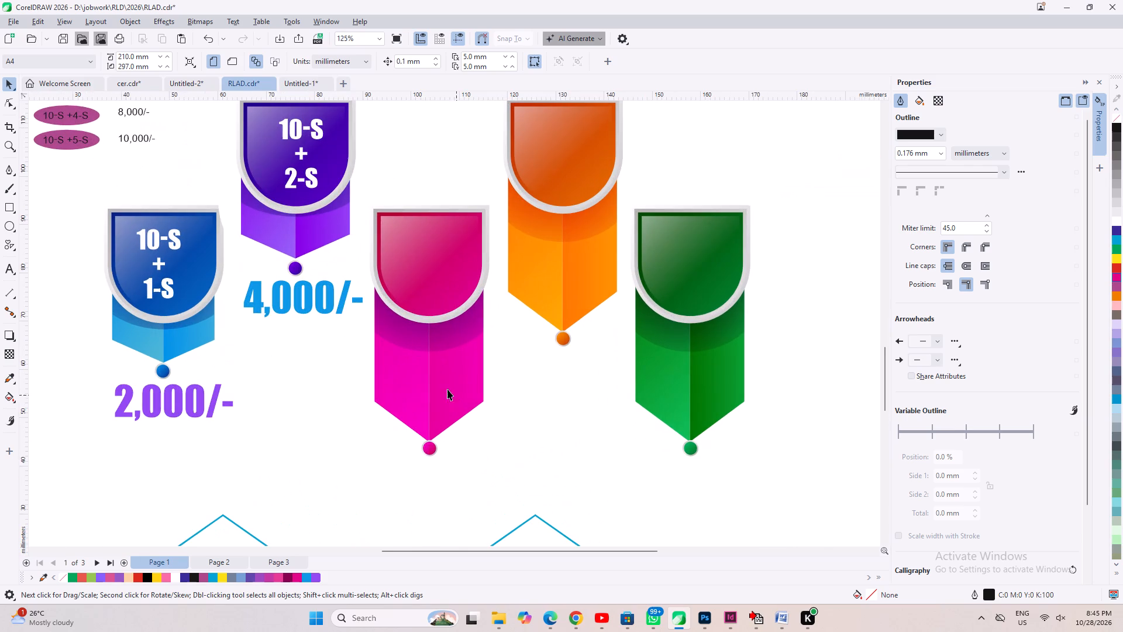
click(399, 388)
shift+click(473, 401)
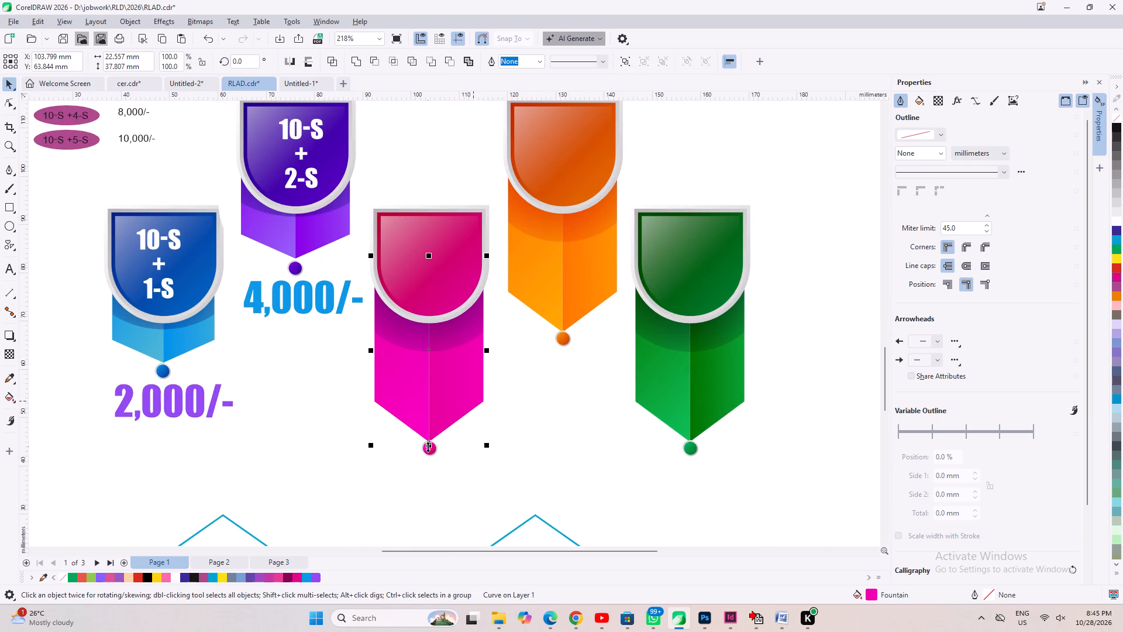
drag(428, 446, 429, 376)
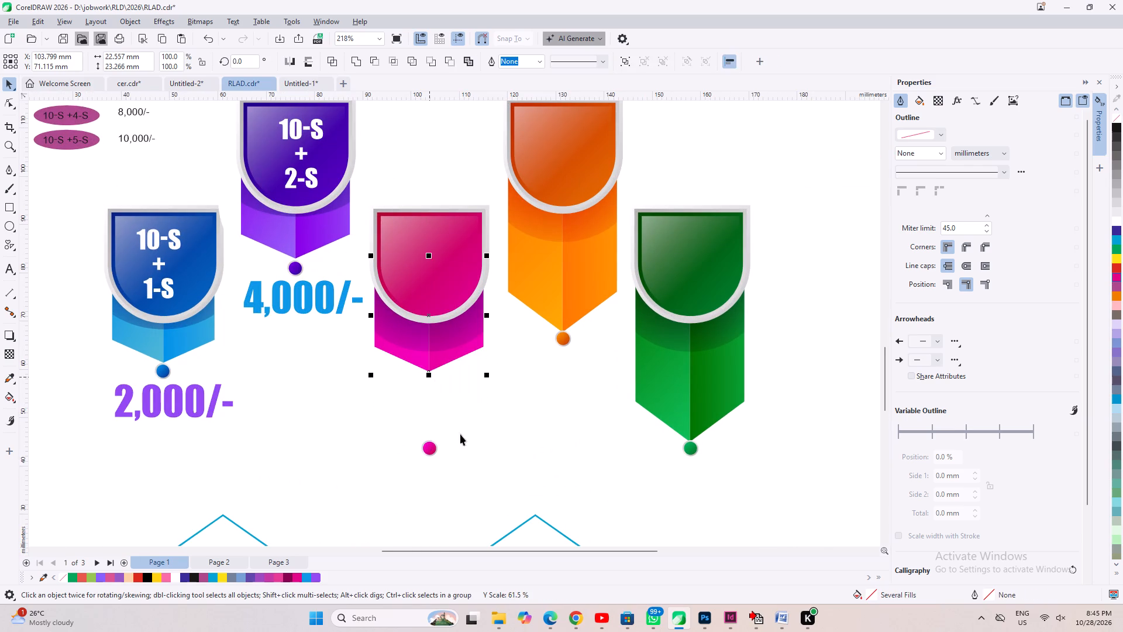
click(500, 458)
Centre the 10-S + 2-S label horizontally on the purple shield and the 10-S + 1-S label on the blue shield.
scroll(501, 458, down, 2)
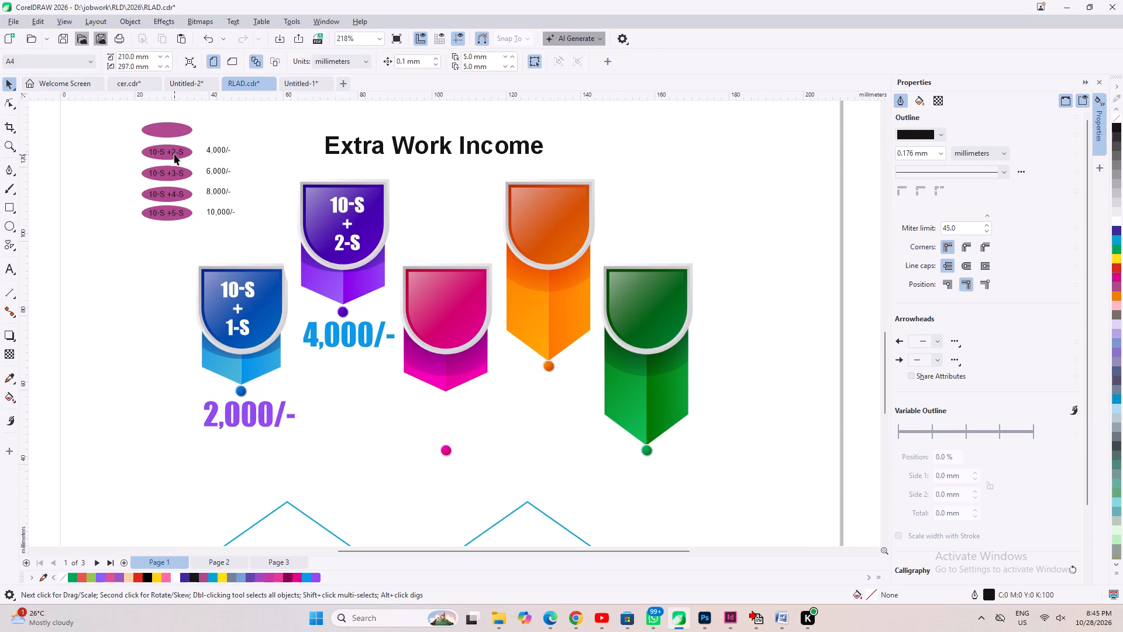
click(174, 154)
click(337, 206)
scroll(337, 207, up, 1)
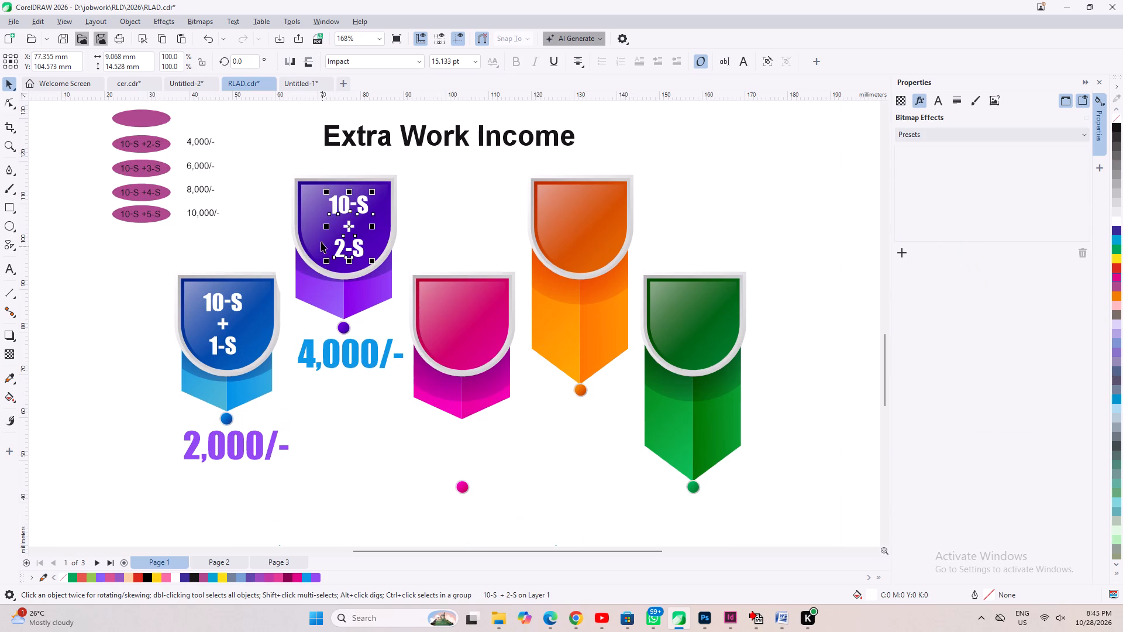
shift+click(339, 178)
key(c)
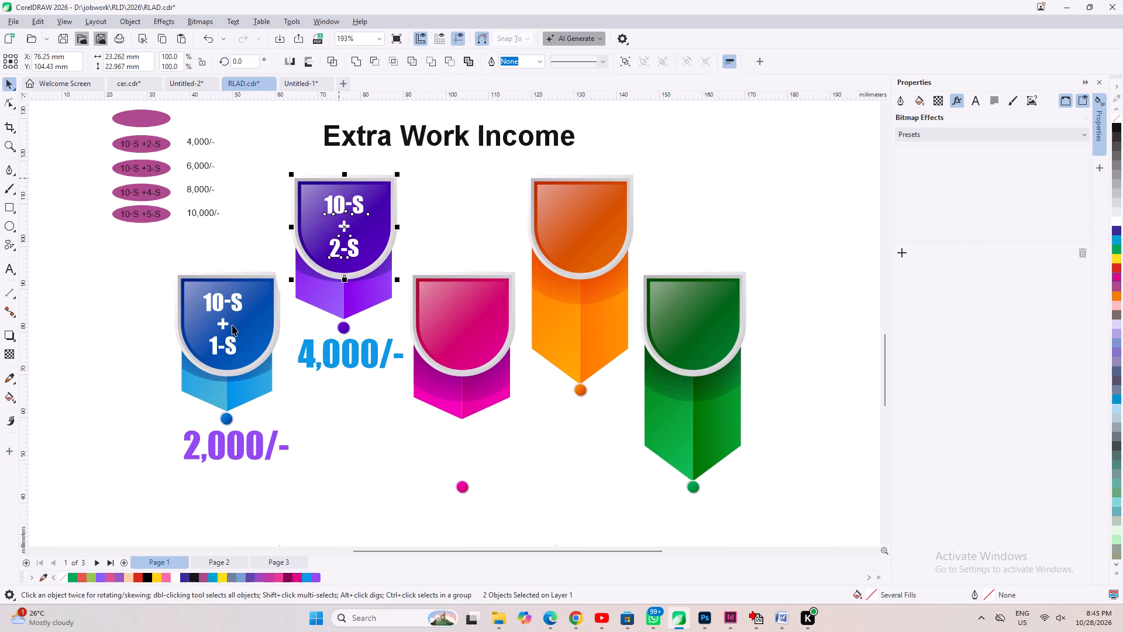
click(221, 301)
shift+click(226, 278)
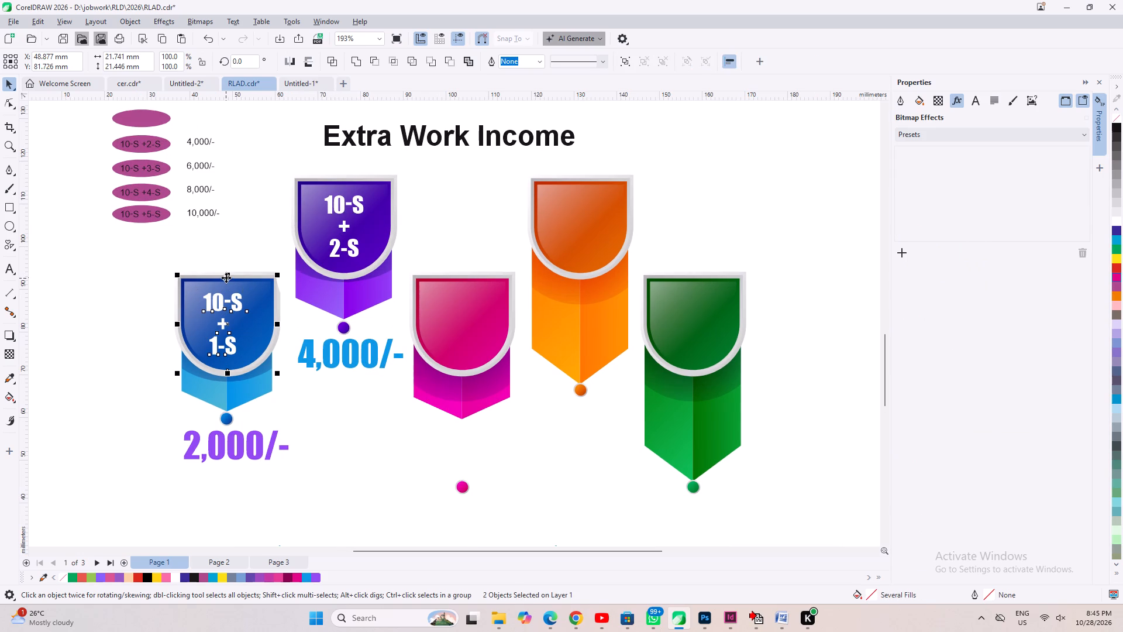
key(c)
click(455, 229)
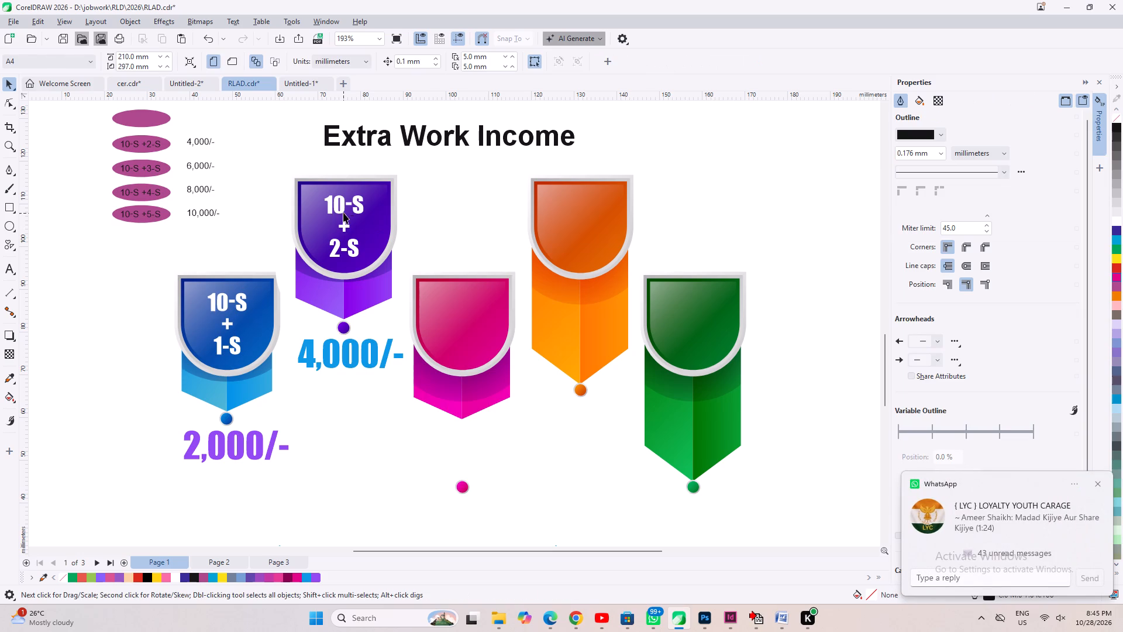
Copy the white 10-S + 2-S label onto the magenta shield and centre it there horizontally.
click(343, 212)
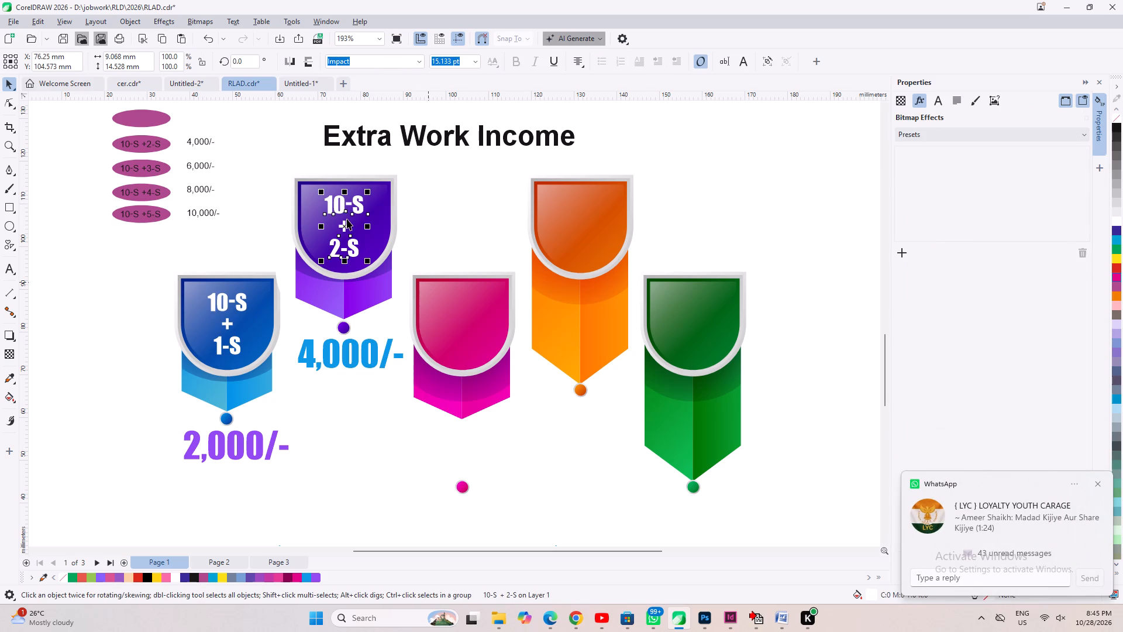
drag(341, 207, 459, 305)
right_click(459, 305)
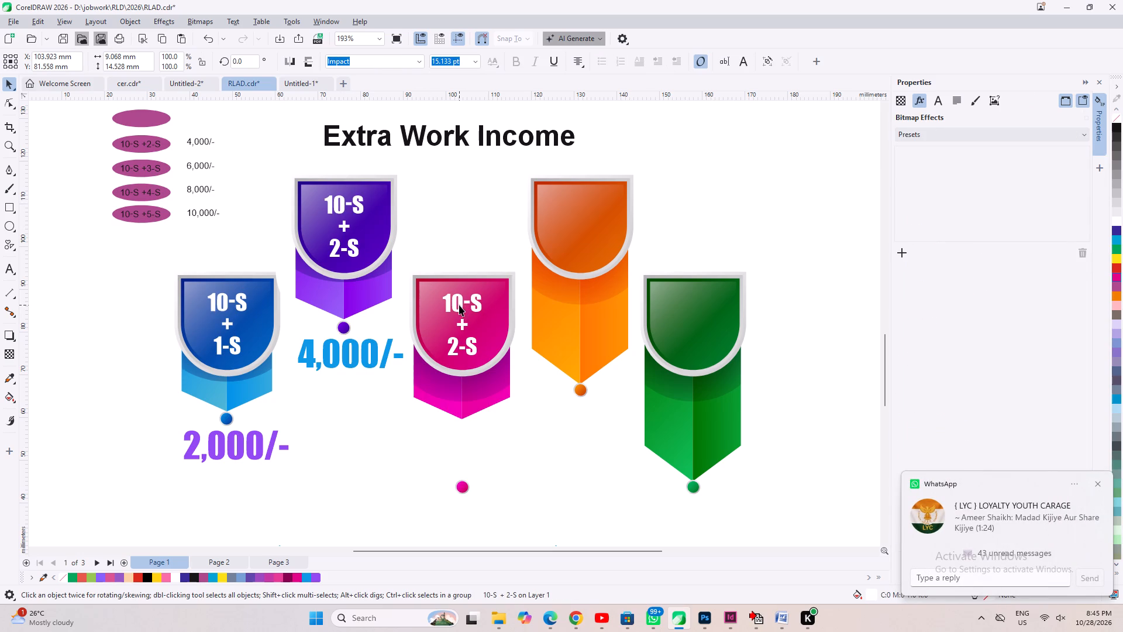
shift+click(472, 277)
key(c)
click(476, 225)
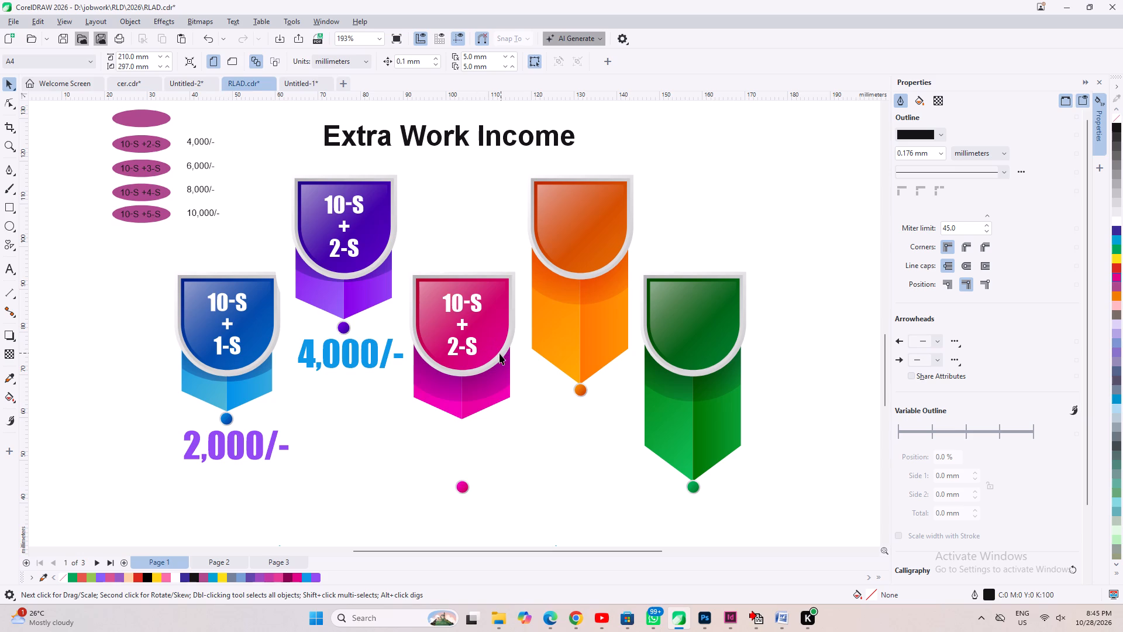
Shorten the shadow shape over the magenta banner's body to about 14.8 mm high.
click(486, 392)
scroll(467, 403, up, 2)
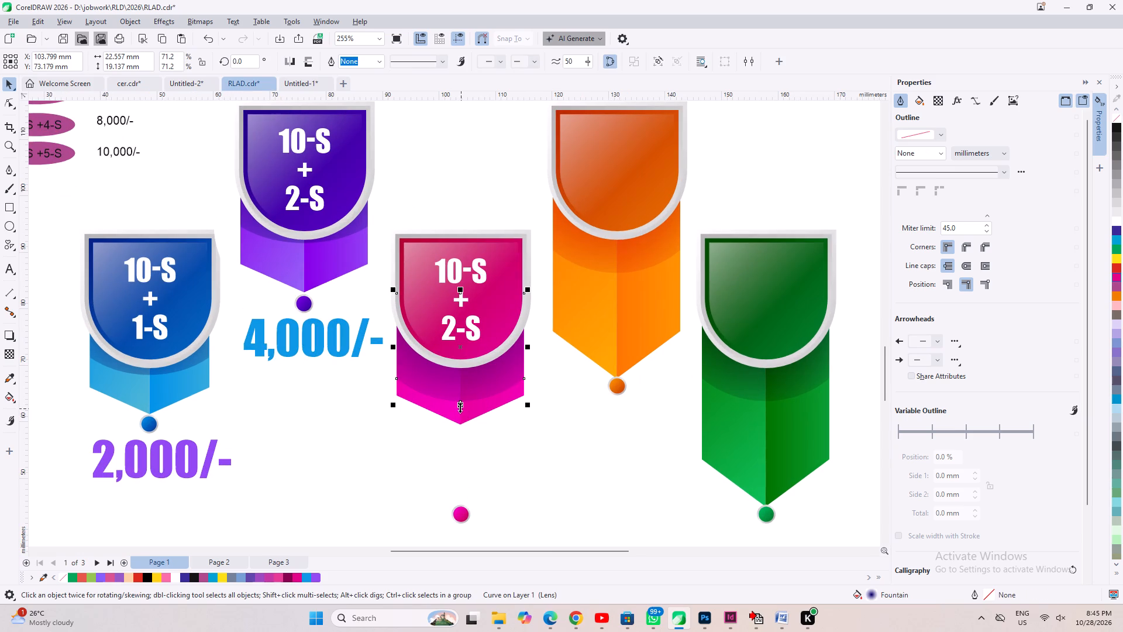
drag(460, 407, 458, 383)
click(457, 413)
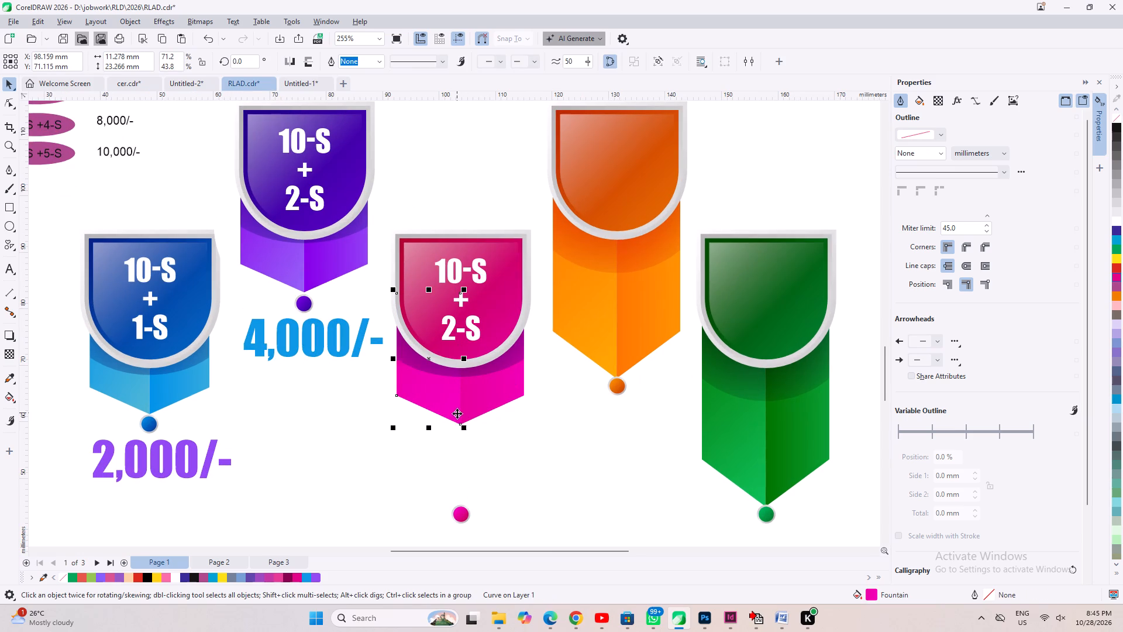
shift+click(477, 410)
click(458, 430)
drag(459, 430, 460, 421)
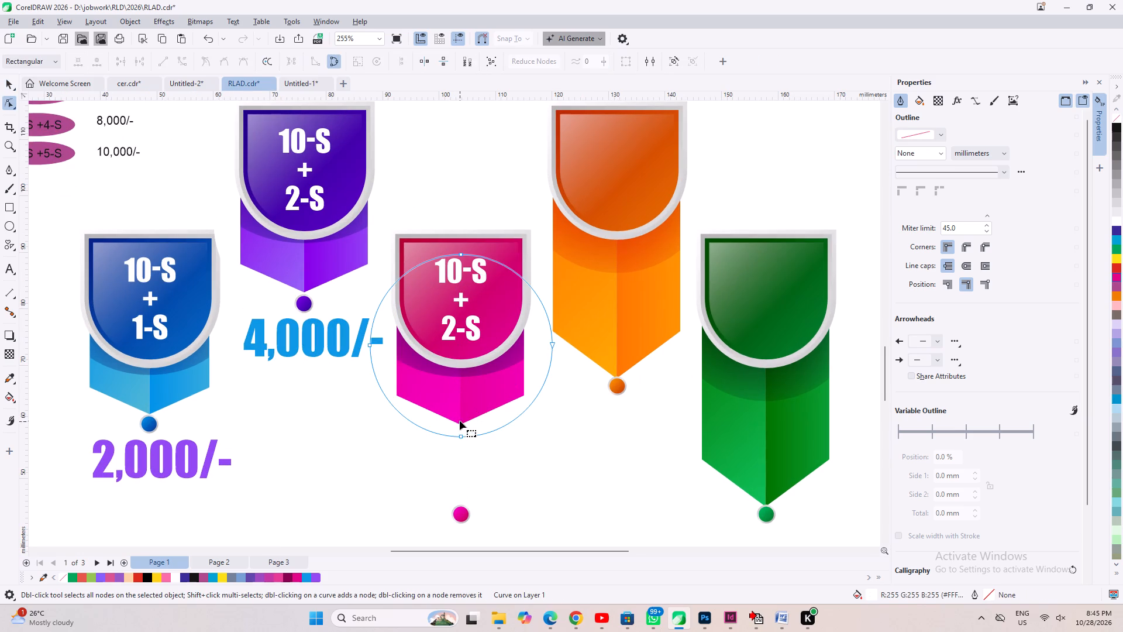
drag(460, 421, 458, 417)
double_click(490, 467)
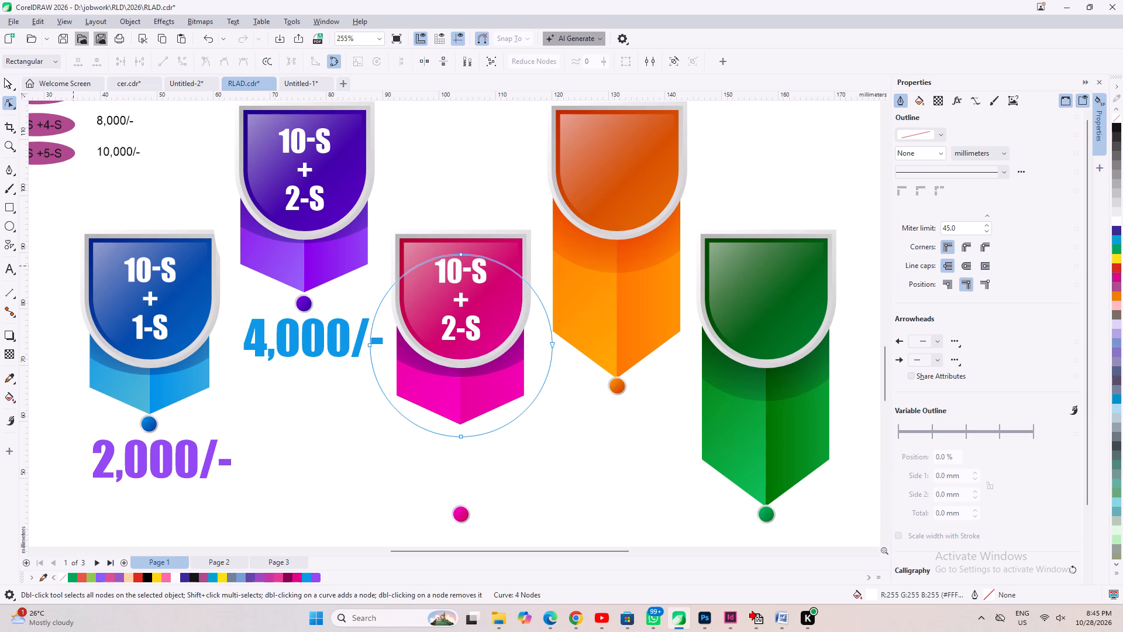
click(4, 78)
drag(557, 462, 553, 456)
Shorten both halves of the magenta banner's body slightly further from the lower tip.
click(507, 394)
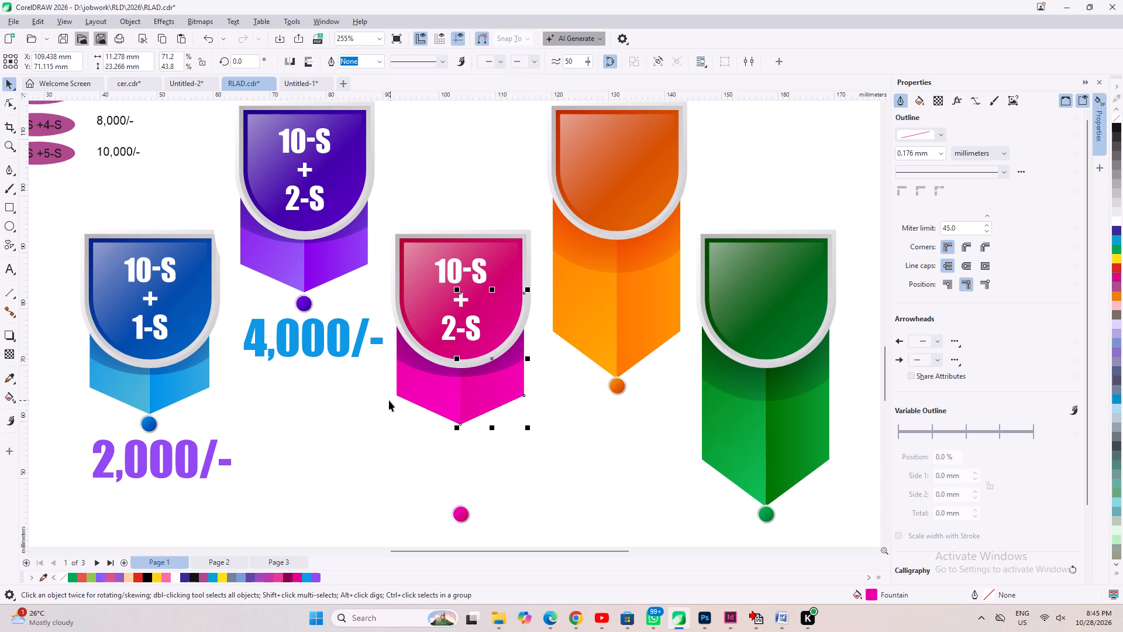
shift+click(418, 391)
drag(463, 427, 461, 414)
click(538, 468)
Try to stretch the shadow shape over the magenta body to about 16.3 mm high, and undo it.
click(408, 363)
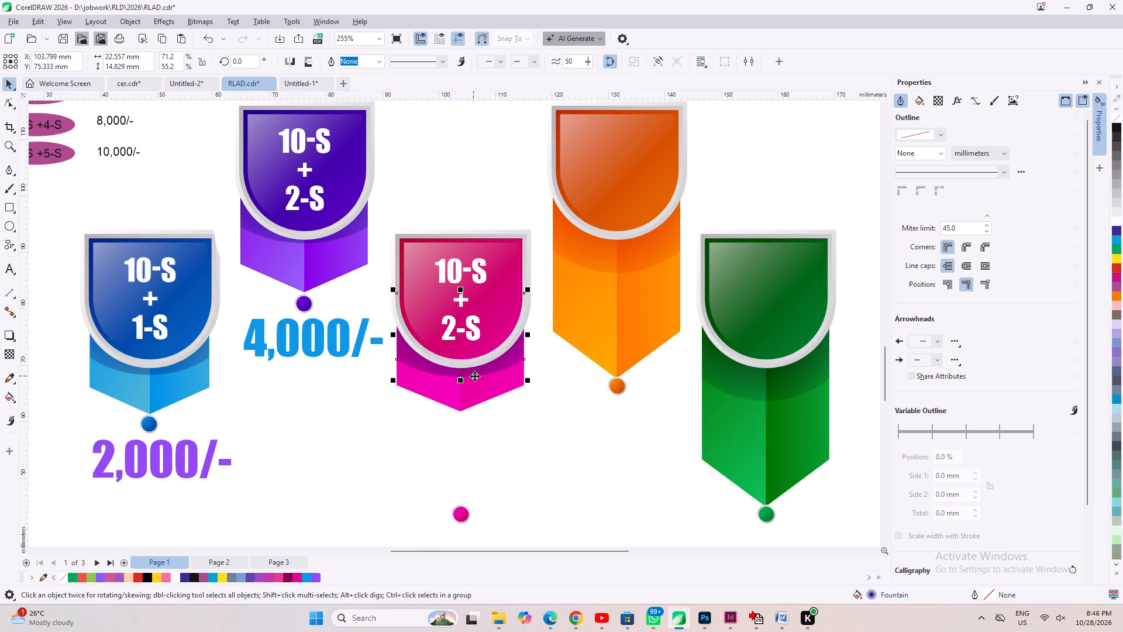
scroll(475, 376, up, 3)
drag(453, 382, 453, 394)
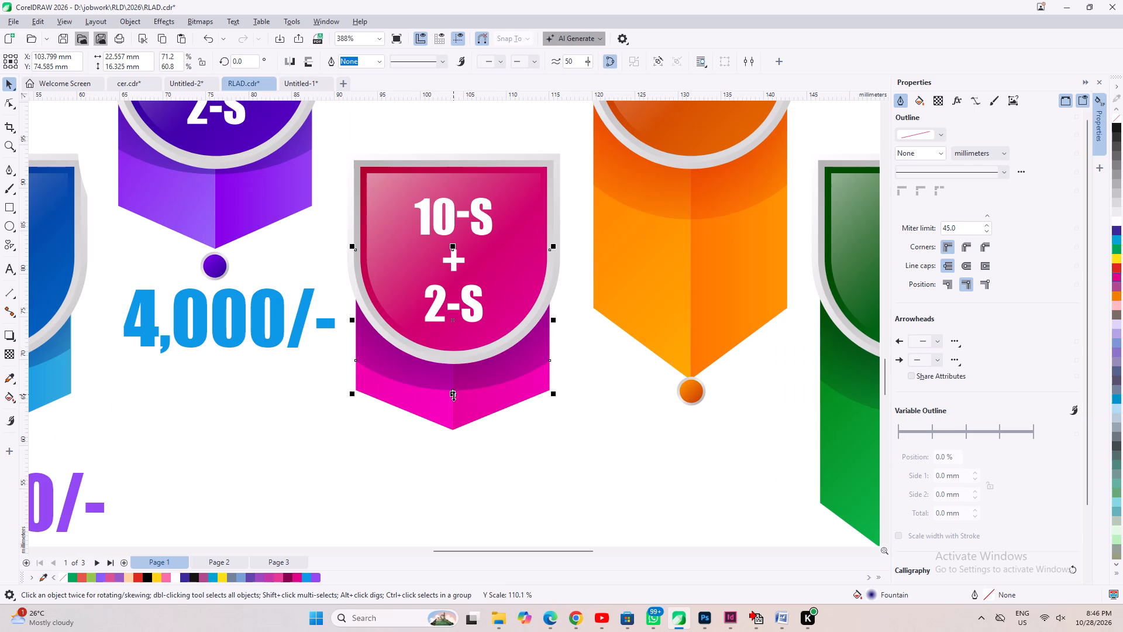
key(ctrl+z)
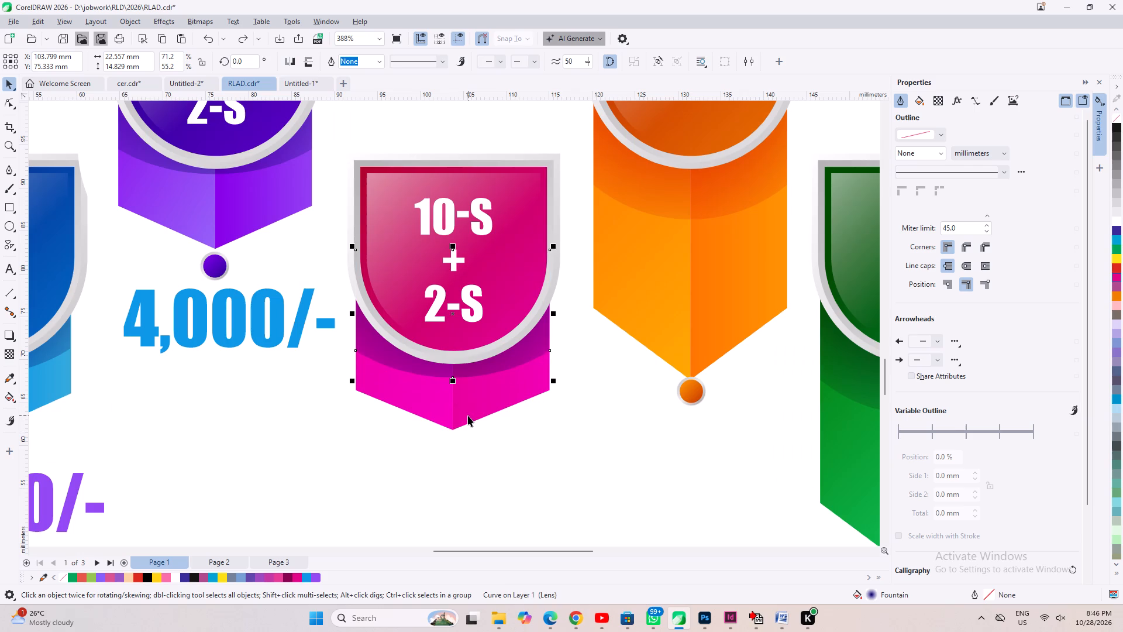
Reduce the shadow shape over the magenta banner's body to about 14.4 mm high.
click(452, 380)
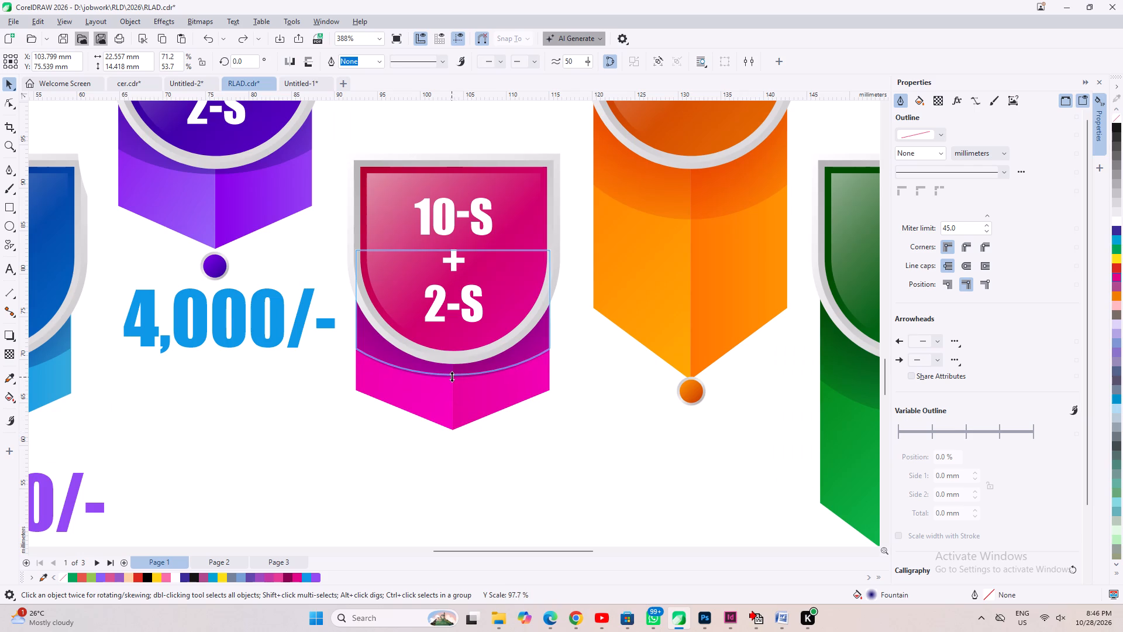
click(538, 462)
Change the last line of the magenta banner's rank label to 3-S.
scroll(517, 456, down, 5)
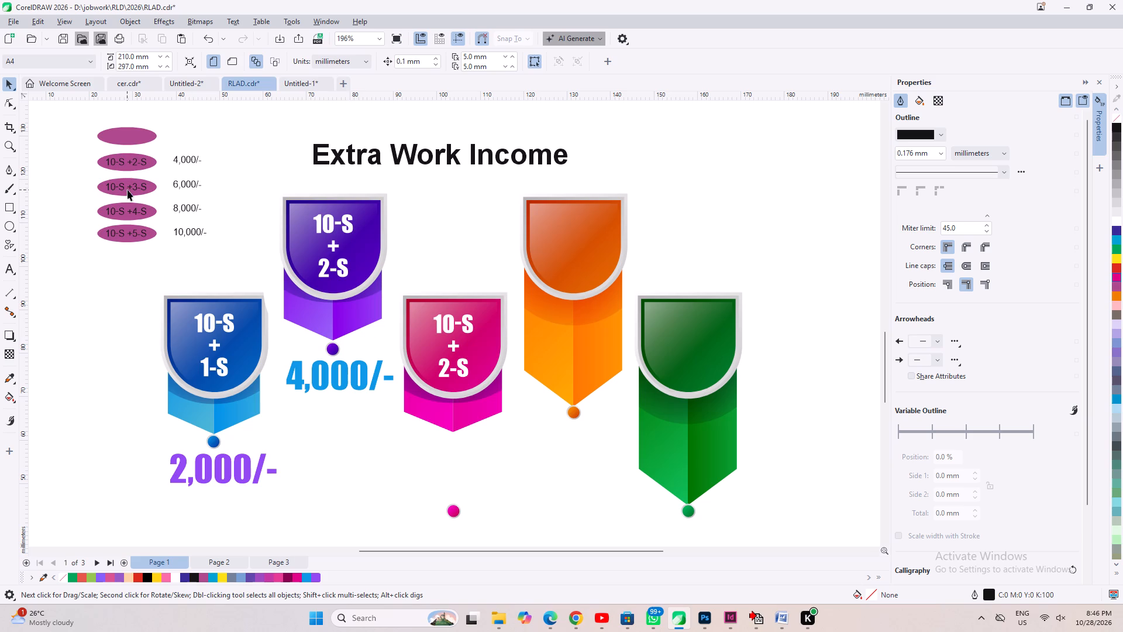
click(133, 167)
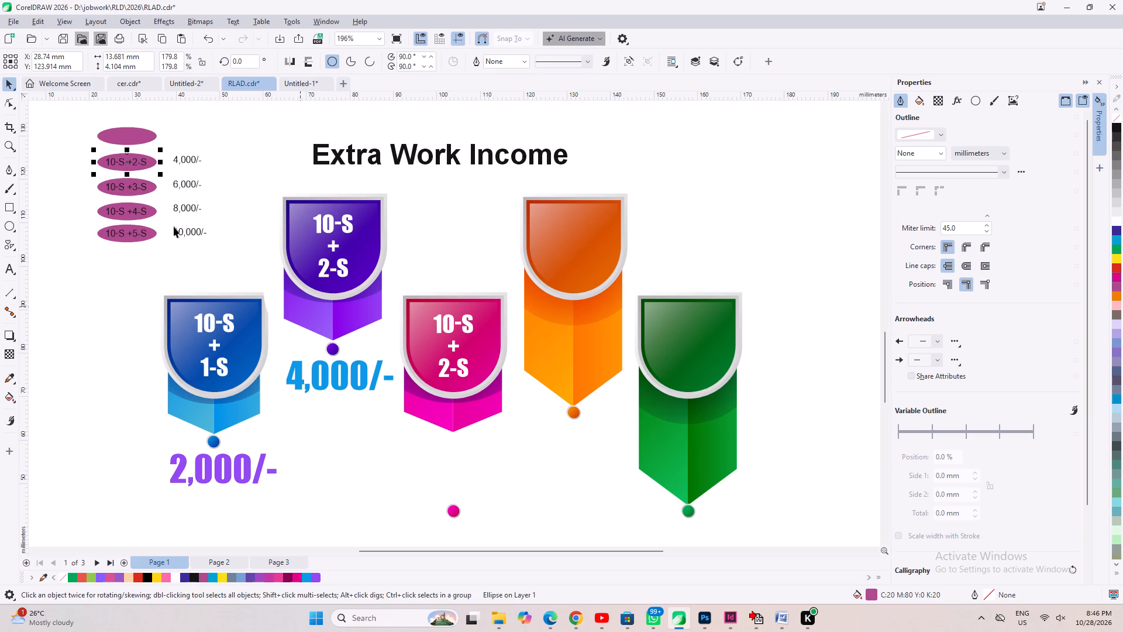
click(459, 370)
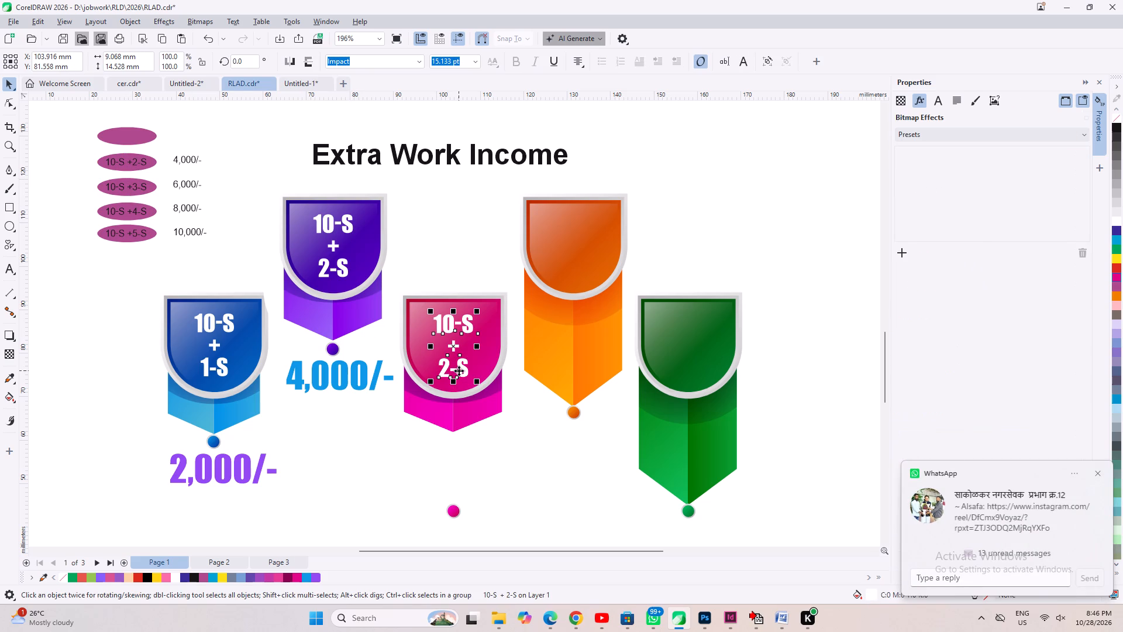
key(space)
click(9, 266)
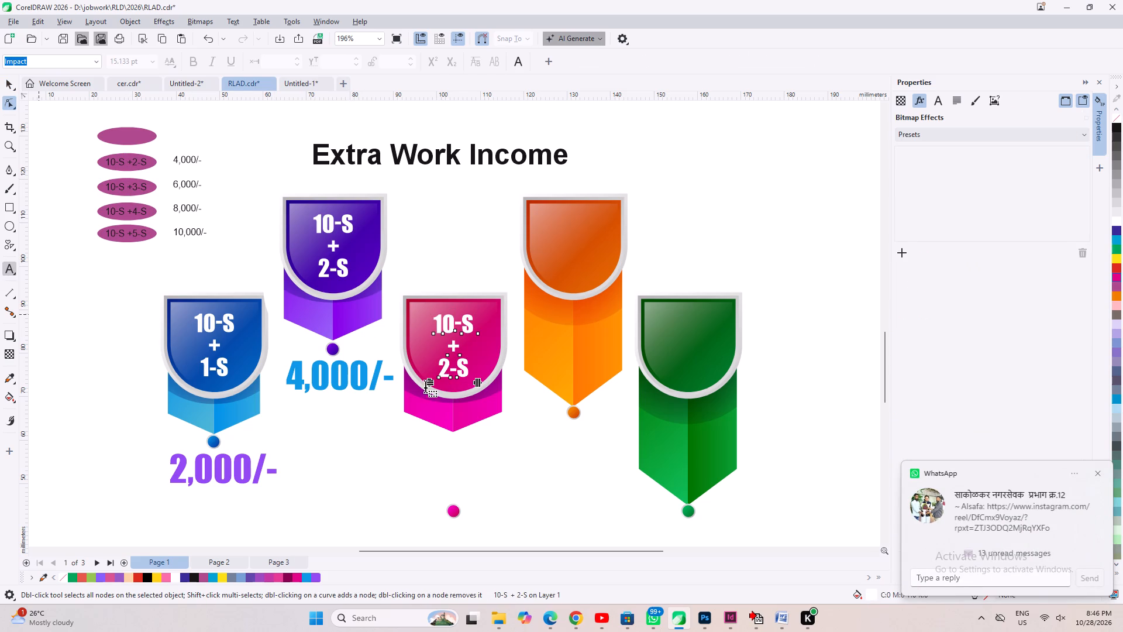
key(Left)
key(Left)
key(shift+Left)
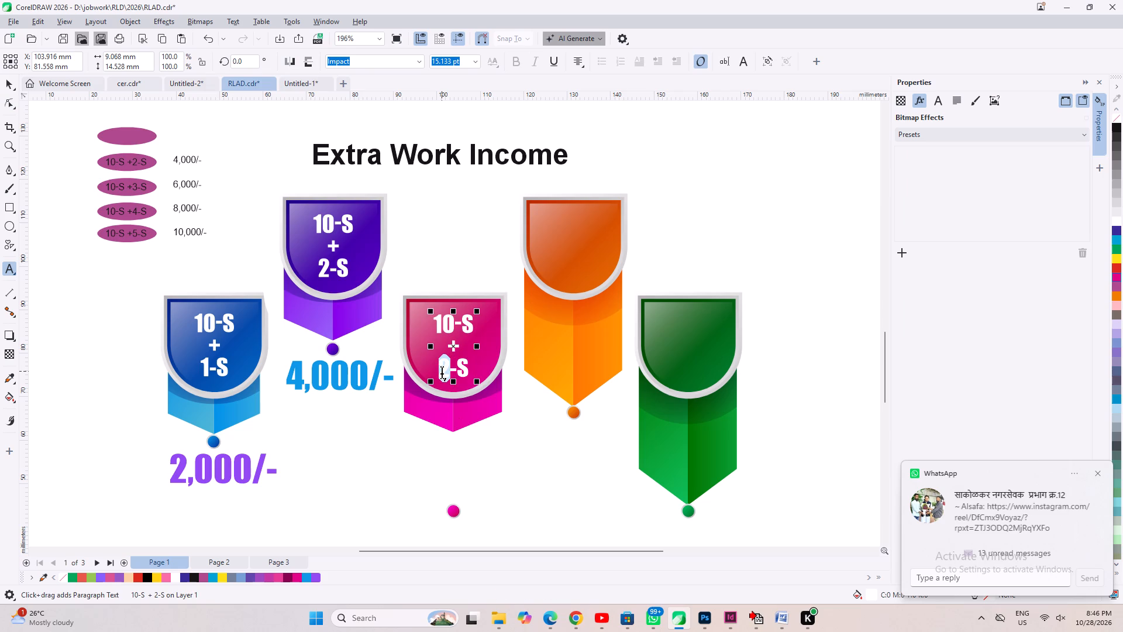
key(3)
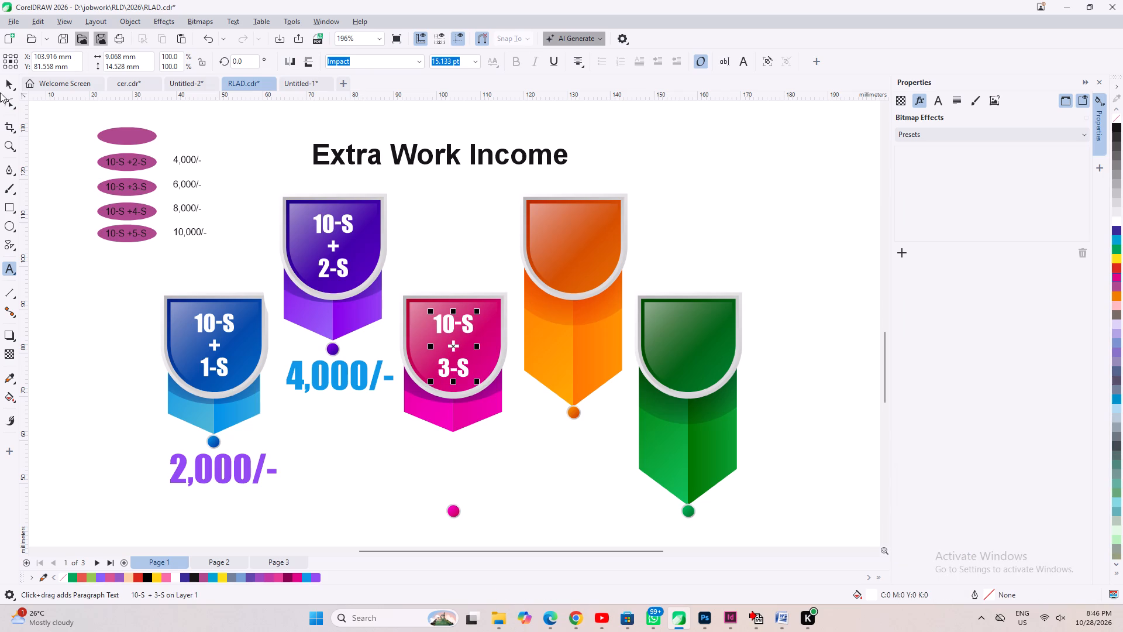
click(4, 85)
Duplicate the purple banner's 4,000/- amount and place the copy below the loose magenta dot.
click(324, 372)
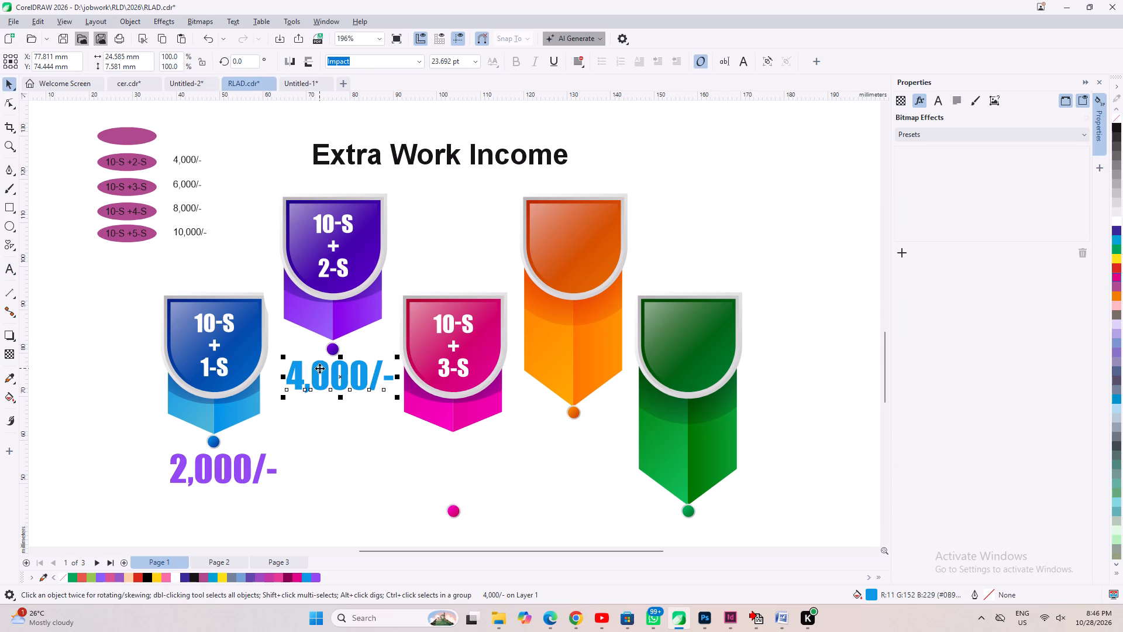
drag(319, 366, 442, 444)
right_click(442, 444)
key(space)
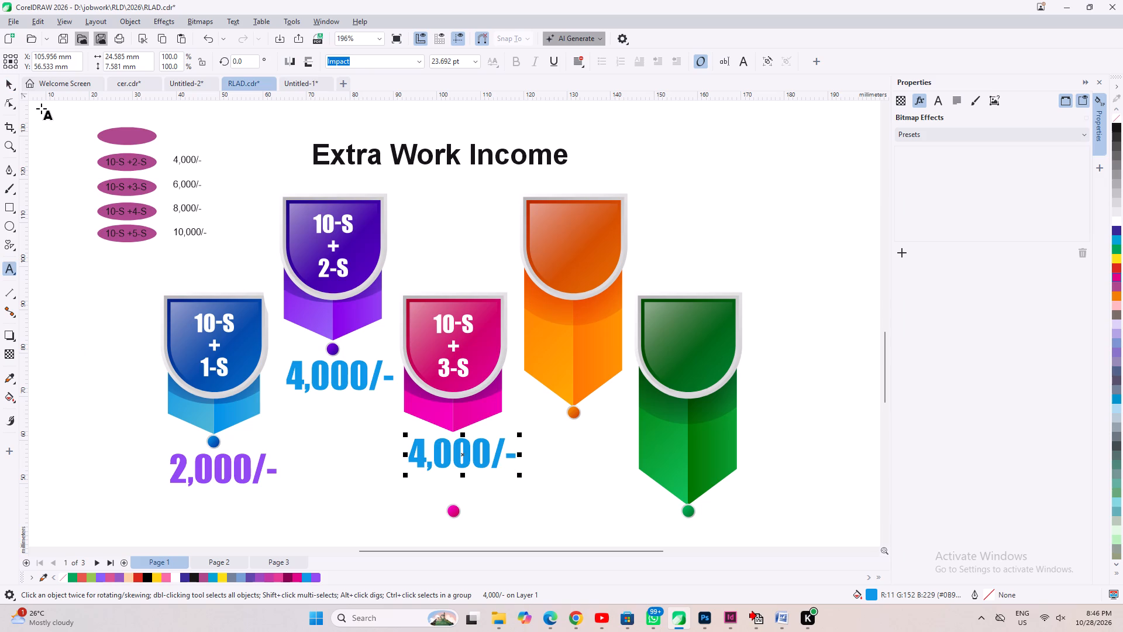
click(5, 84)
drag(461, 454, 453, 540)
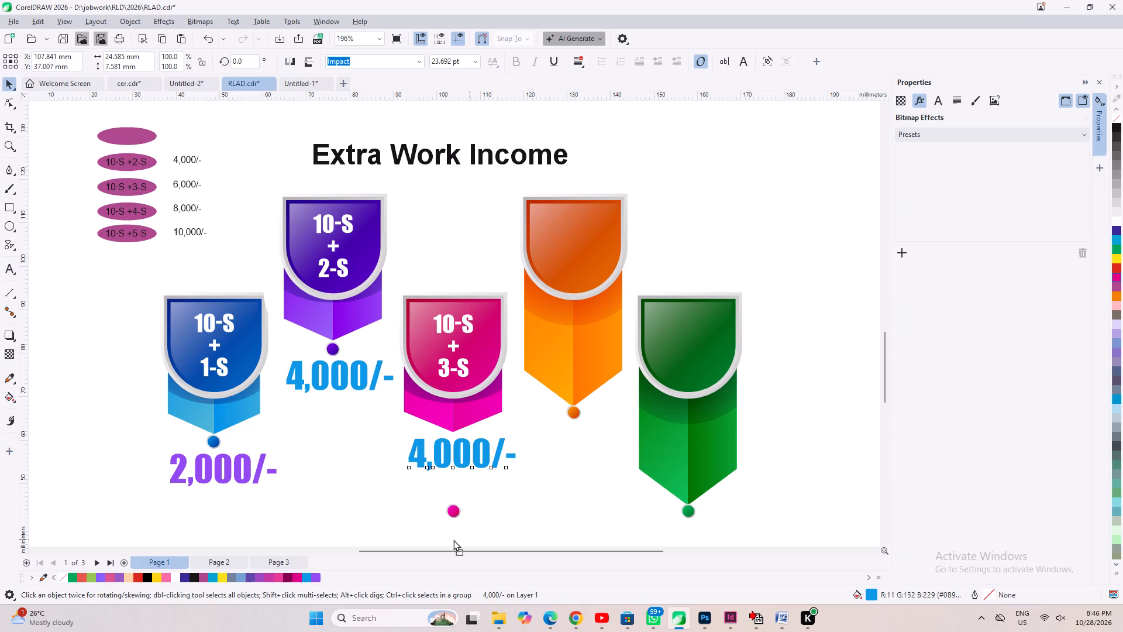
drag(453, 540, 470, 531)
Move the complete magenta dot up to just below the tip of the magenta banner.
drag(408, 455, 493, 512)
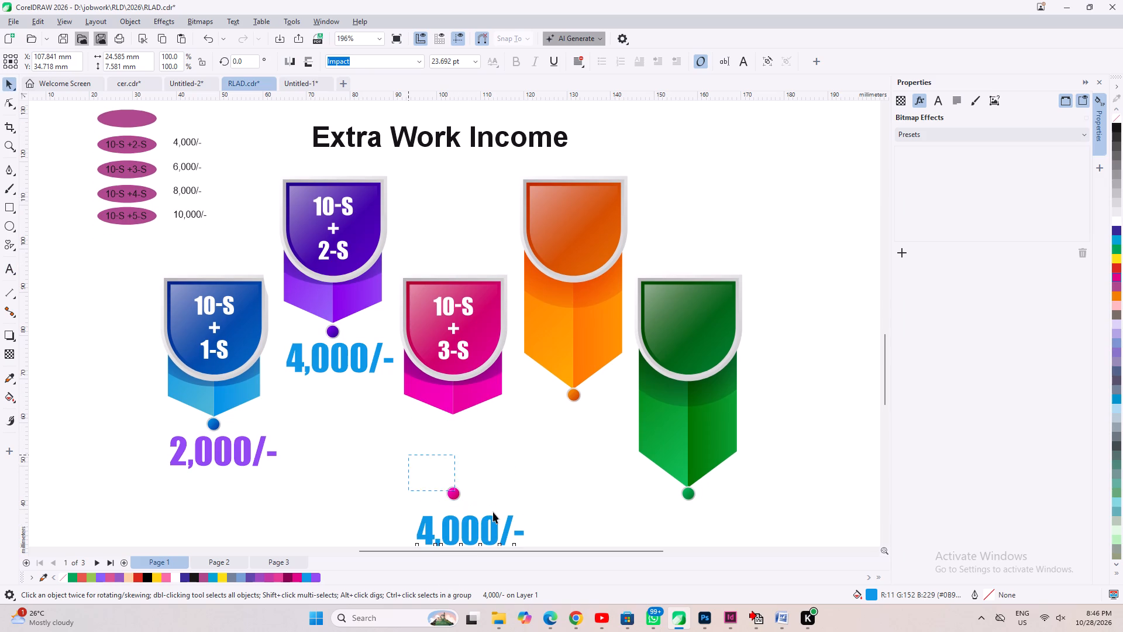
drag(493, 512, 494, 516)
scroll(452, 496, up, 2)
drag(456, 496, 453, 408)
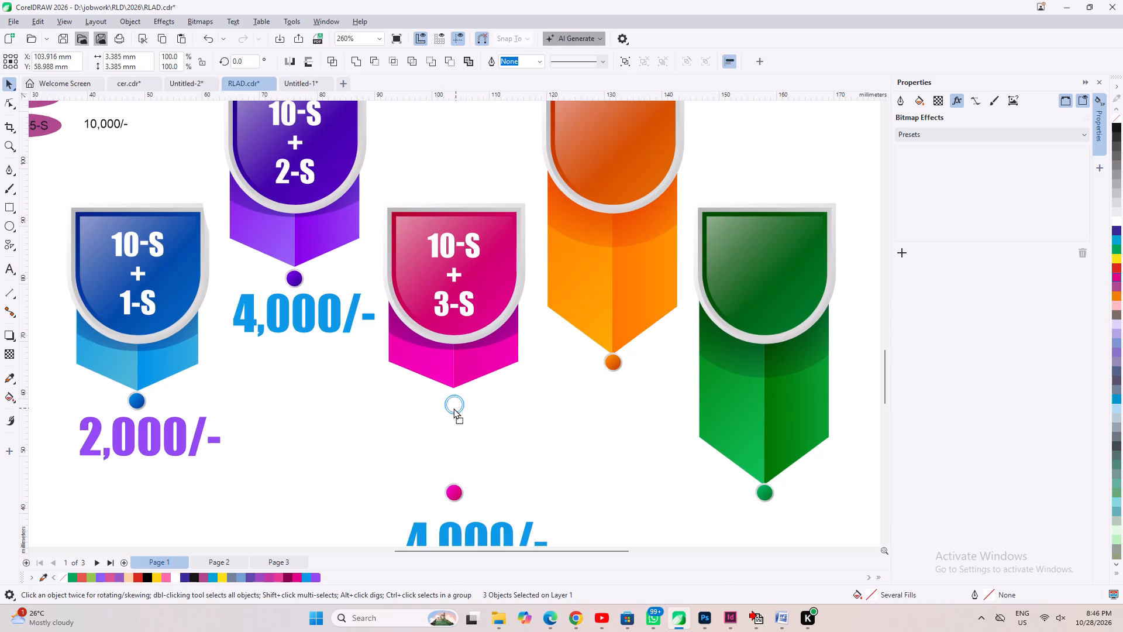
drag(453, 408, 453, 404)
Move the copied 4,000/- amount up to sit directly under the magenta dot.
click(474, 525)
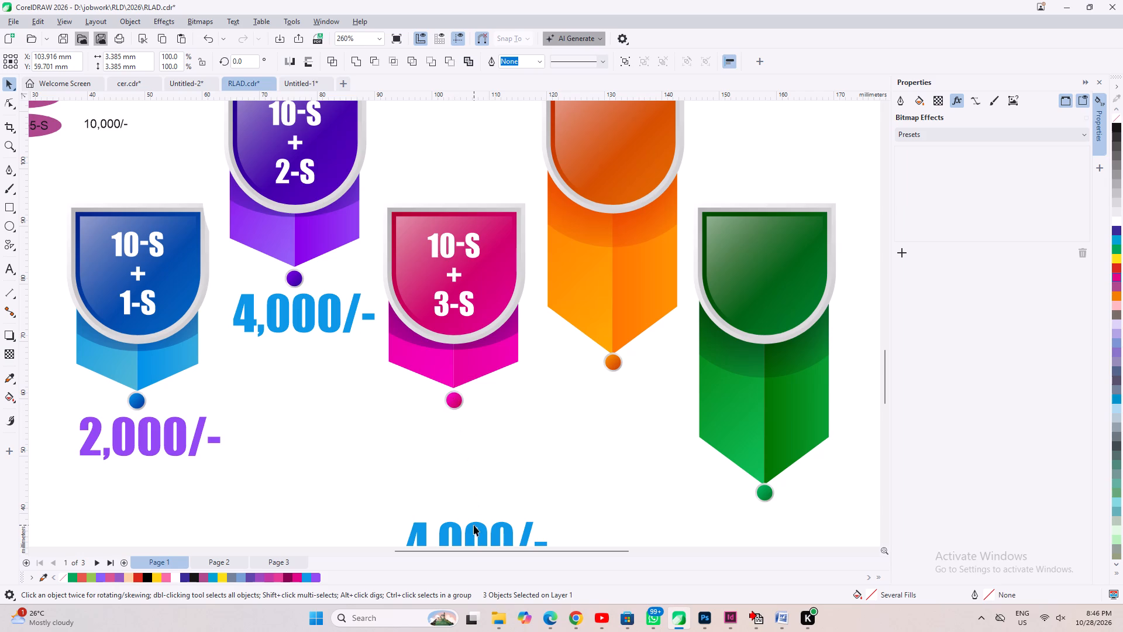
drag(470, 527, 459, 424)
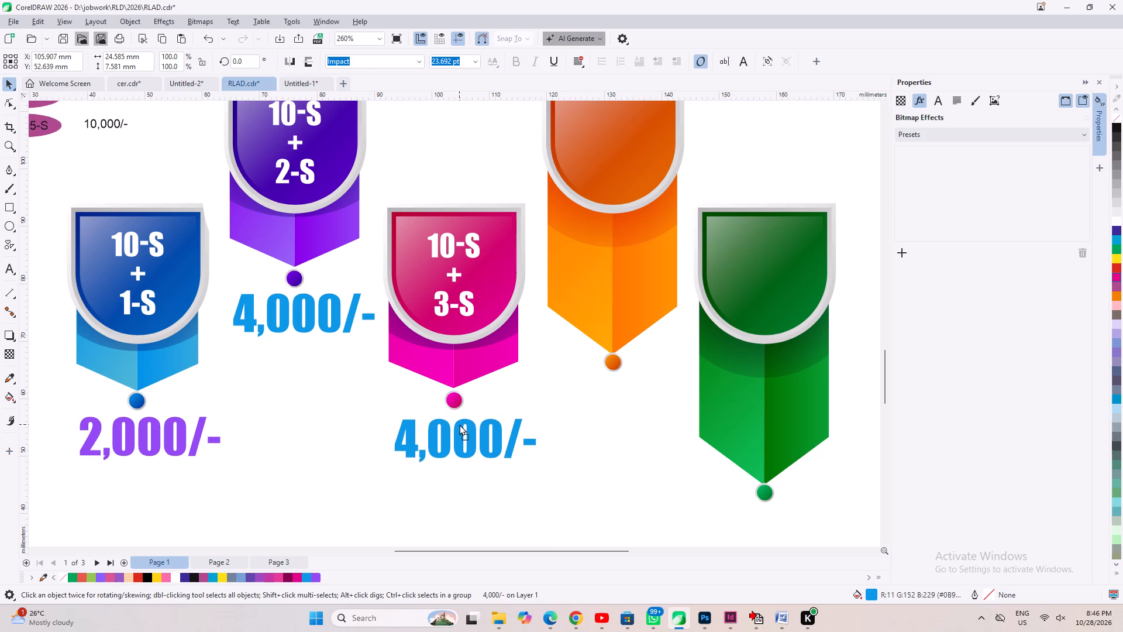
drag(459, 424, 460, 421)
Change the amount under the magenta dot to 6,000/- and shift it slightly lower.
key(space)
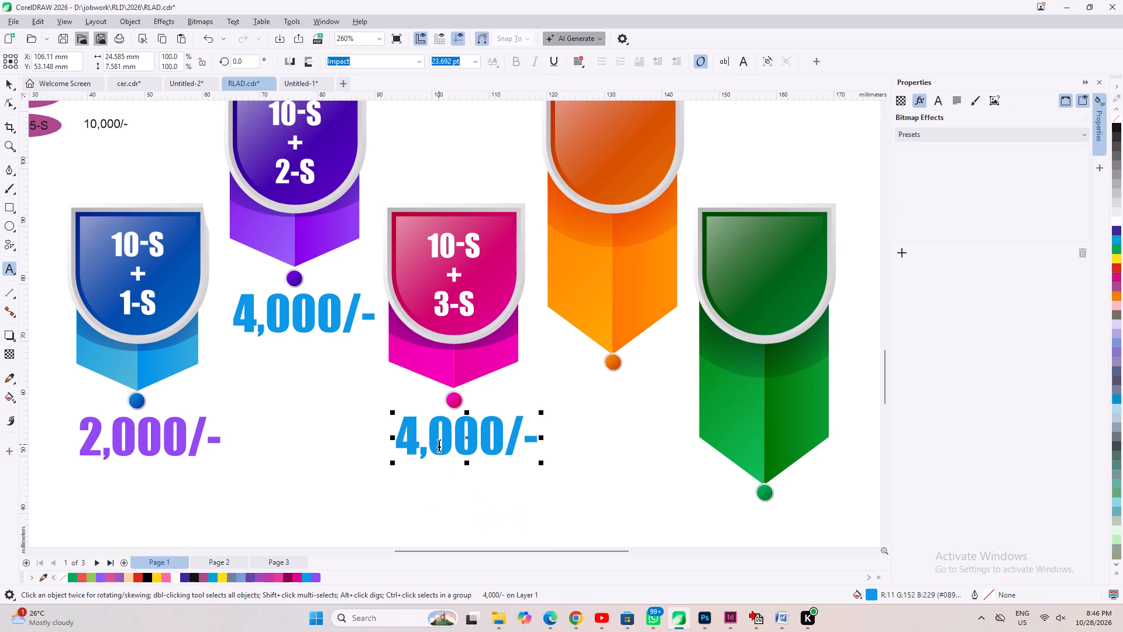
click(439, 444)
scroll(552, 544, down, 3)
key(Left)
key(shift+Left)
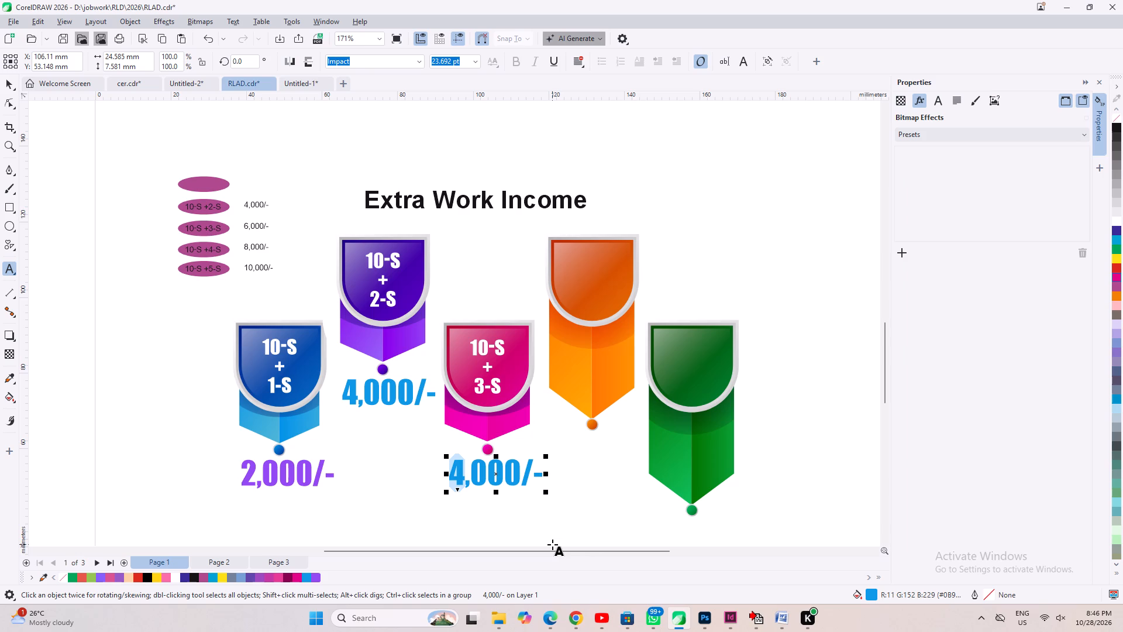
key(6)
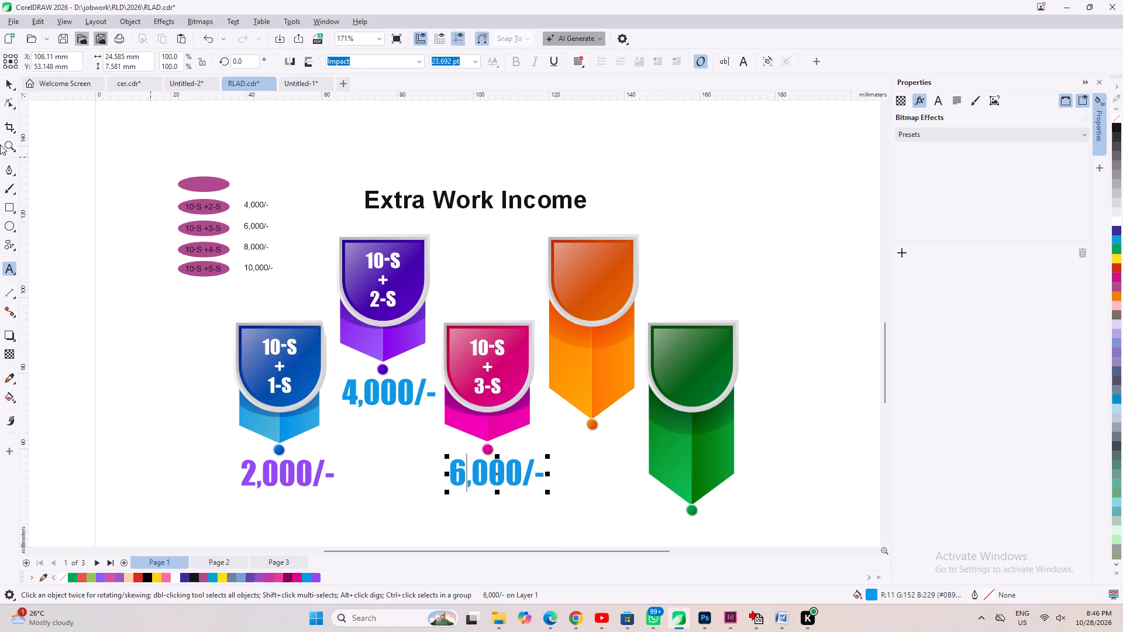
click(9, 85)
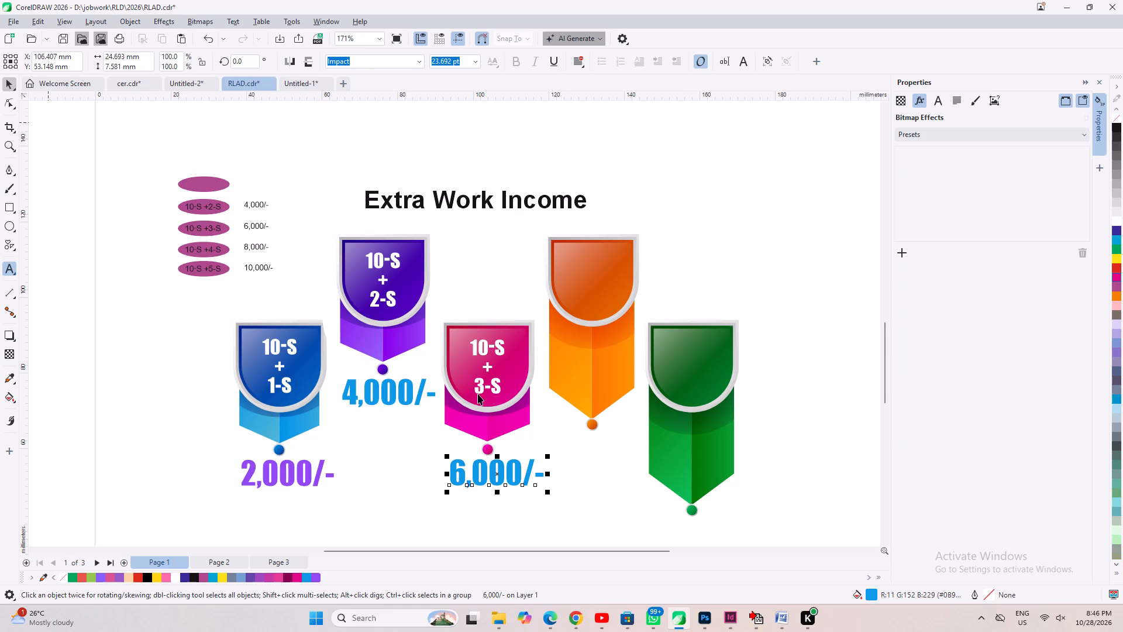
scroll(504, 410, up, 2)
drag(490, 482, 490, 493)
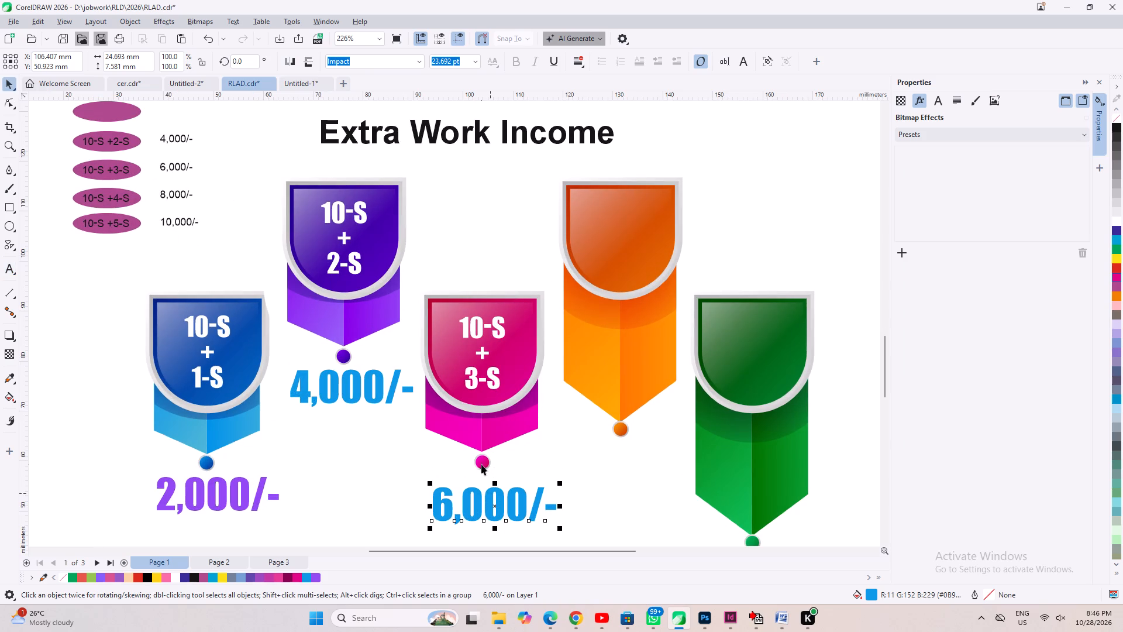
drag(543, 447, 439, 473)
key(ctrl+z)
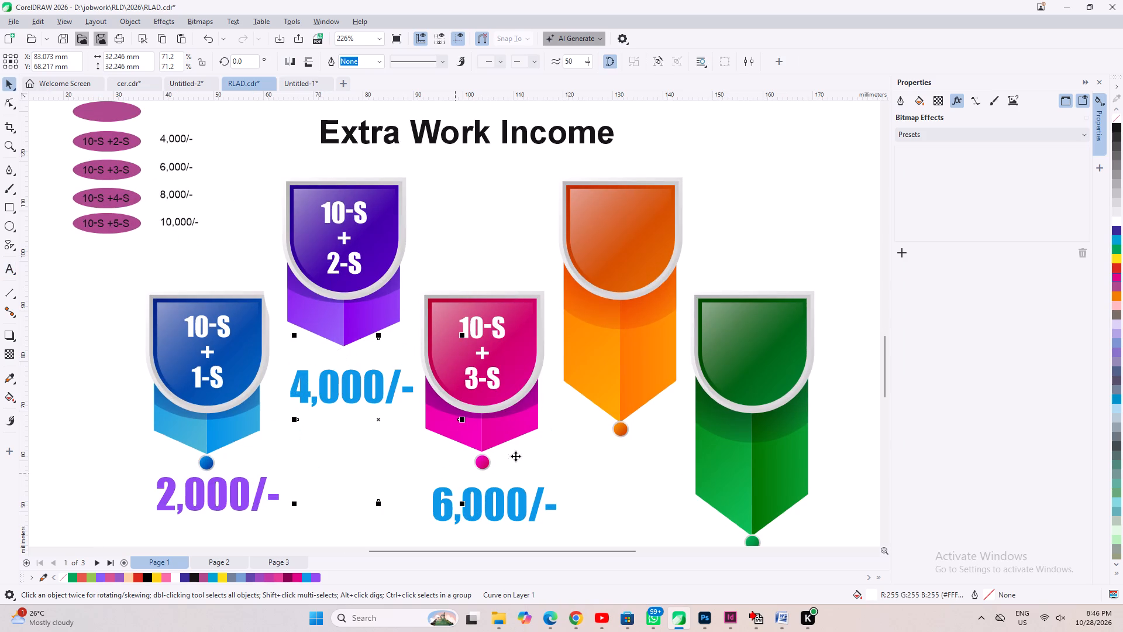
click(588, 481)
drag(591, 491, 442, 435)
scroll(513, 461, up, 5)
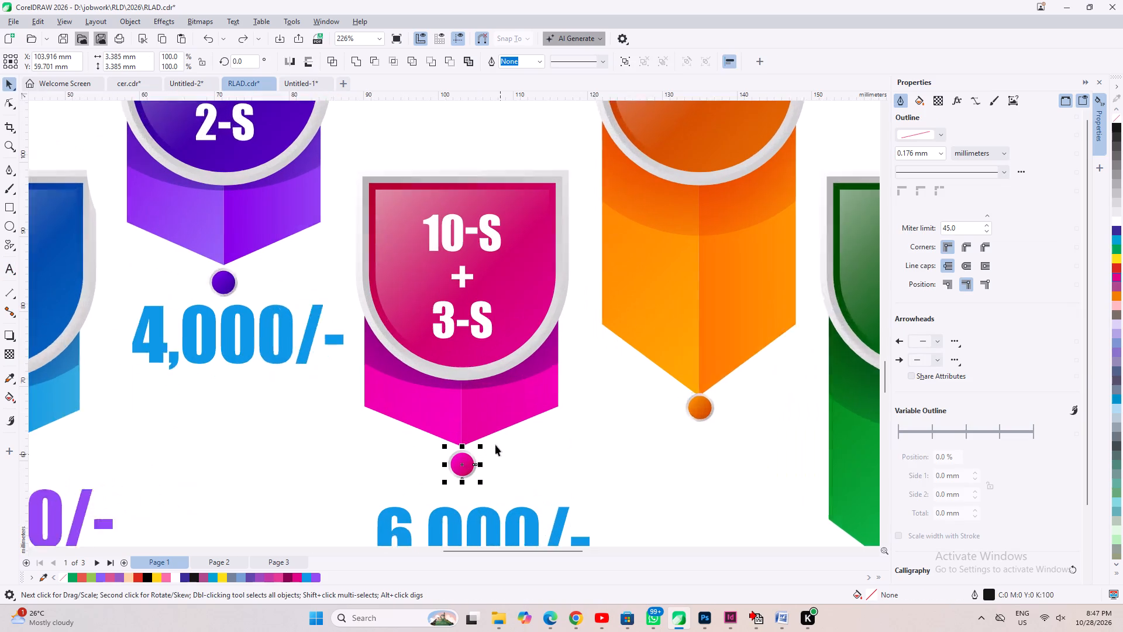
Stretch the magenta banner's body halves together with the dot downward to about 26.2 mm overall height.
shift+click(508, 417)
shift+click(407, 421)
scroll(473, 441, down, 1)
scroll(456, 511, up, 1)
drag(459, 477, 459, 491)
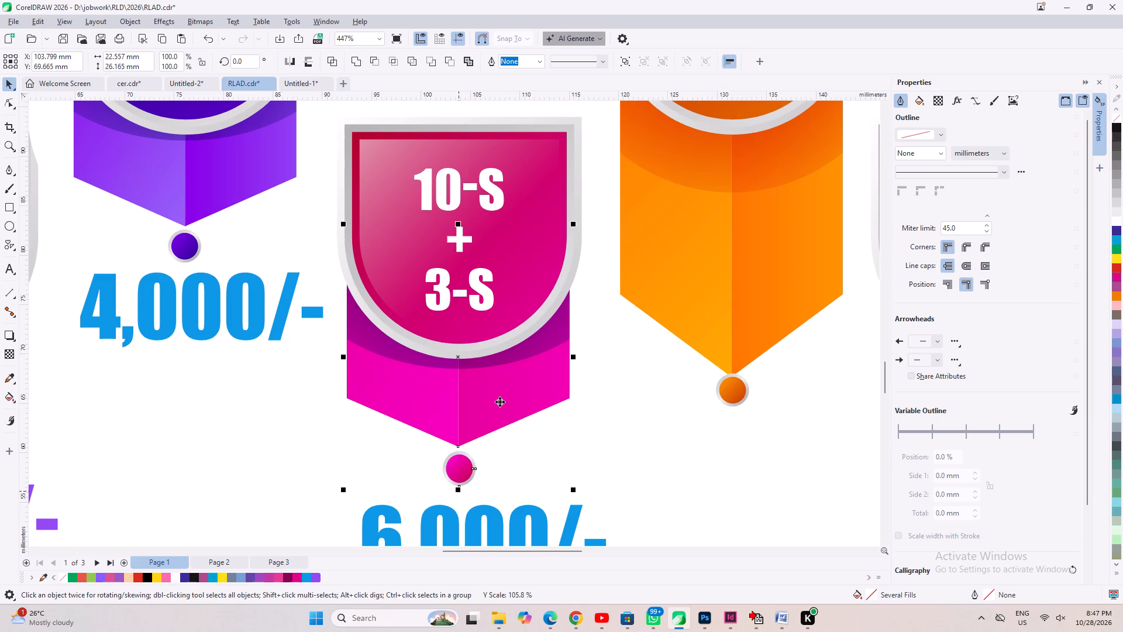
scroll(500, 401, down, 5)
click(503, 481)
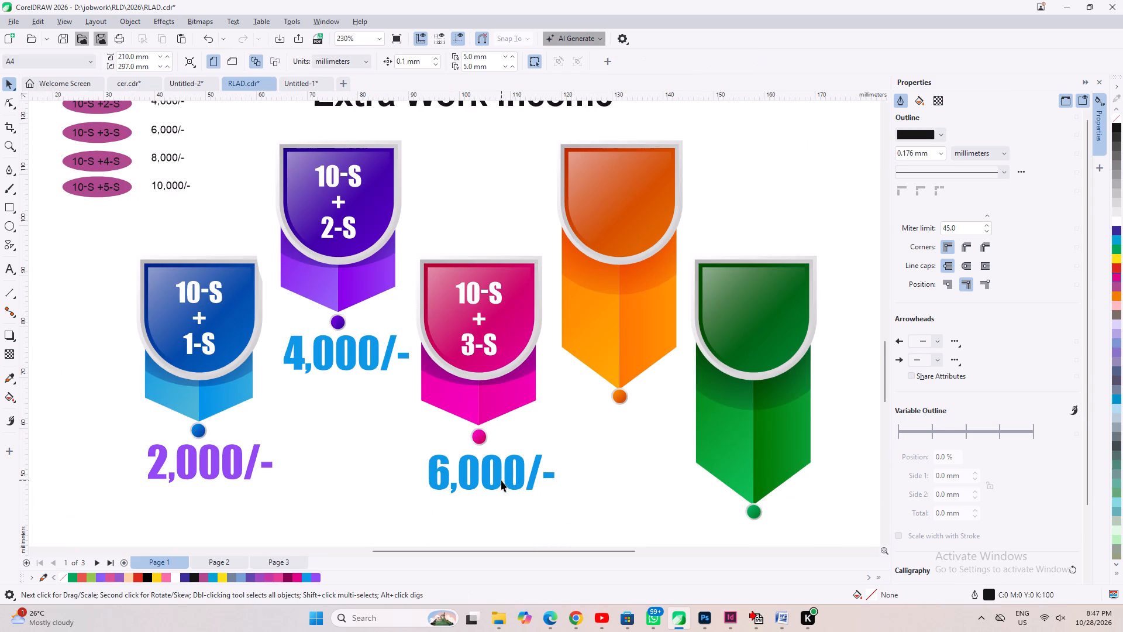
Recolour the 6,000/- amount with the orange #FF7F00 sampled from the orange banner's body.
scroll(492, 480, down, 4)
scroll(449, 438, up, 1)
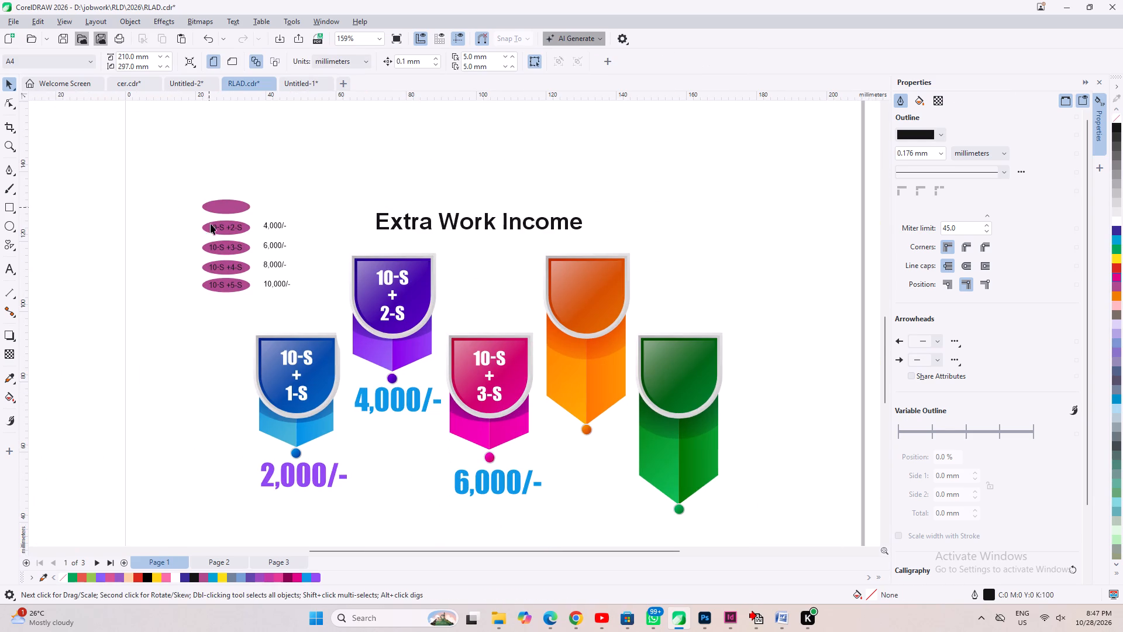
click(8, 268)
click(494, 489)
key(ctrl+a)
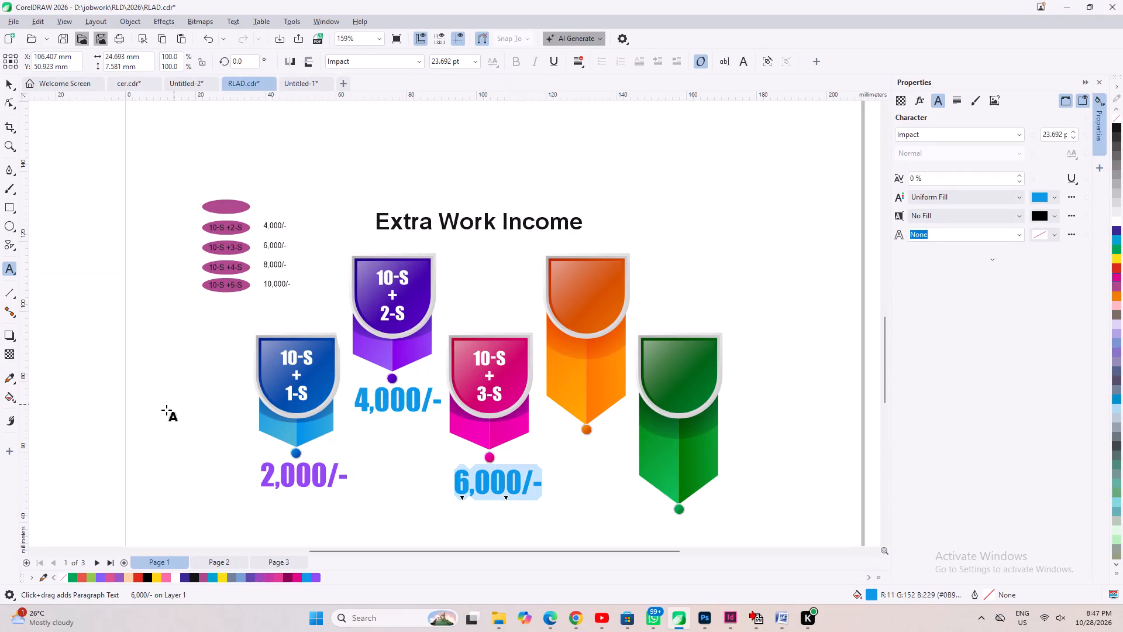
click(6, 376)
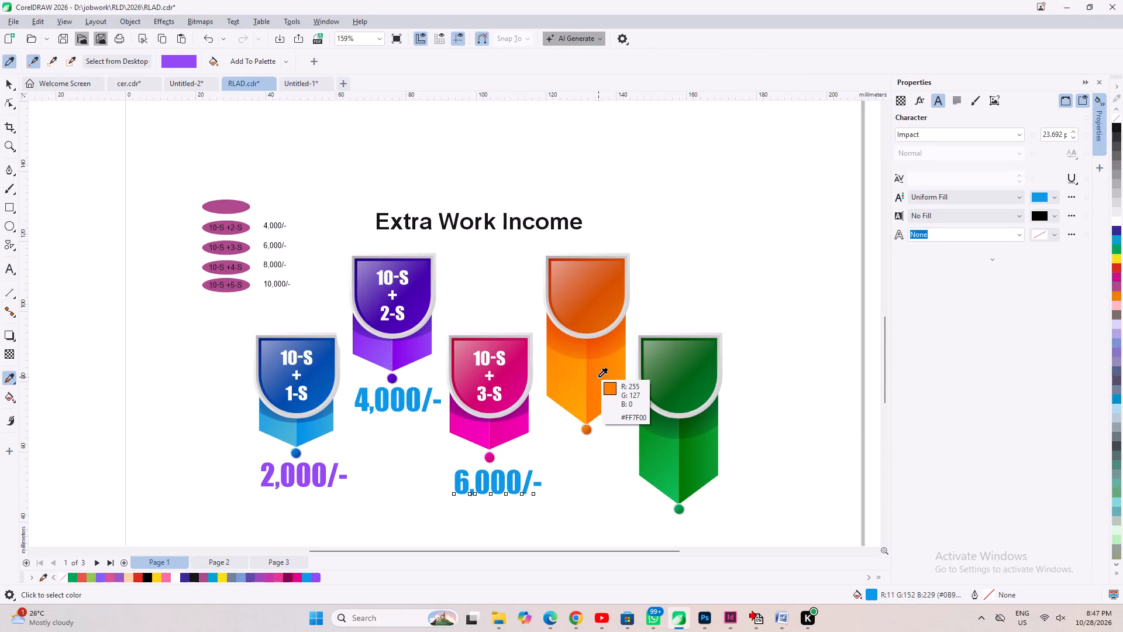
click(598, 377)
click(484, 473)
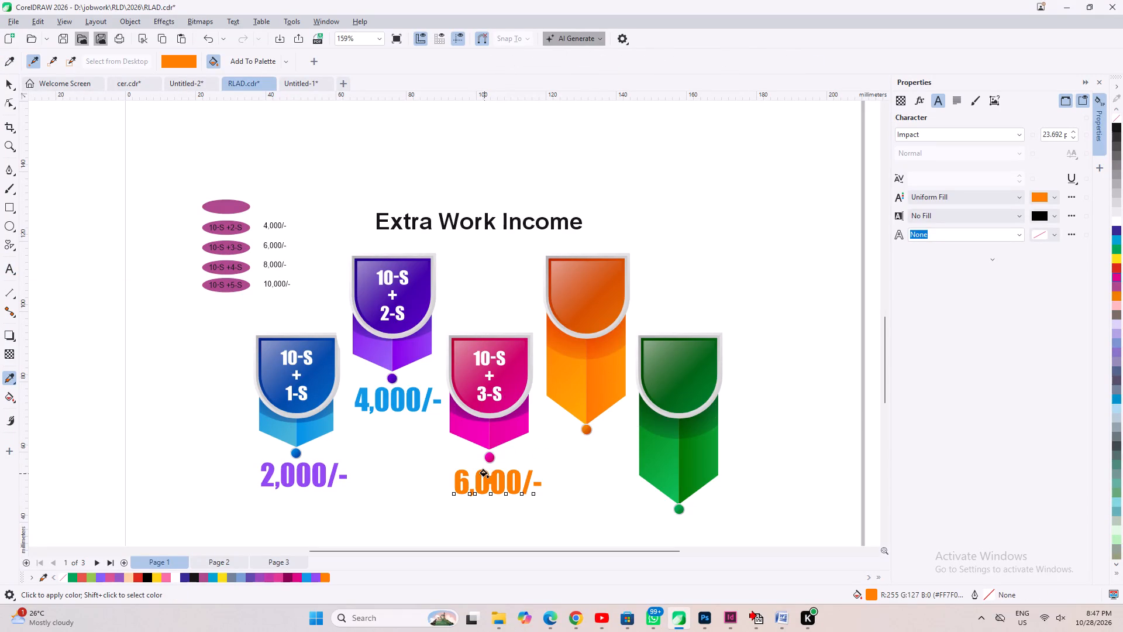
click(5, 86)
Shorten both halves of the orange banner's body from the lower tip to about 27.3 mm high.
scroll(436, 464, up, 2)
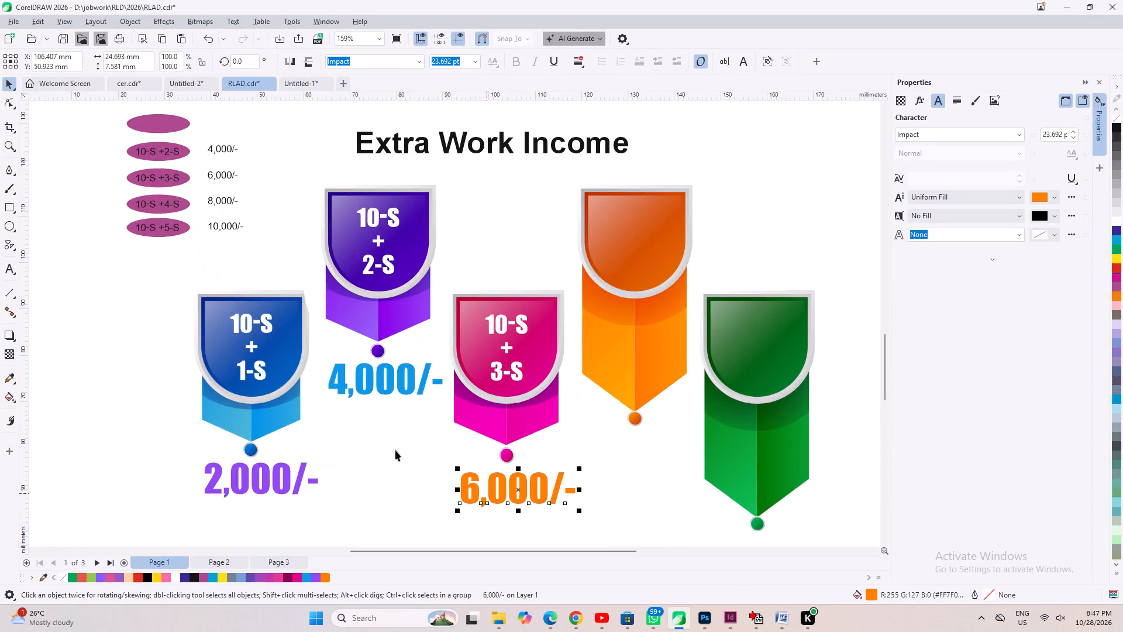
scroll(429, 437, down, 3)
scroll(587, 444, up, 1)
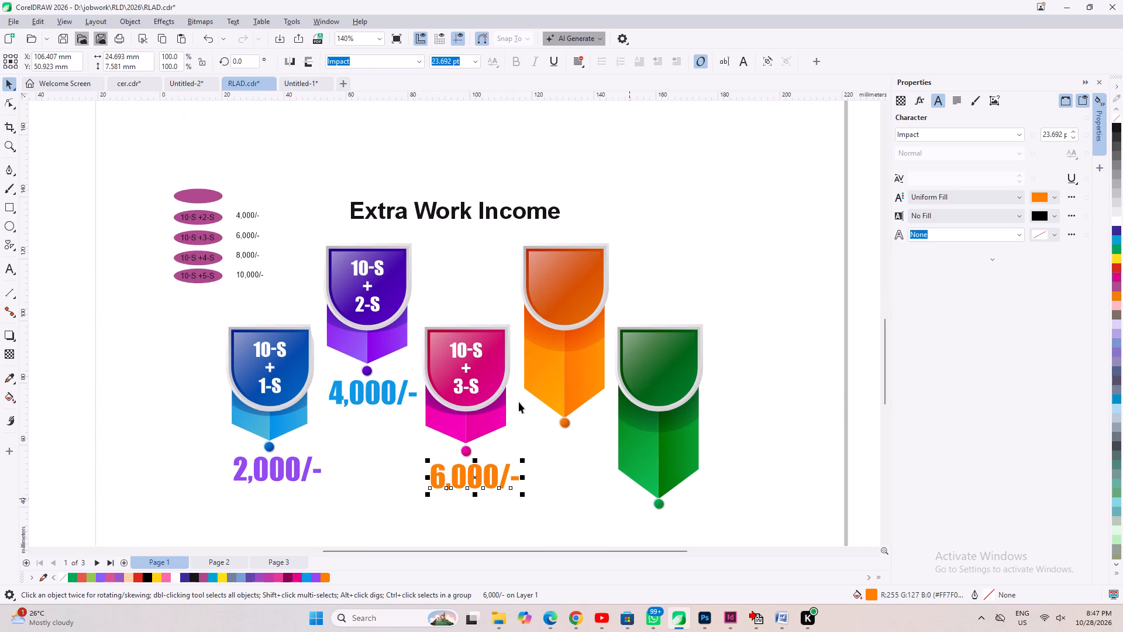
scroll(528, 318, up, 2)
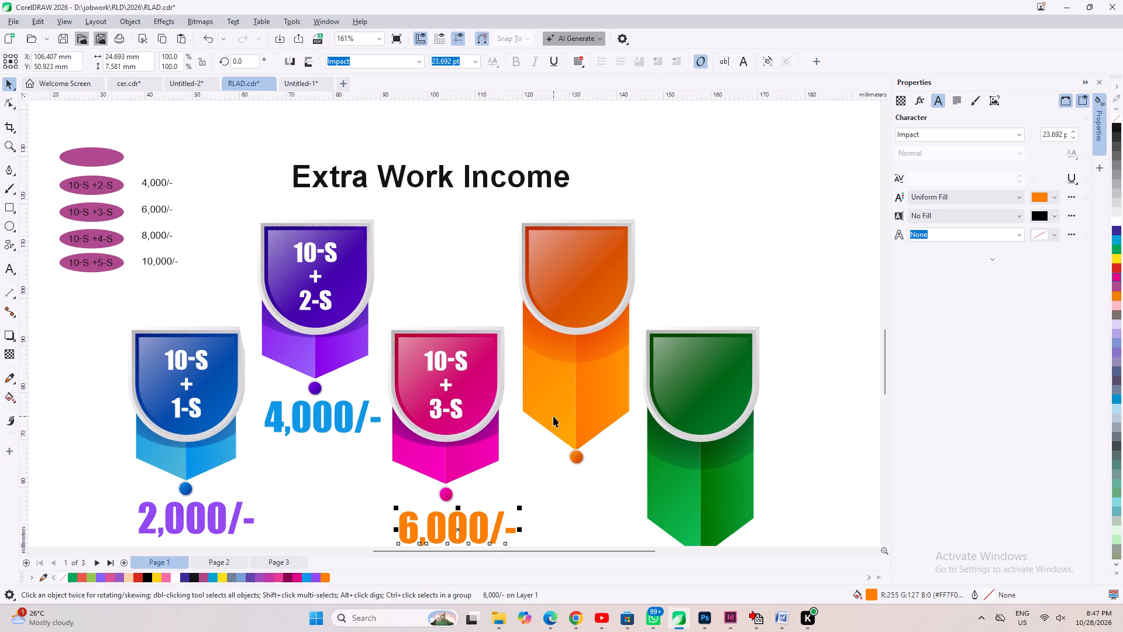
click(553, 416)
shift+click(595, 420)
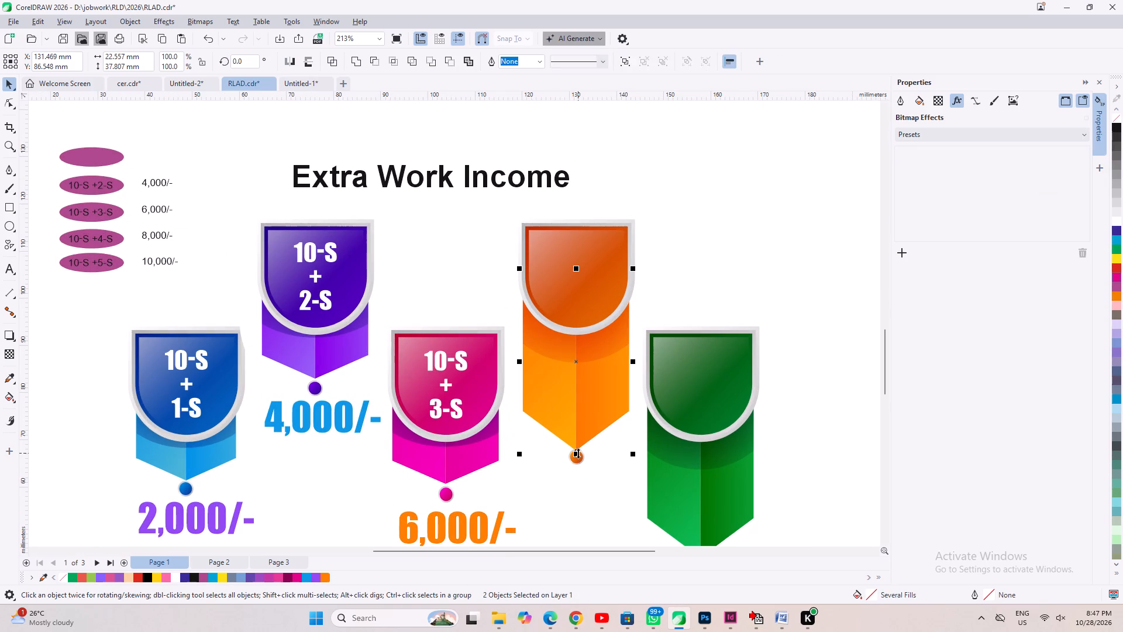
drag(578, 453, 571, 403)
Shorten the shadow shape over the orange banner's body from its lower edge.
click(605, 347)
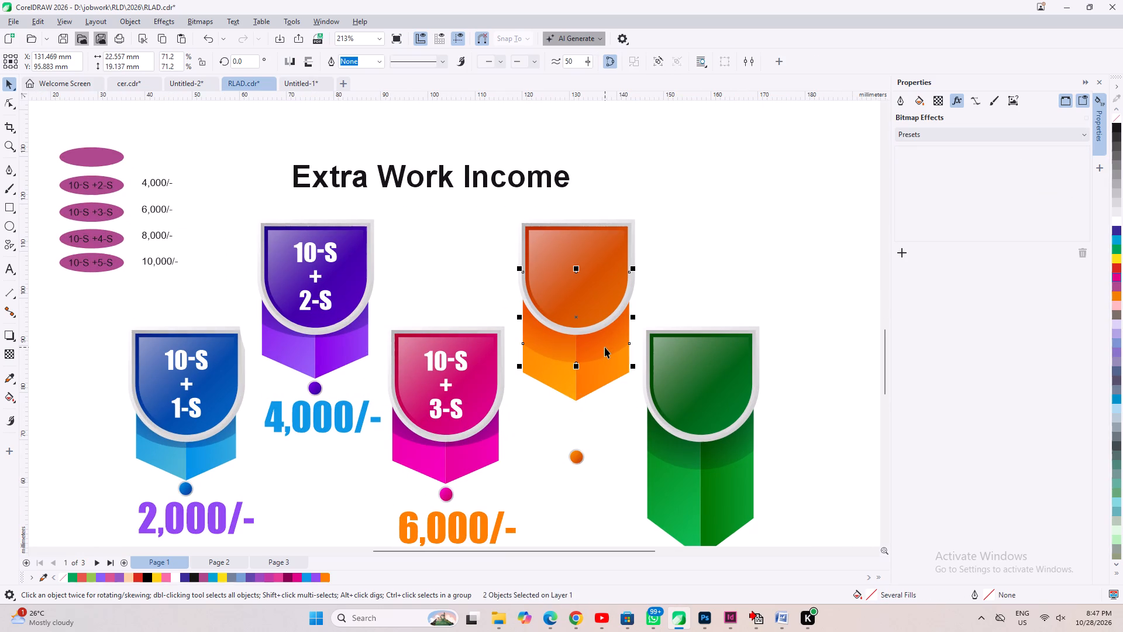
drag(577, 368, 576, 352)
Shorten both halves of the orange banner's body further to about 22.9 mm high.
click(569, 377)
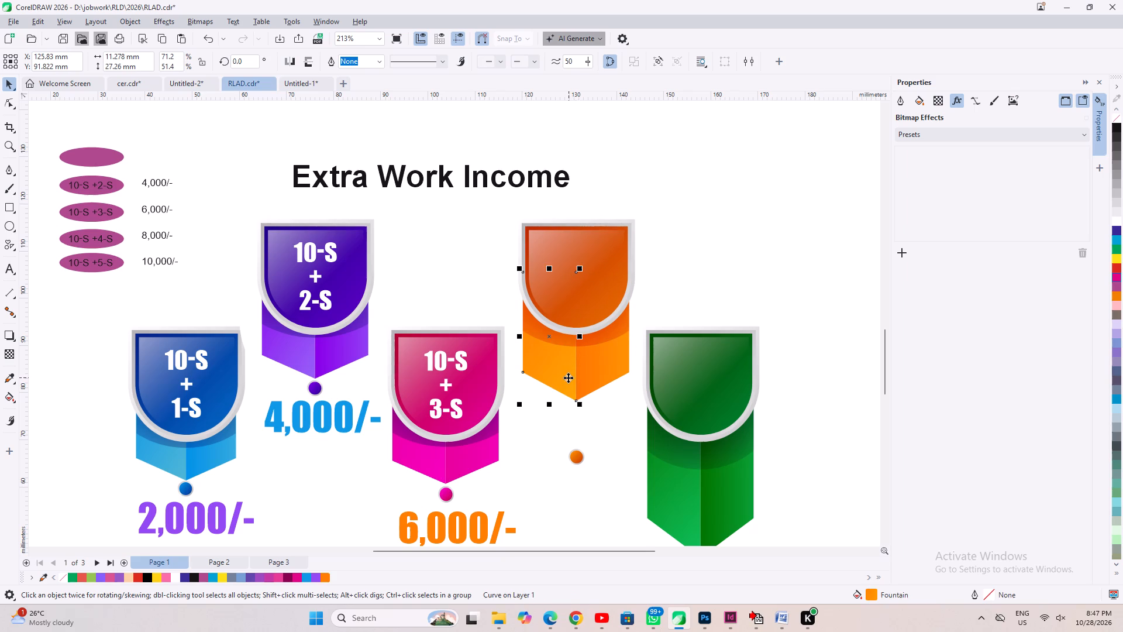
shift+click(607, 380)
scroll(578, 431, up, 2)
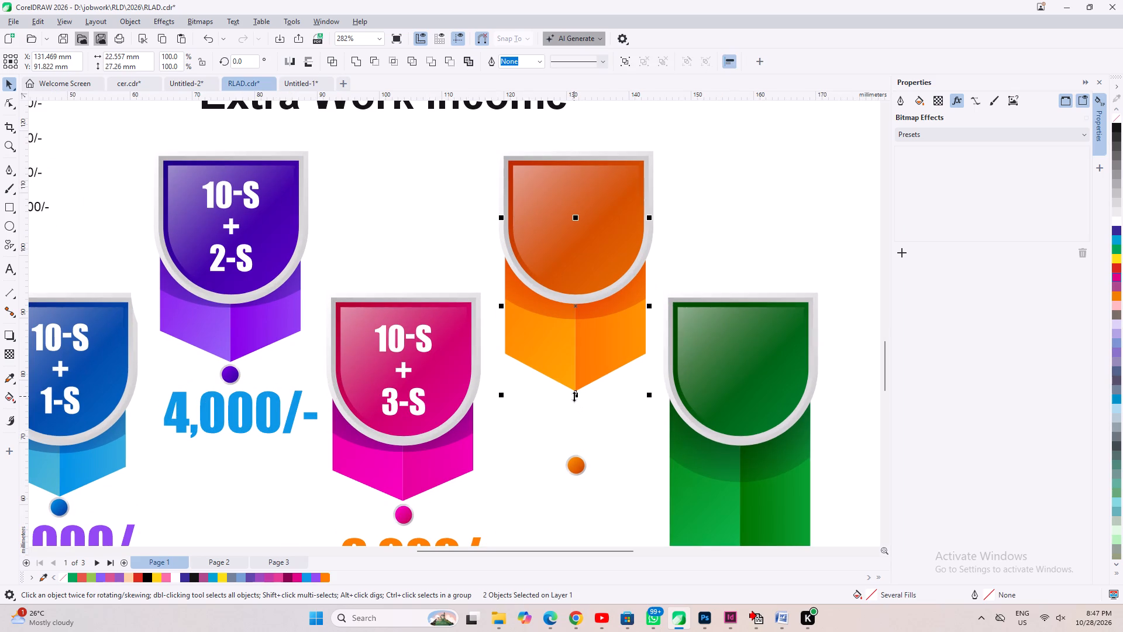
drag(574, 396, 571, 369)
scroll(571, 369, down, 2)
Nudge the 6,000/- amount slightly upward, closer to the dot beneath the magenta banner.
click(469, 503)
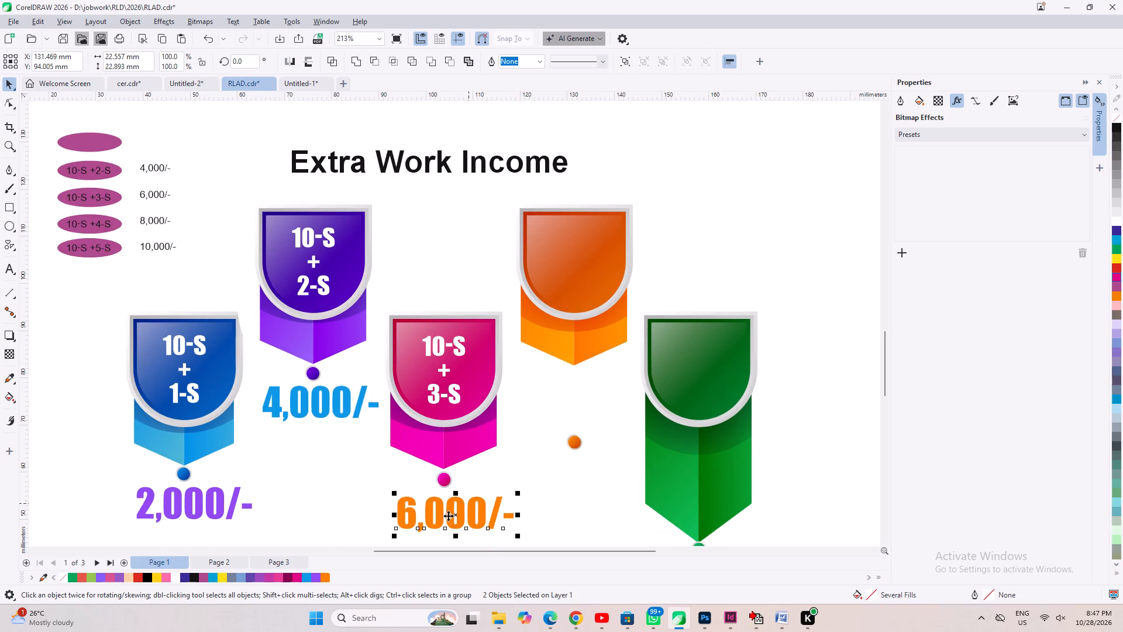
scroll(446, 517, up, 2)
key(shift+Up)
key(shift+Up)
key(shift+Up)
key(shift+Up)
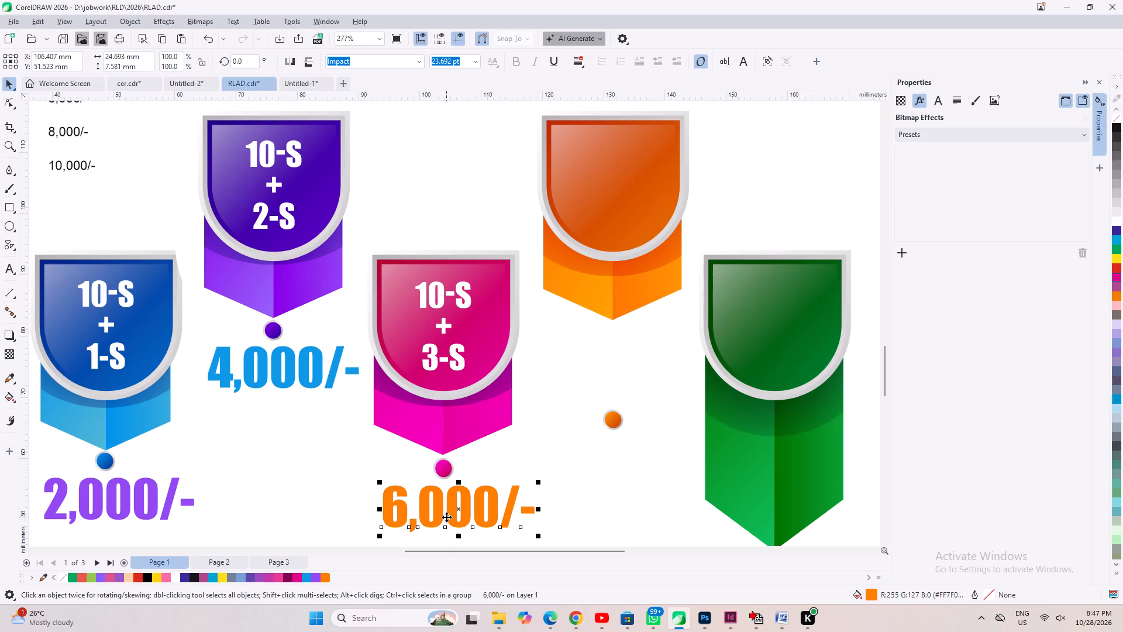
key(shift+Up)
key(shift+Up)
click(649, 476)
Move the detached orange dot straight up to sit just beneath the orange banner's lower tip.
drag(650, 482, 619, 410)
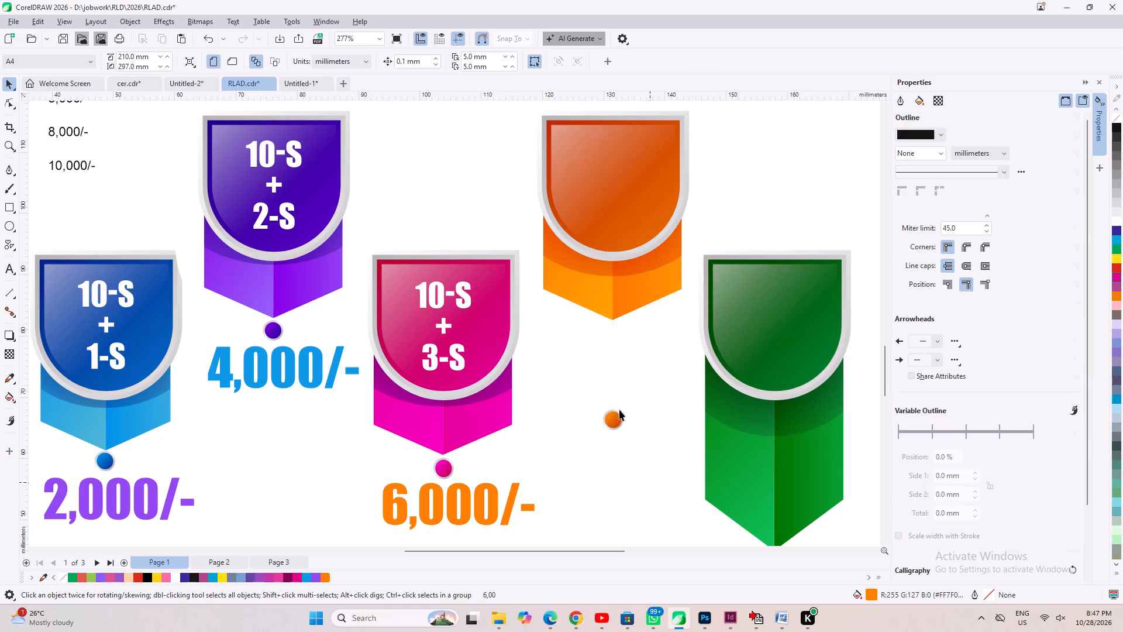
drag(619, 410, 567, 351)
scroll(650, 398, up, 2)
drag(602, 428, 597, 328)
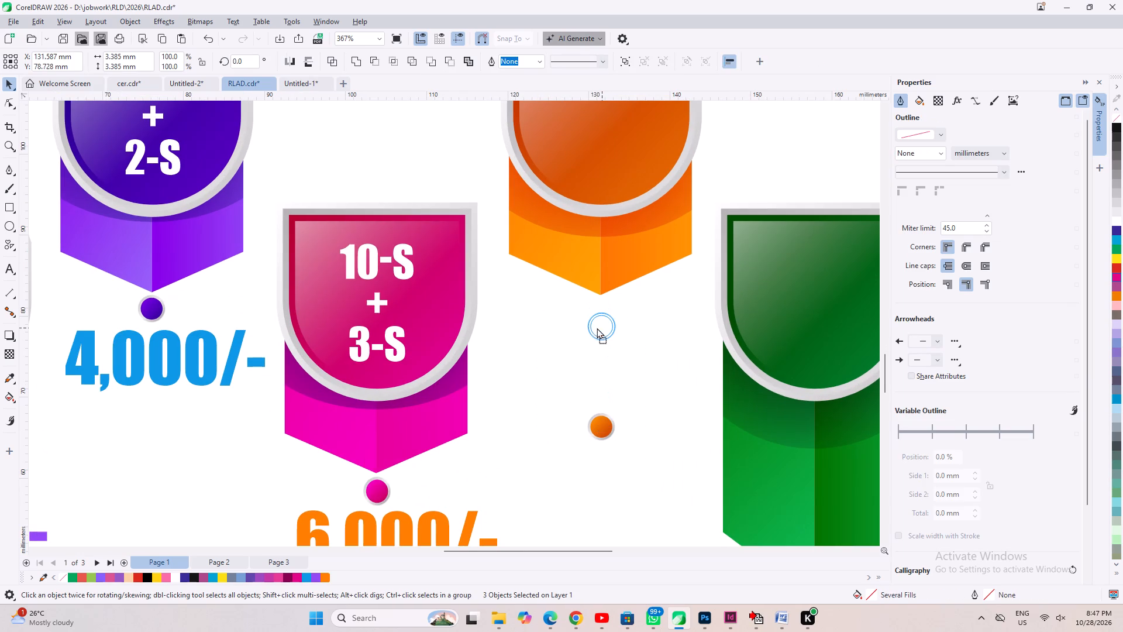
drag(597, 328, 595, 315)
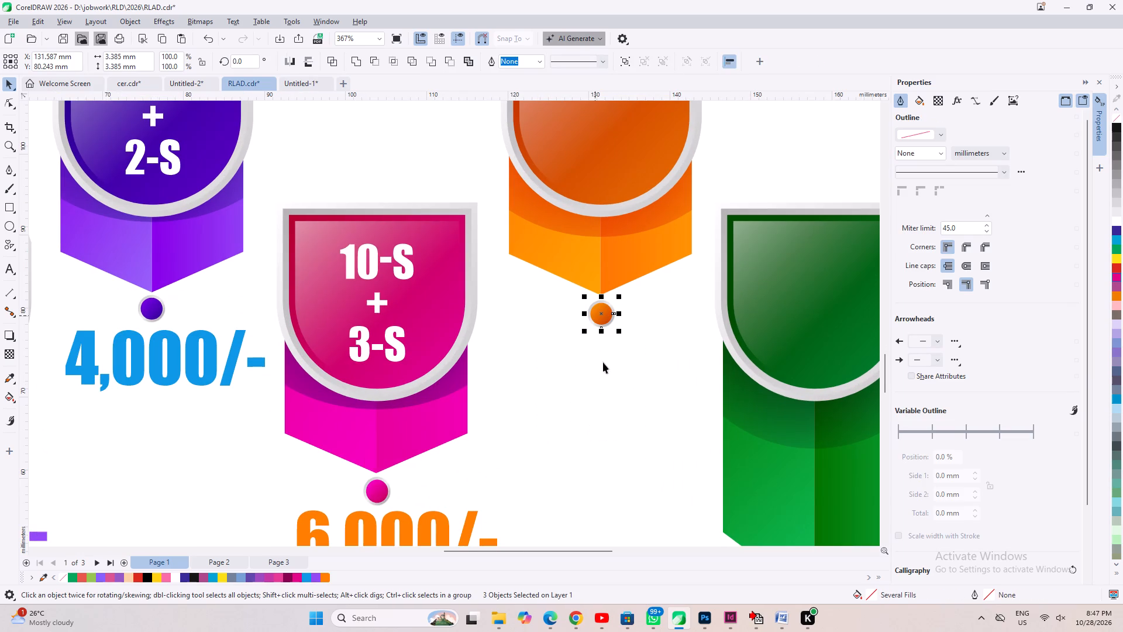
Shorten the shadow shape over the orange banner's body from its lower edge to about 14.2 mm high.
click(588, 228)
scroll(601, 262, up, 3)
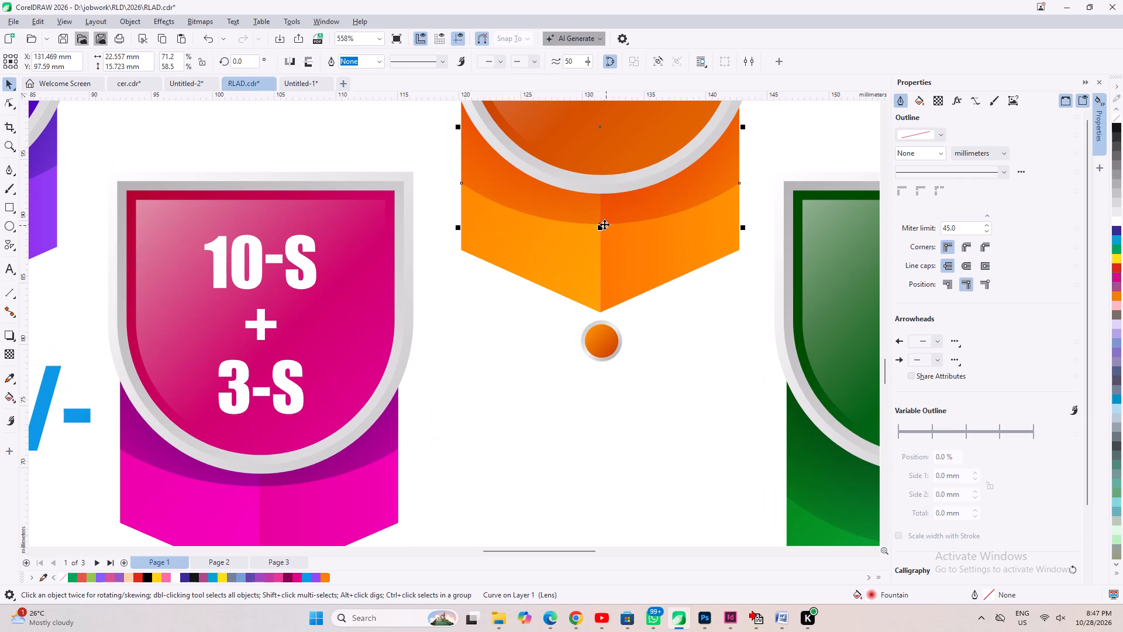
drag(602, 228, 601, 209)
Copy the 10-S + 3-S label from the magenta banner onto the orange banner's shield.
scroll(656, 372, down, 8)
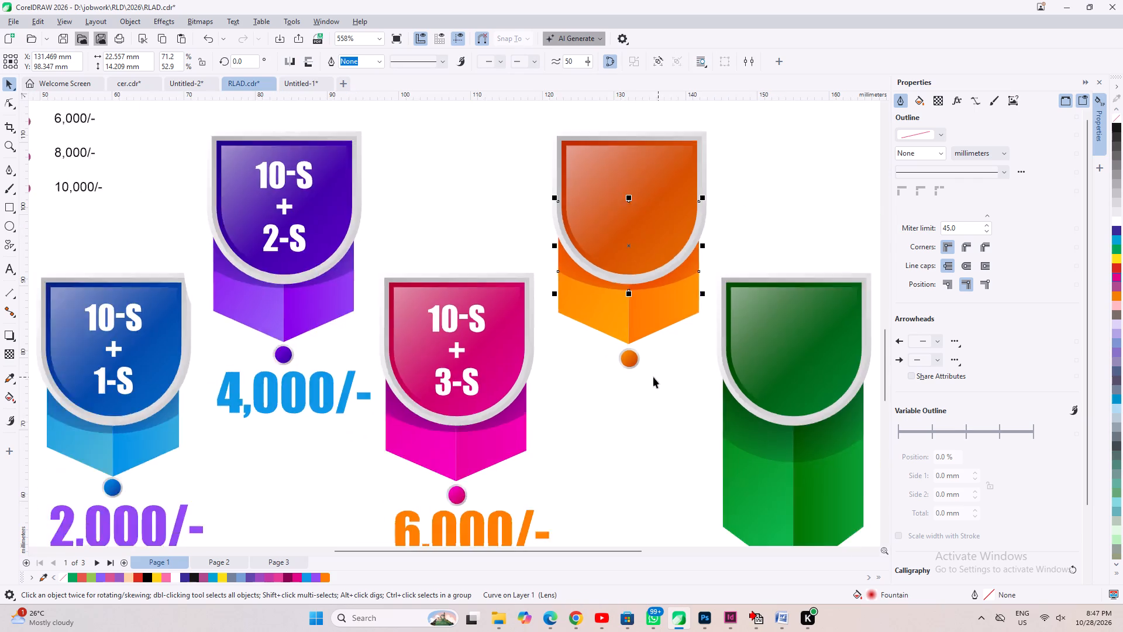
scroll(650, 382, down, 3)
scroll(280, 201, up, 2)
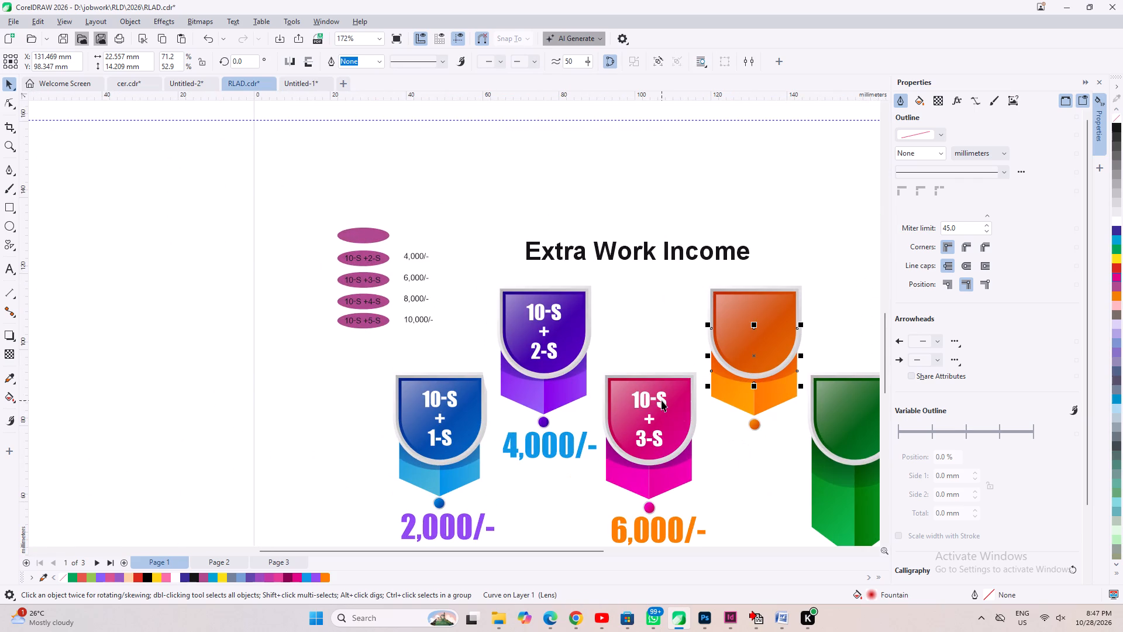
click(662, 400)
drag(647, 402, 752, 313)
right_click(752, 313)
Edit the orange banner's copied label to read 10-S + 4-S.
key(space)
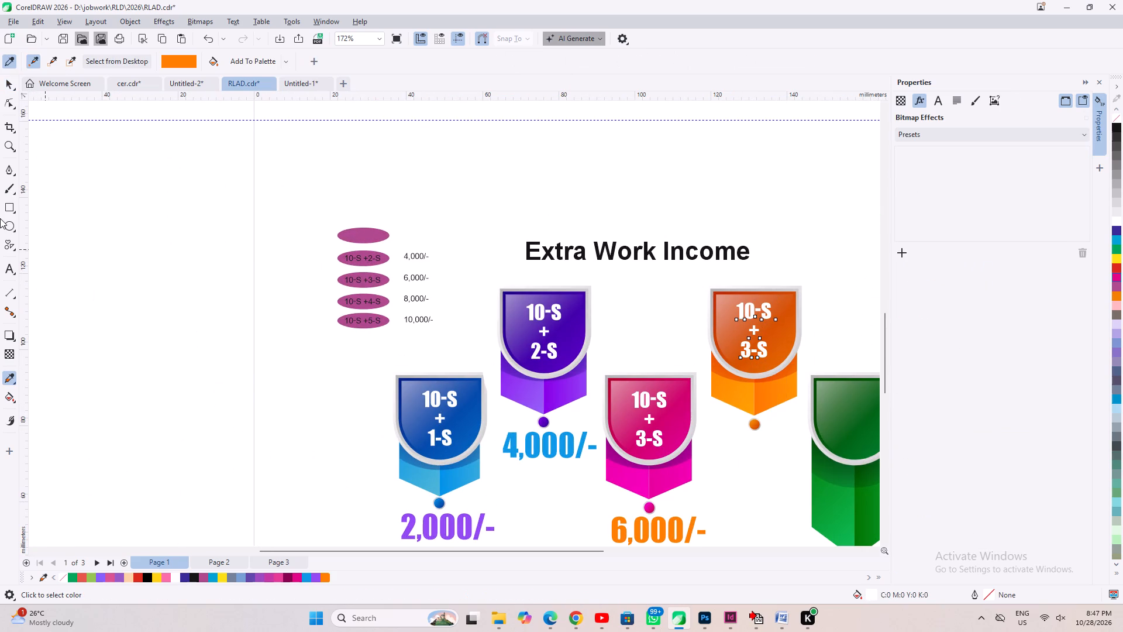
click(6, 267)
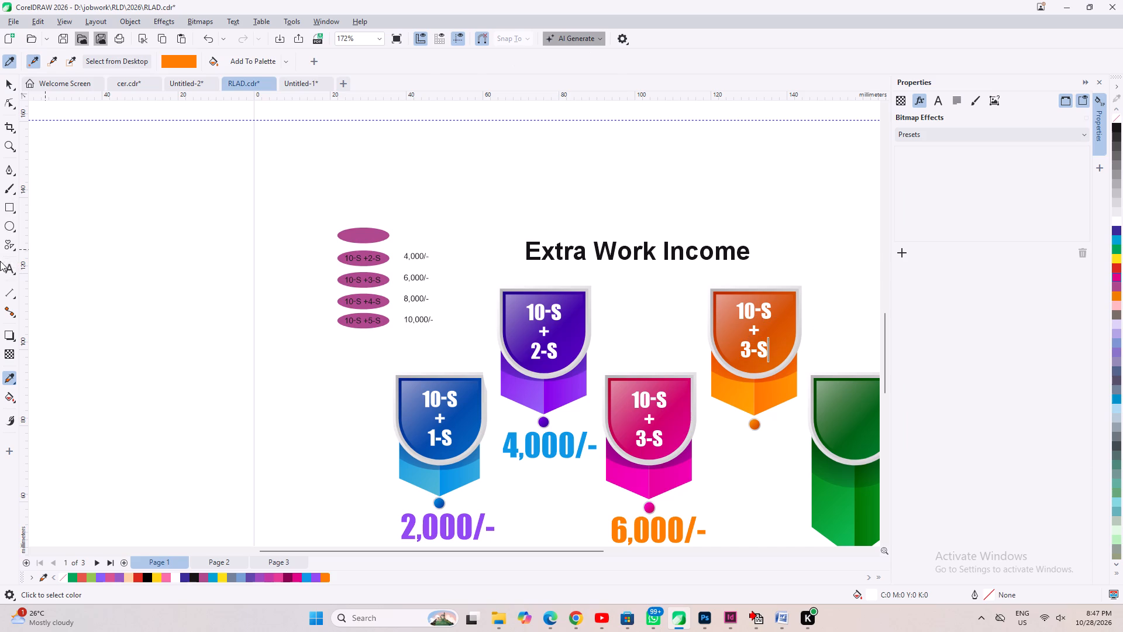
click(756, 310)
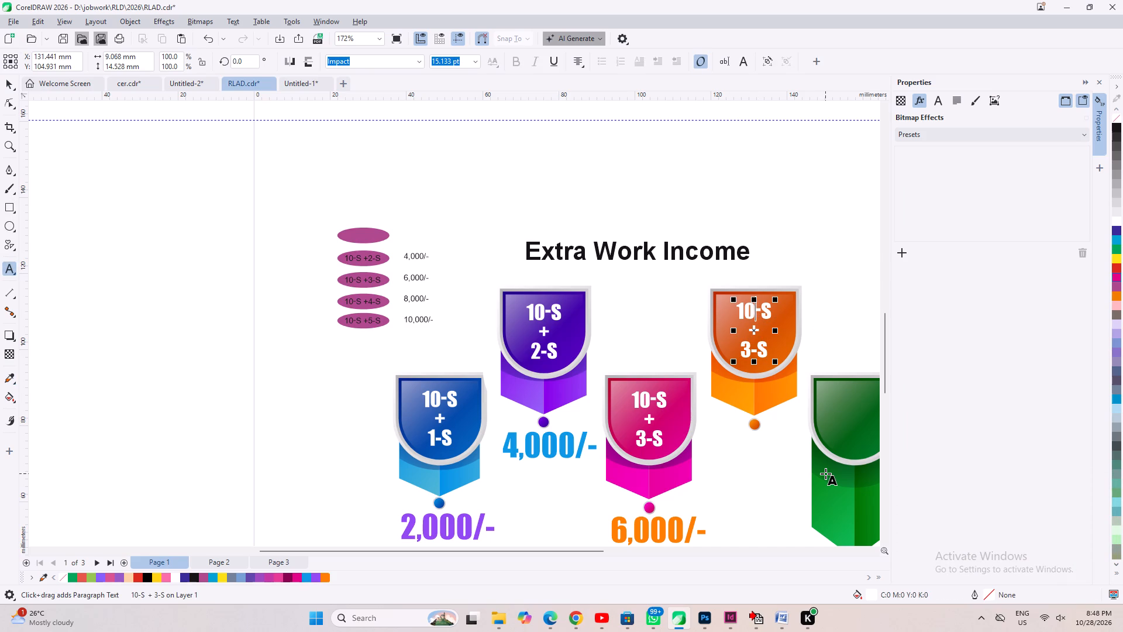
key(Right)
key(Right)
key(Down)
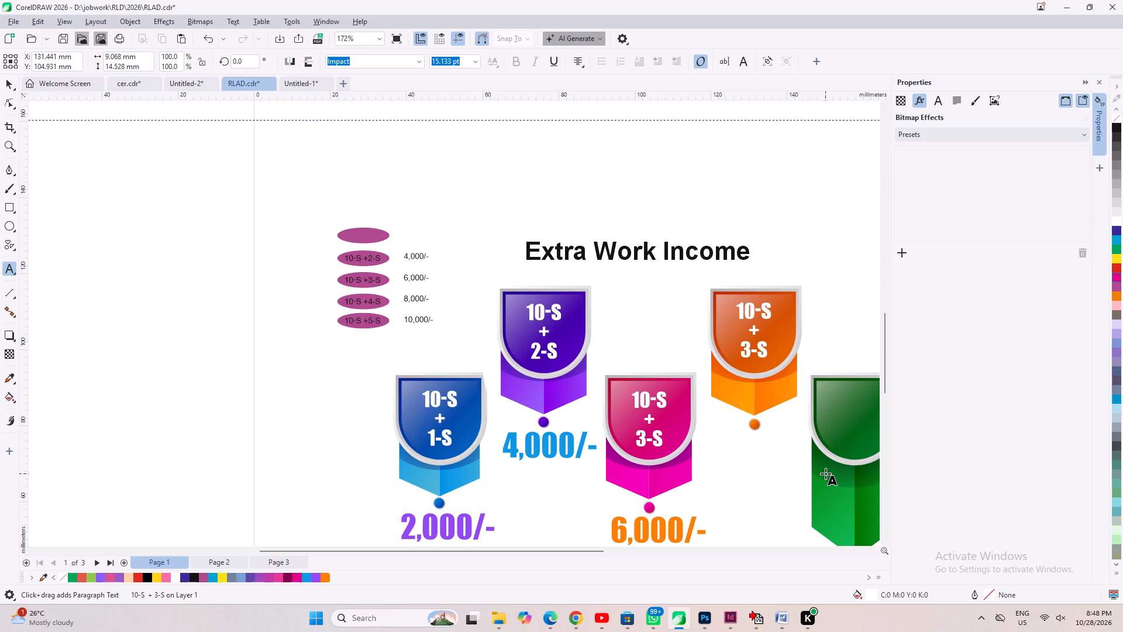
key(Left)
key(Down)
key(shift+Left)
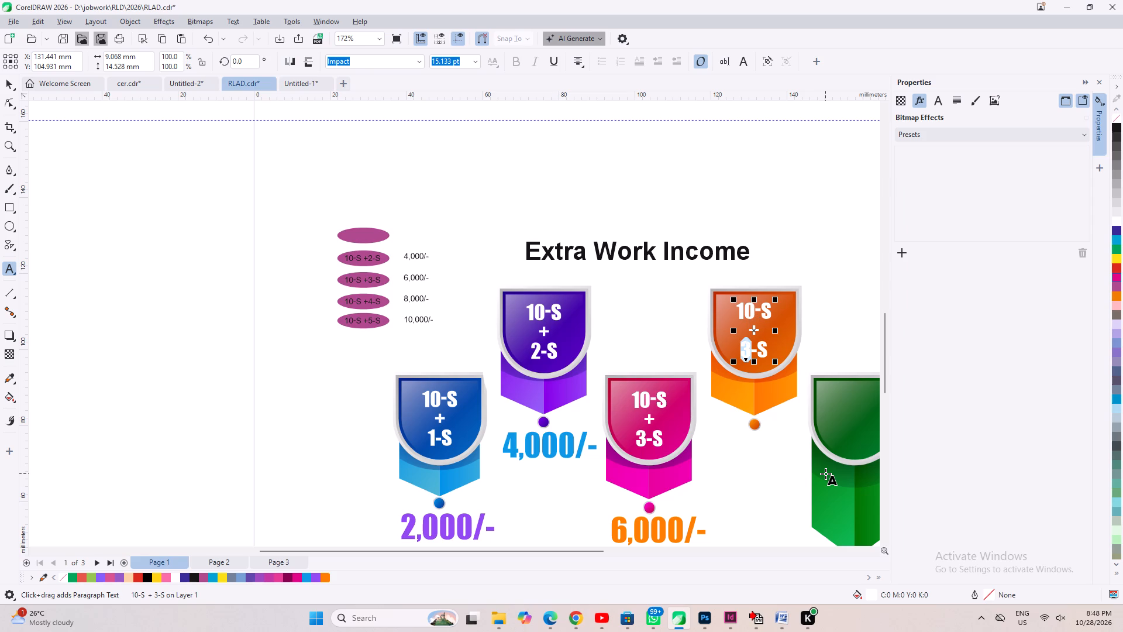
key(4)
Copy the 4,000/- amount from the purple banner to below the orange banner's dot.
scroll(443, 332, down, 2)
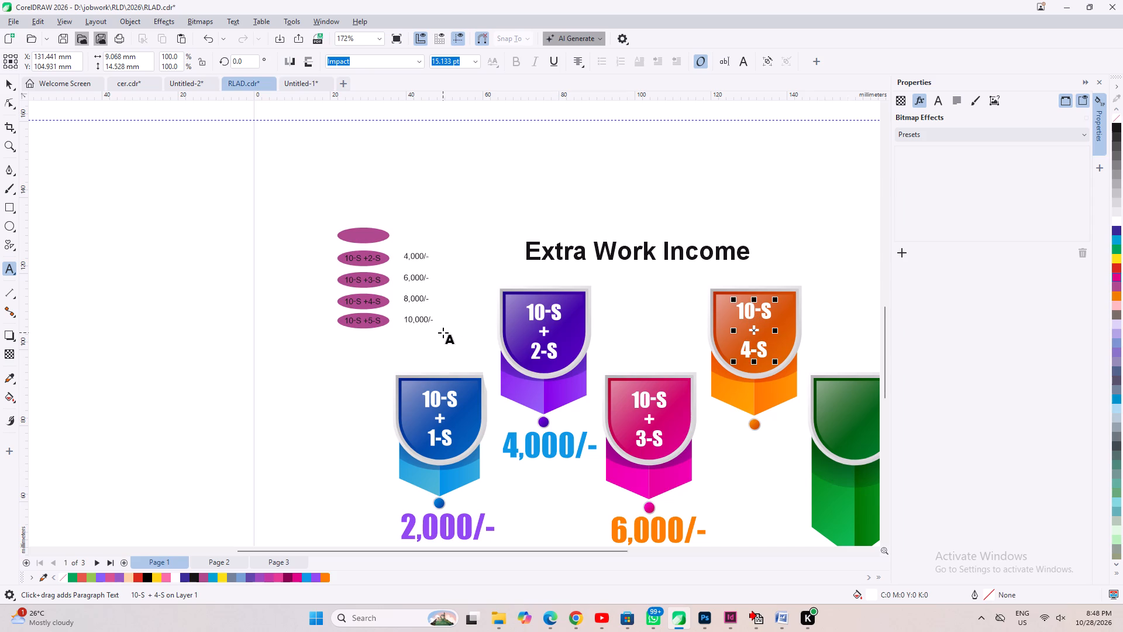
scroll(559, 399, up, 1)
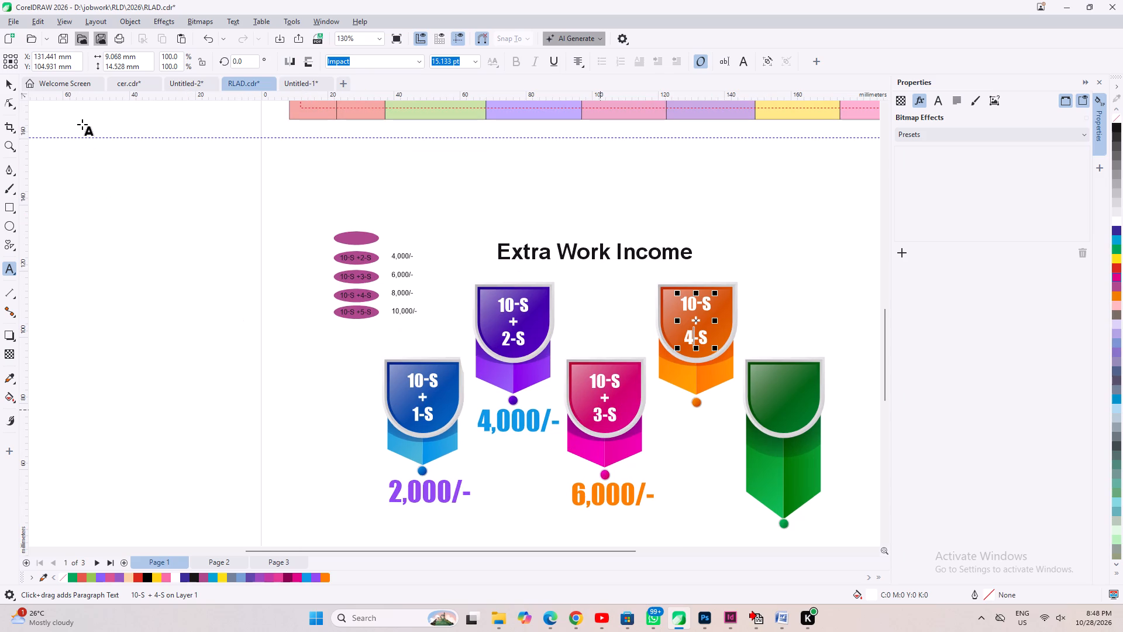
click(12, 83)
click(511, 421)
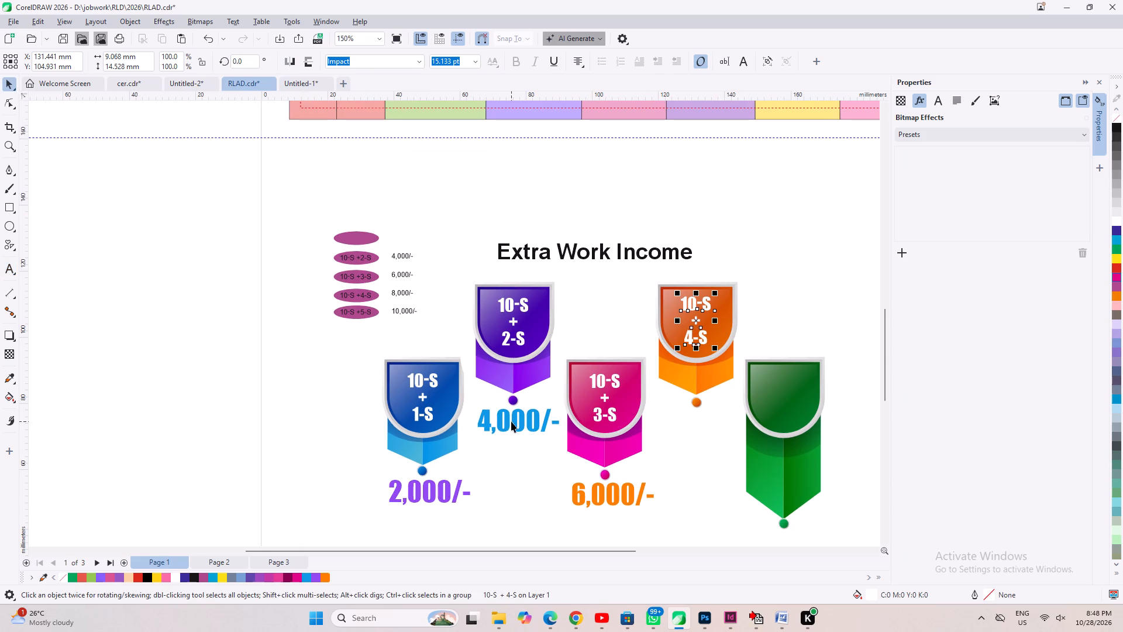
drag(505, 420, 687, 428)
ctrl+right_click(687, 428)
Edit the copied amount below the orange banner to read 8,000/-.
key(space)
double_click(671, 421)
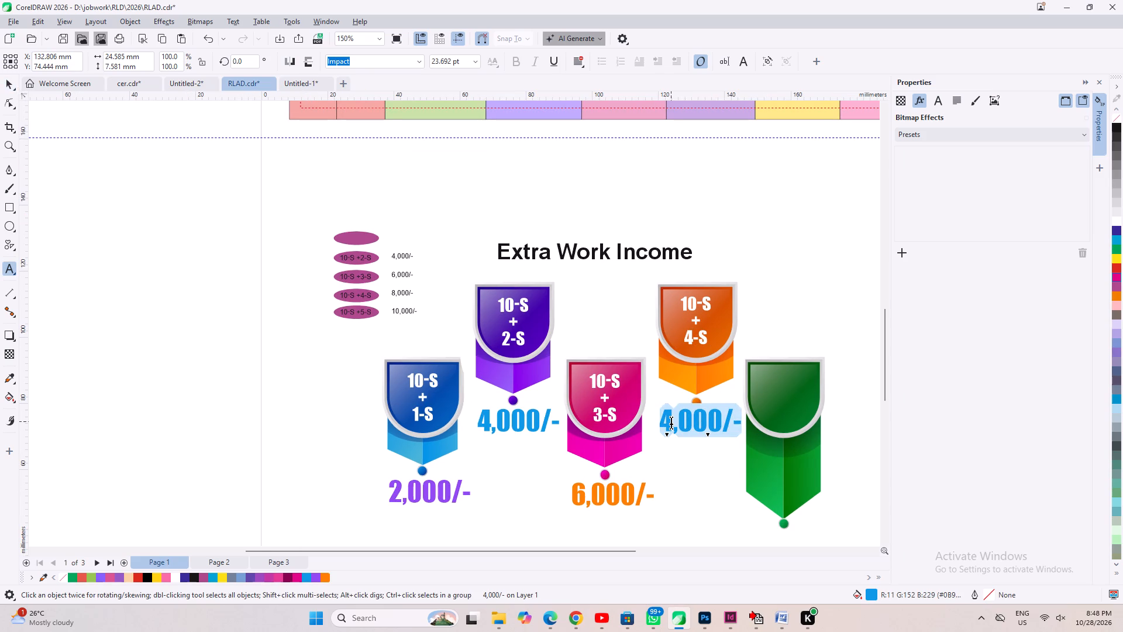
key(Left)
key(Right)
key(shift+Left)
key(8)
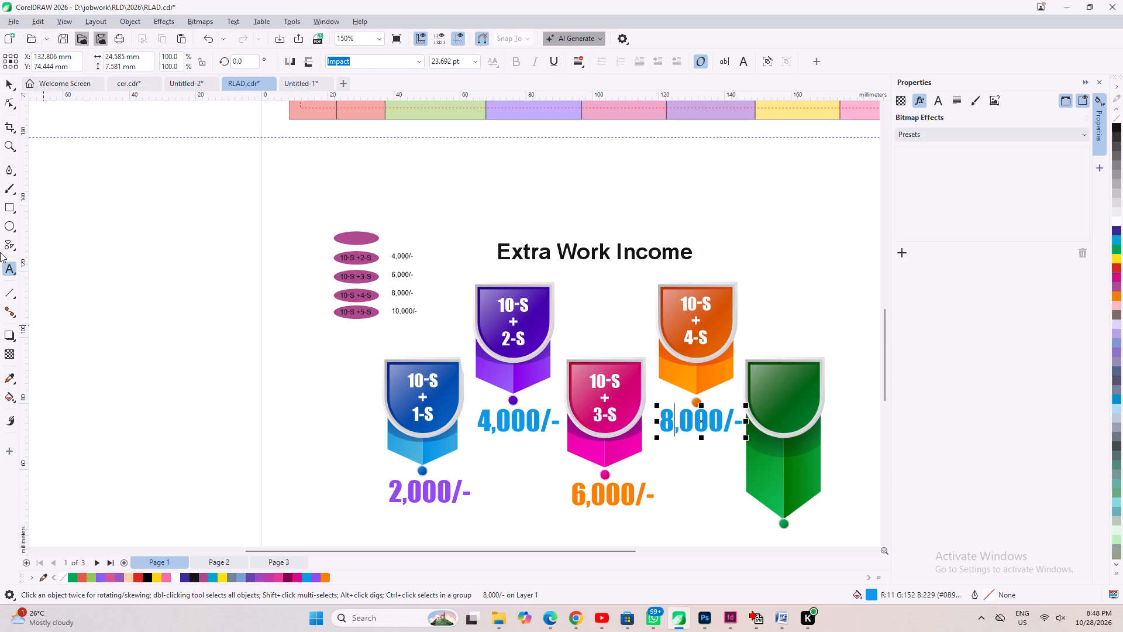
Recolour the 8,000/- amount with the green #09AA3F sampled from the green banner's body.
click(7, 371)
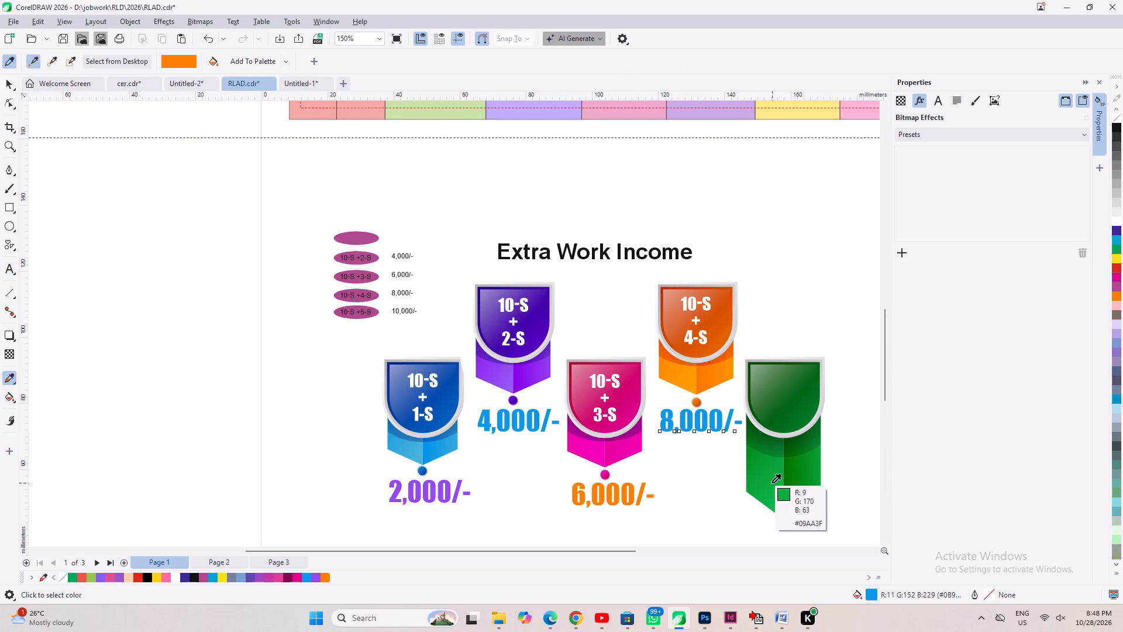
click(772, 483)
scroll(692, 420, up, 3)
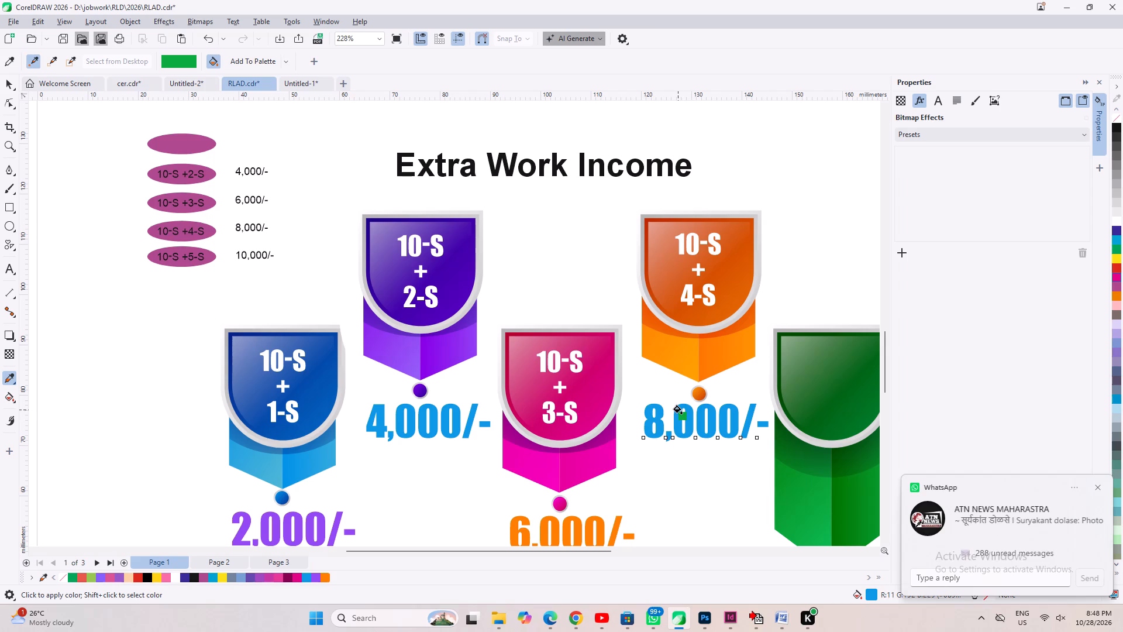
click(657, 411)
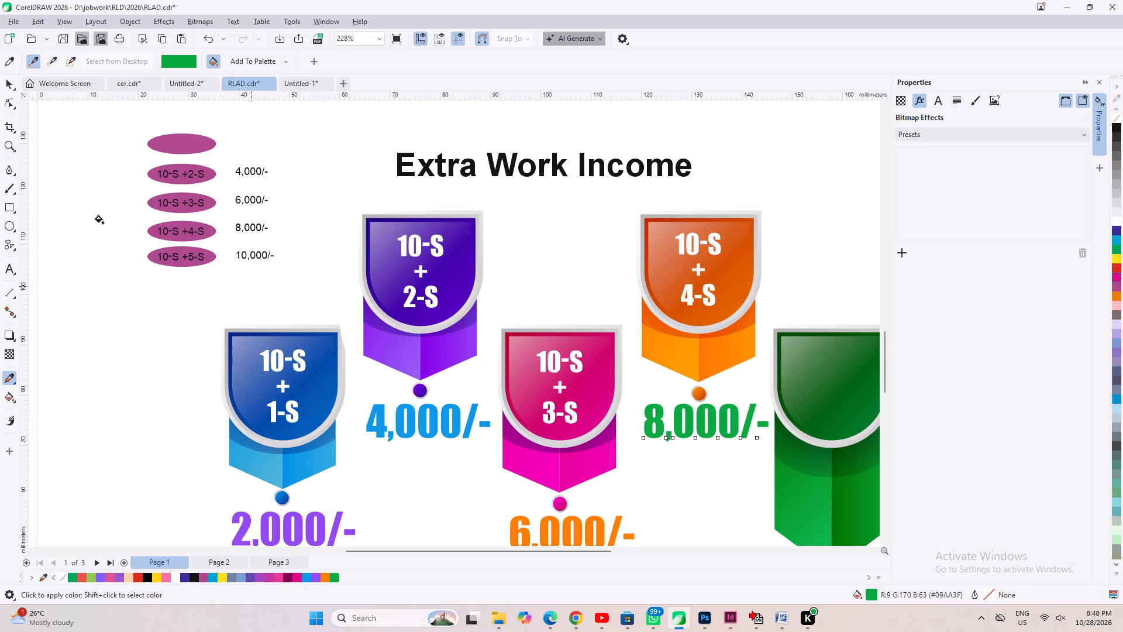
click(8, 87)
click(814, 250)
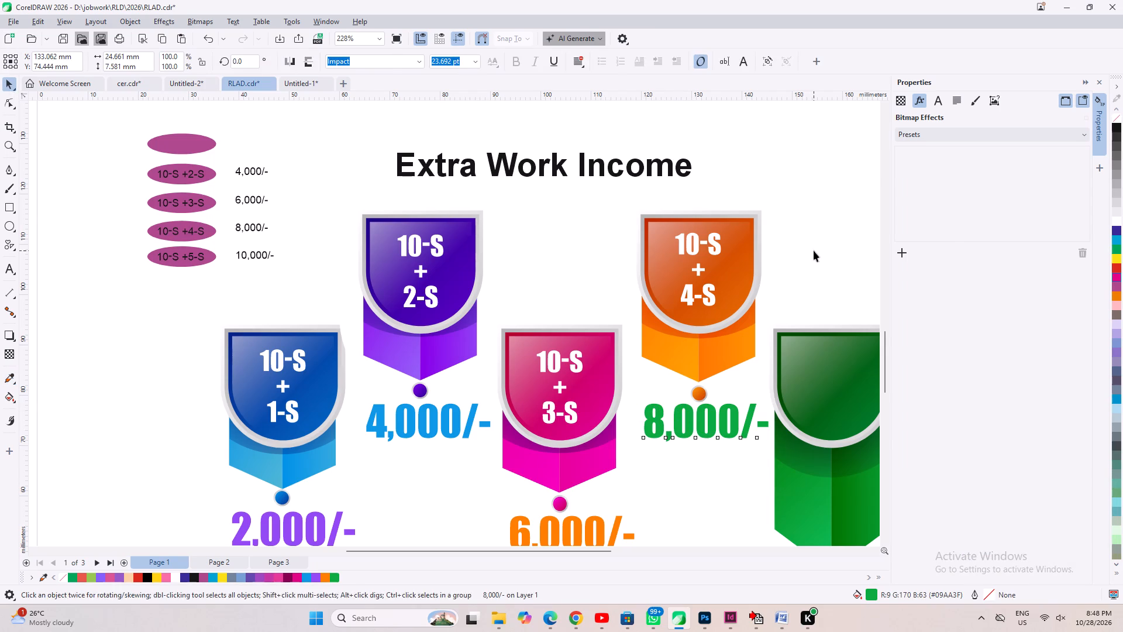
Close the object properties display to widen the drawing area.
click(1095, 84)
click(1096, 84)
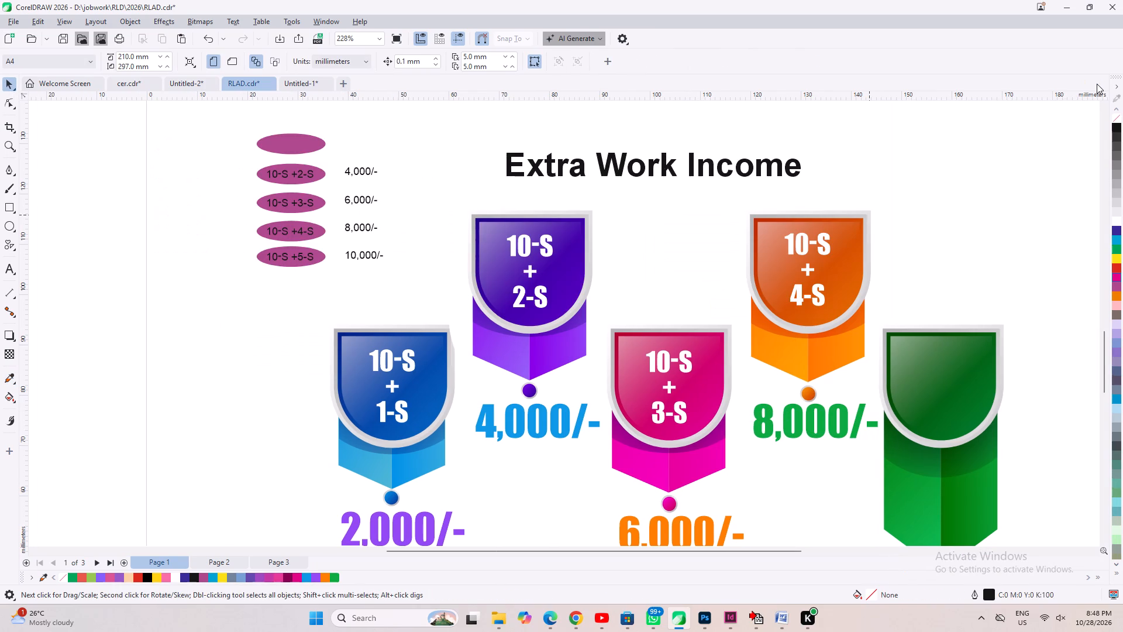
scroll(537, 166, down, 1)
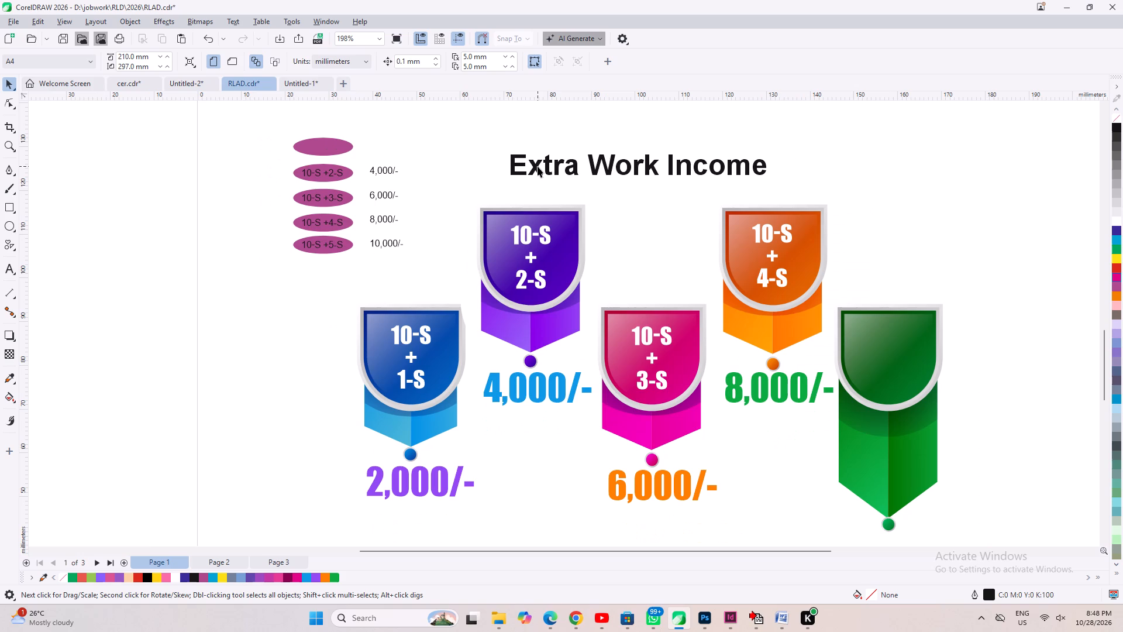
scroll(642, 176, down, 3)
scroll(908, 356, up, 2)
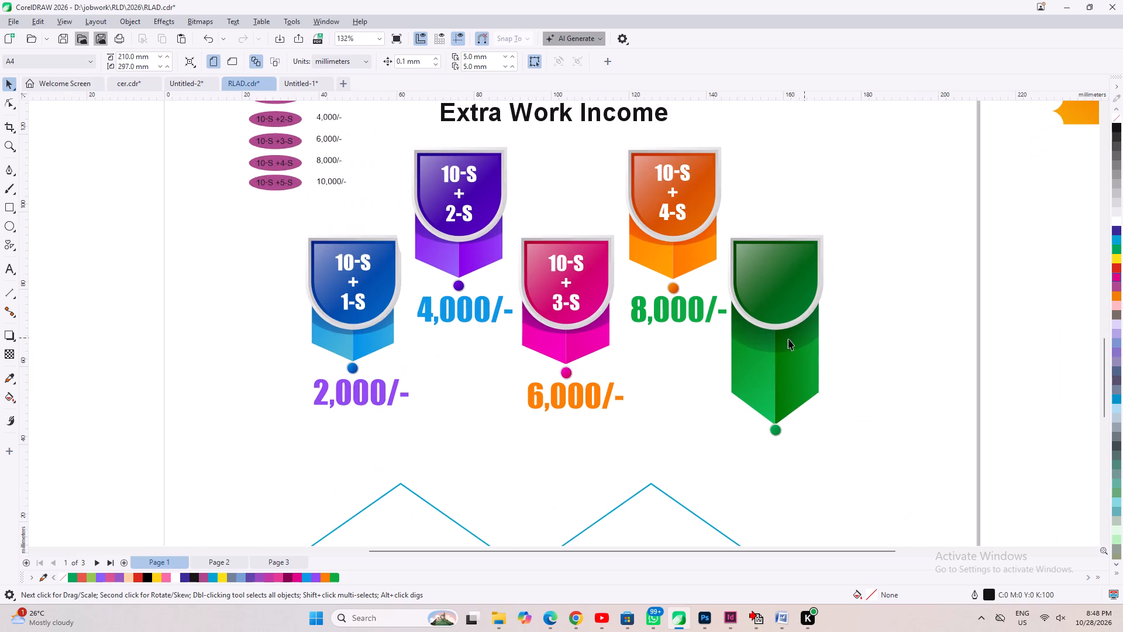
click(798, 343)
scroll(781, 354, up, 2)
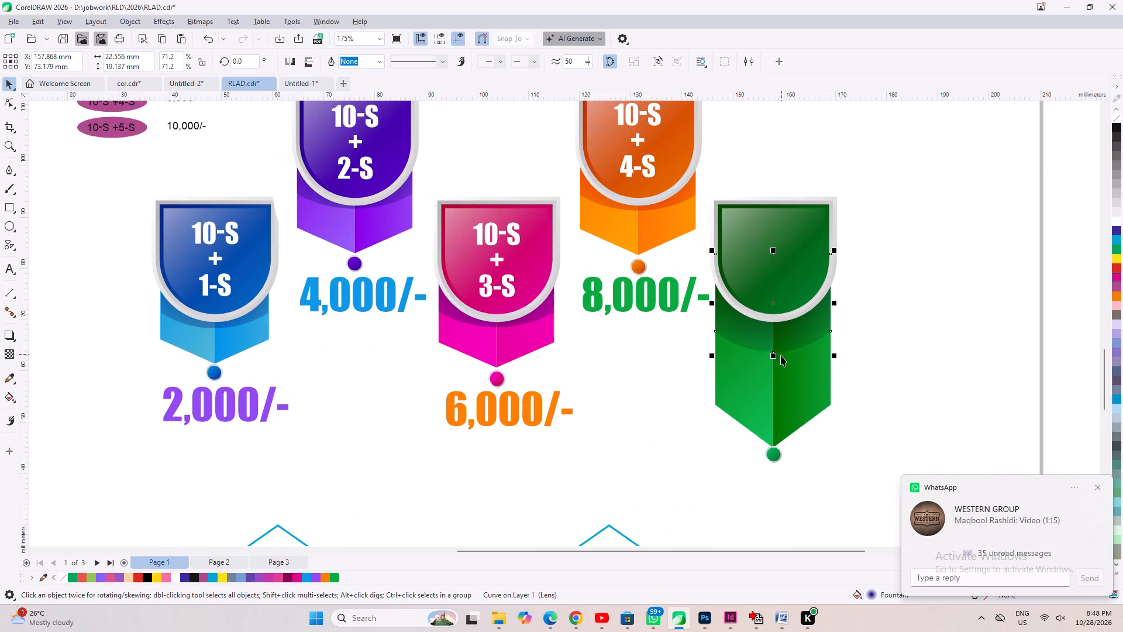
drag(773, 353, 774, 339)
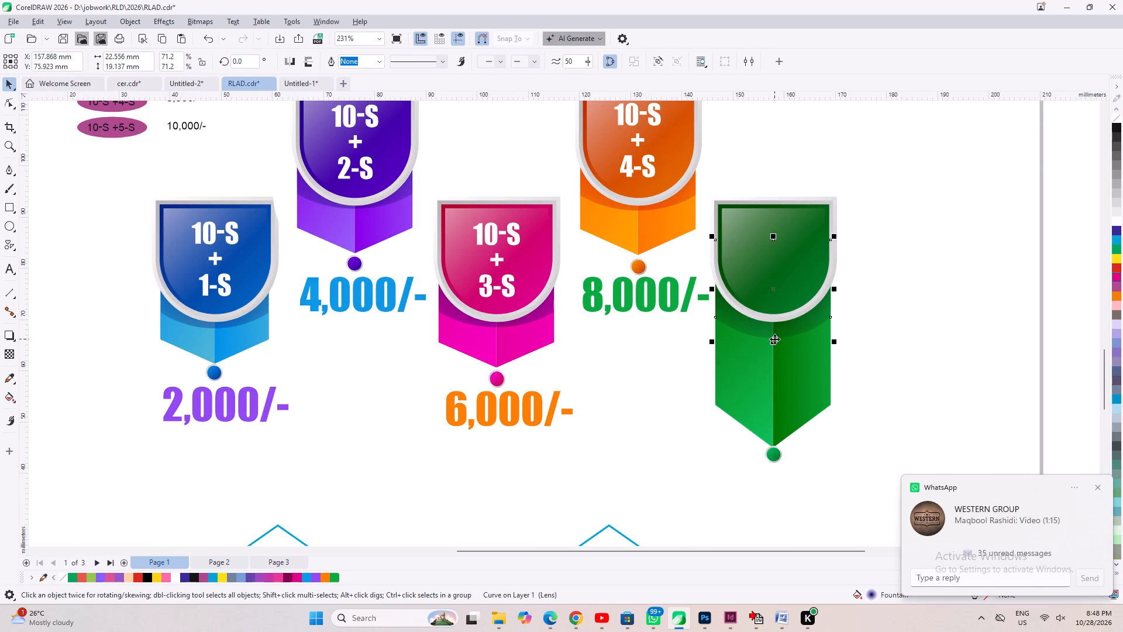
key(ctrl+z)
Shorten both halves of the green banner's body from the lower tip by a little more than a third.
click(811, 394)
shift+click(743, 403)
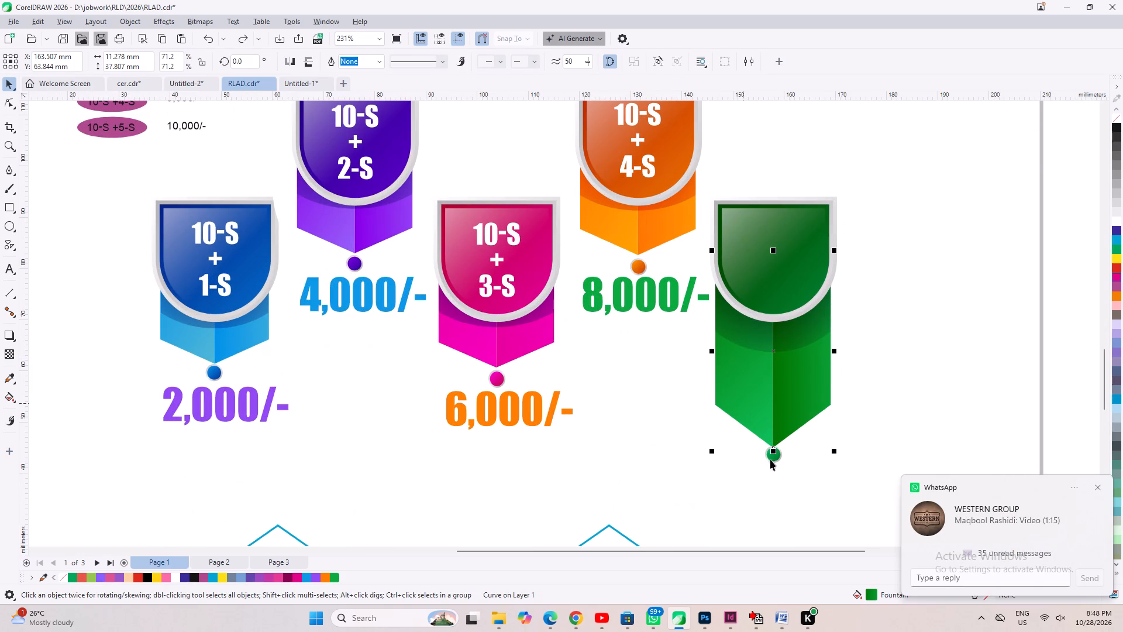
drag(774, 454, 770, 380)
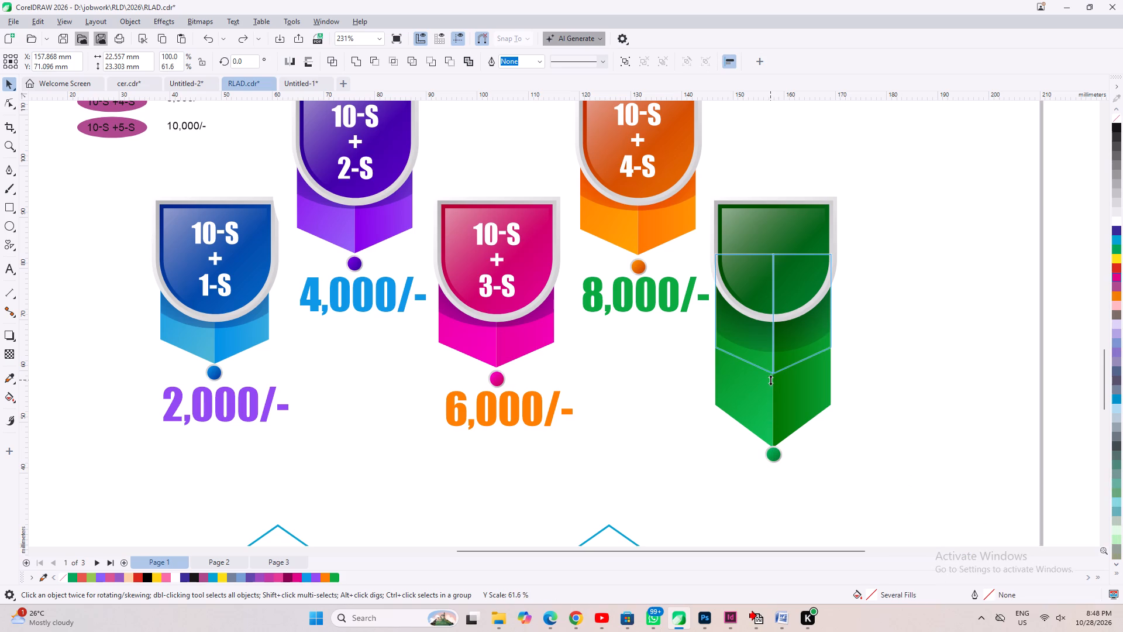
drag(770, 380, 770, 383)
Shorten the shadow shape over the green banner's body from its lower edge to about 15.1 mm high.
click(818, 340)
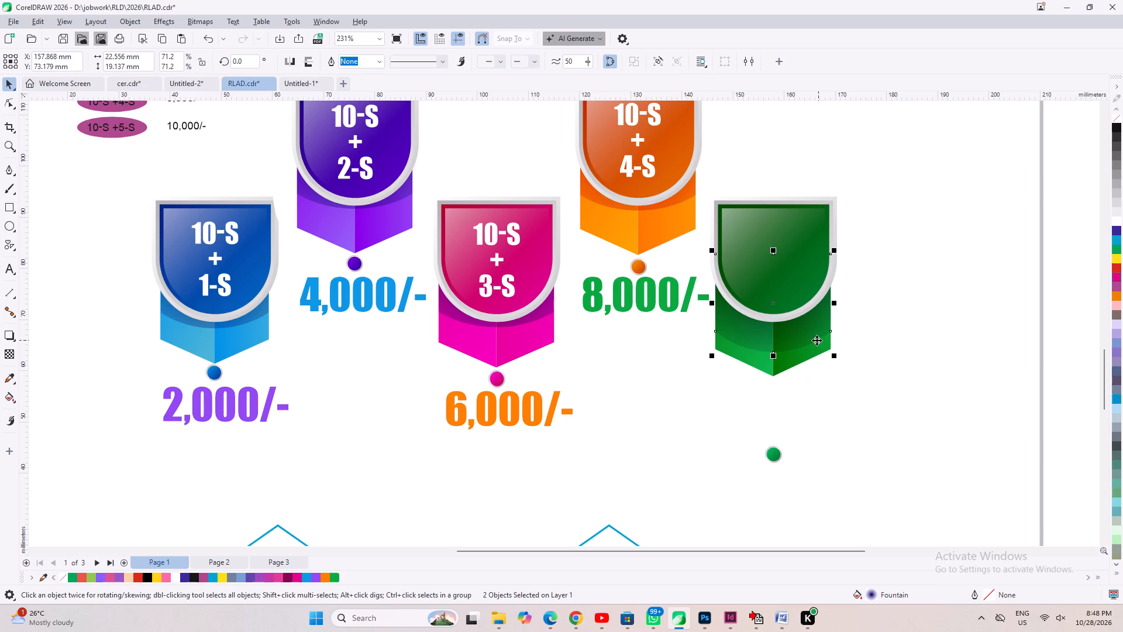
drag(774, 357, 776, 336)
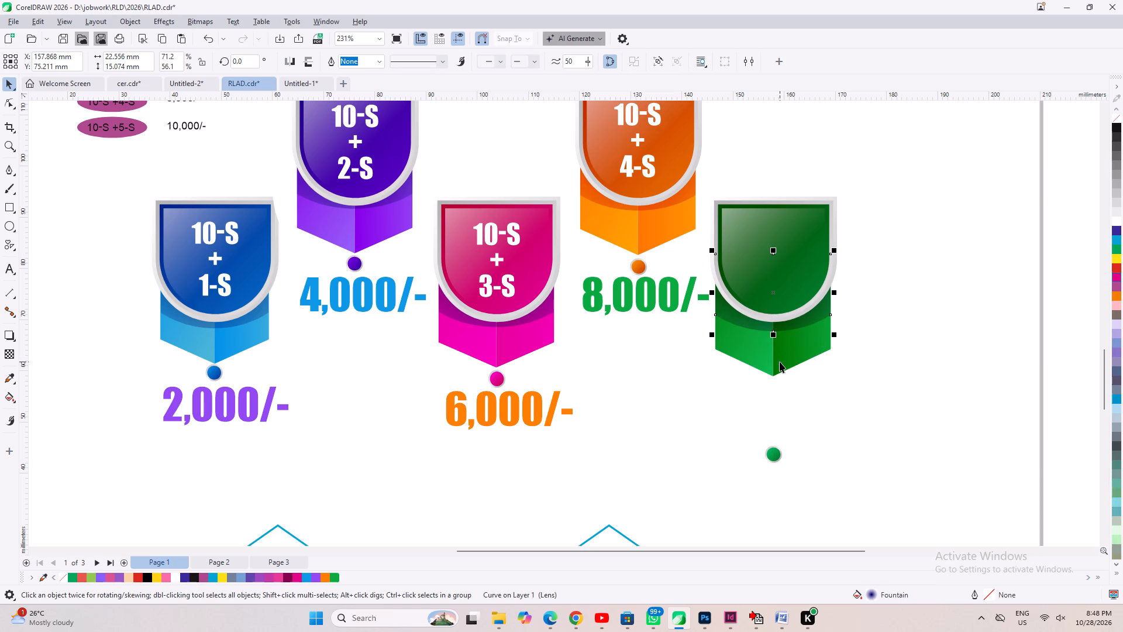
scroll(772, 338, up, 1)
click(805, 408)
Copy the "10-S + 4-S" label from the orange banner onto the green banner's shield.
scroll(802, 406, down, 2)
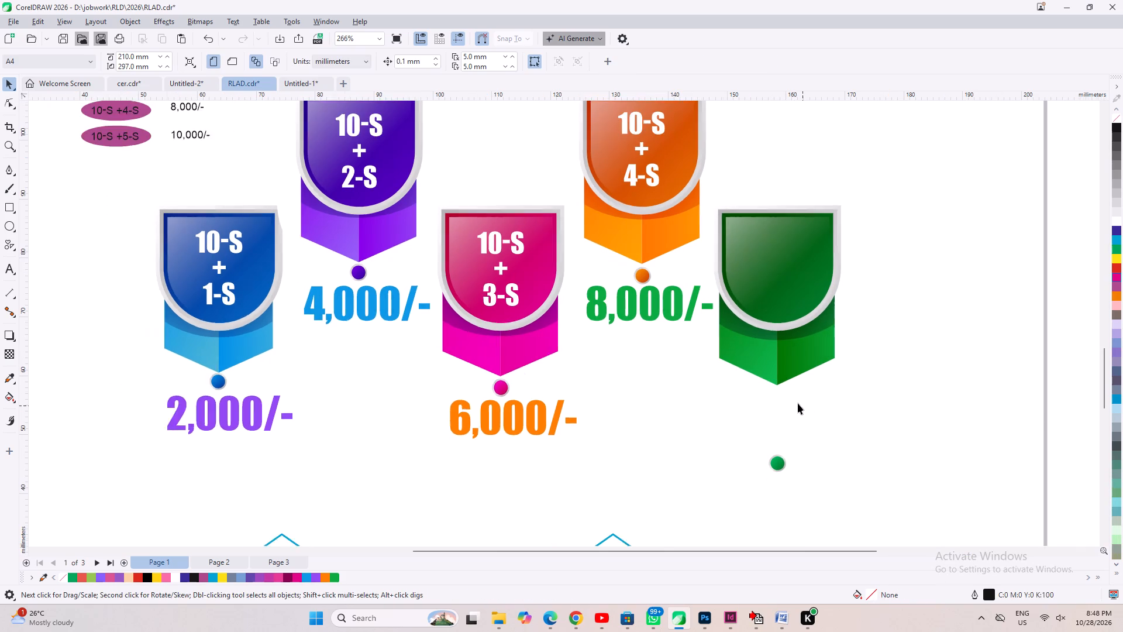
scroll(602, 365, down, 4)
scroll(359, 219, up, 2)
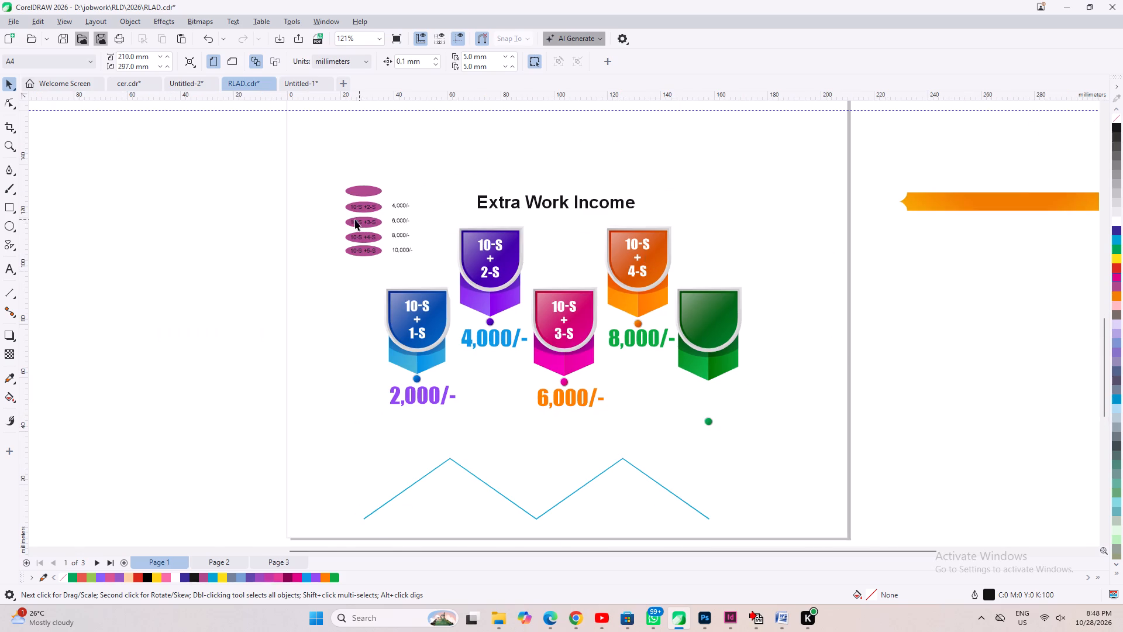
scroll(355, 219, up, 3)
scroll(204, 227, down, 2)
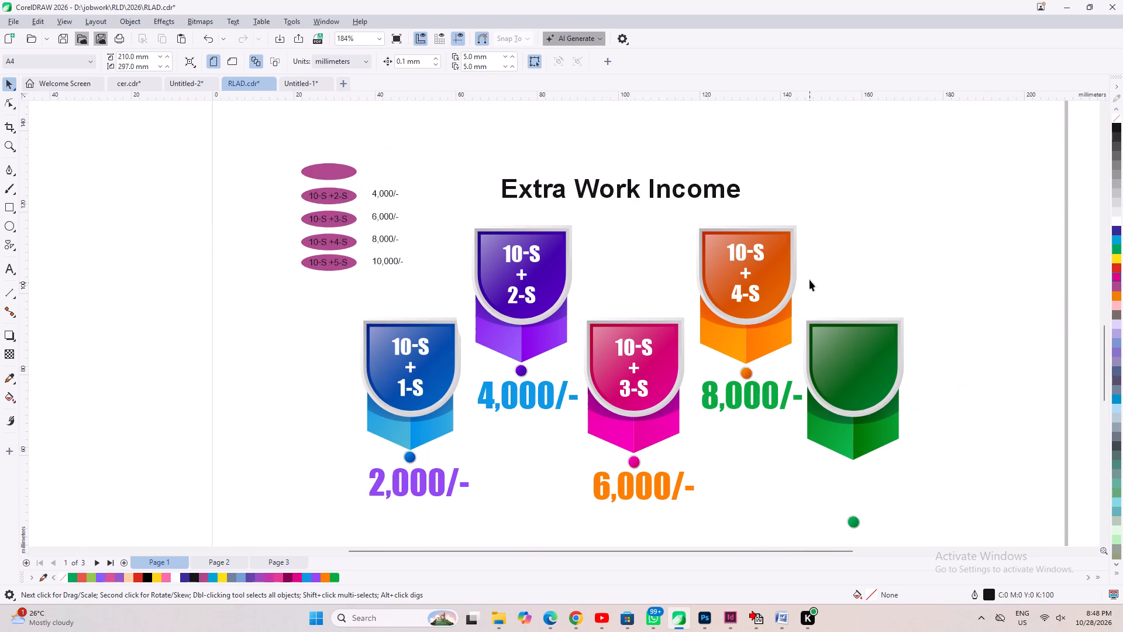
click(746, 250)
drag(744, 250, 856, 345)
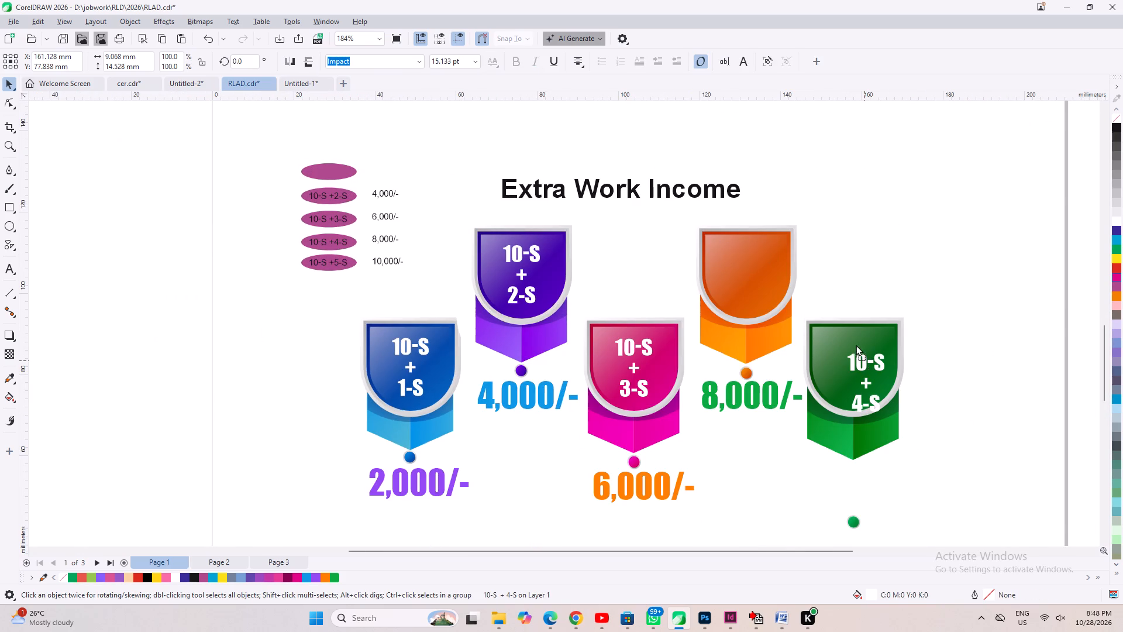
drag(856, 345, 852, 344)
right_click(852, 344)
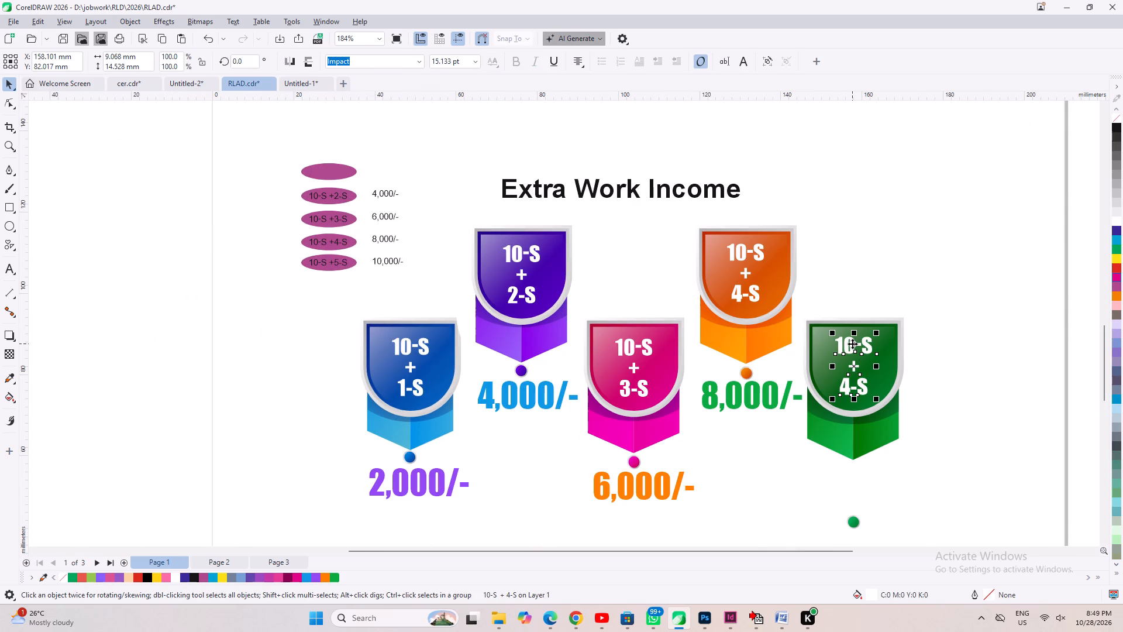
Change the label on the green banner to "10-S + 5-S".
key(space)
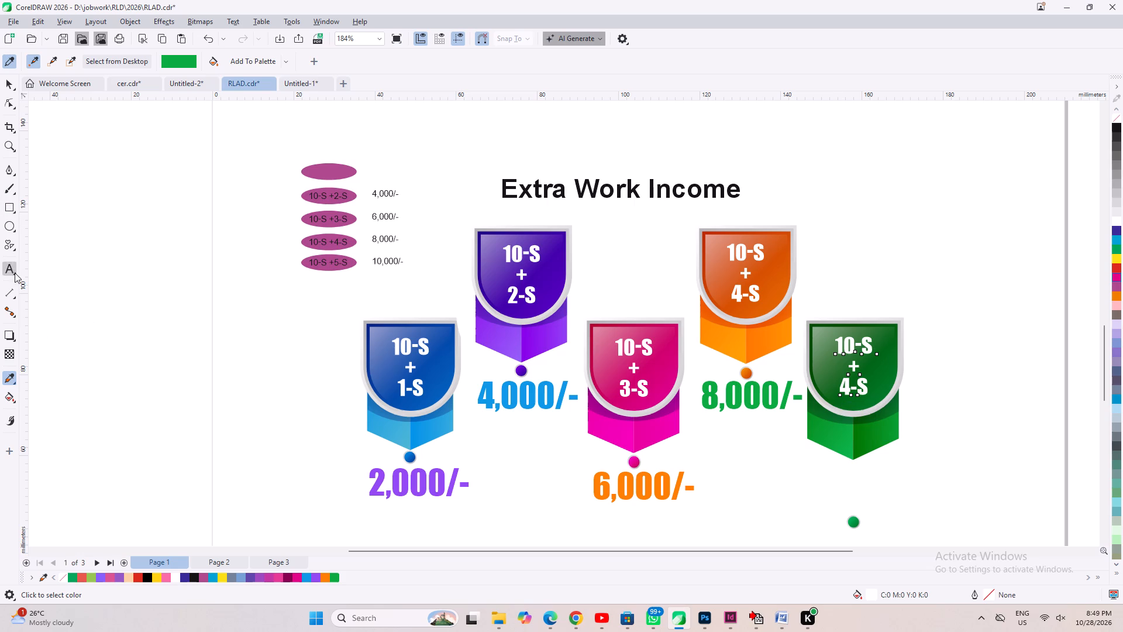
click(11, 269)
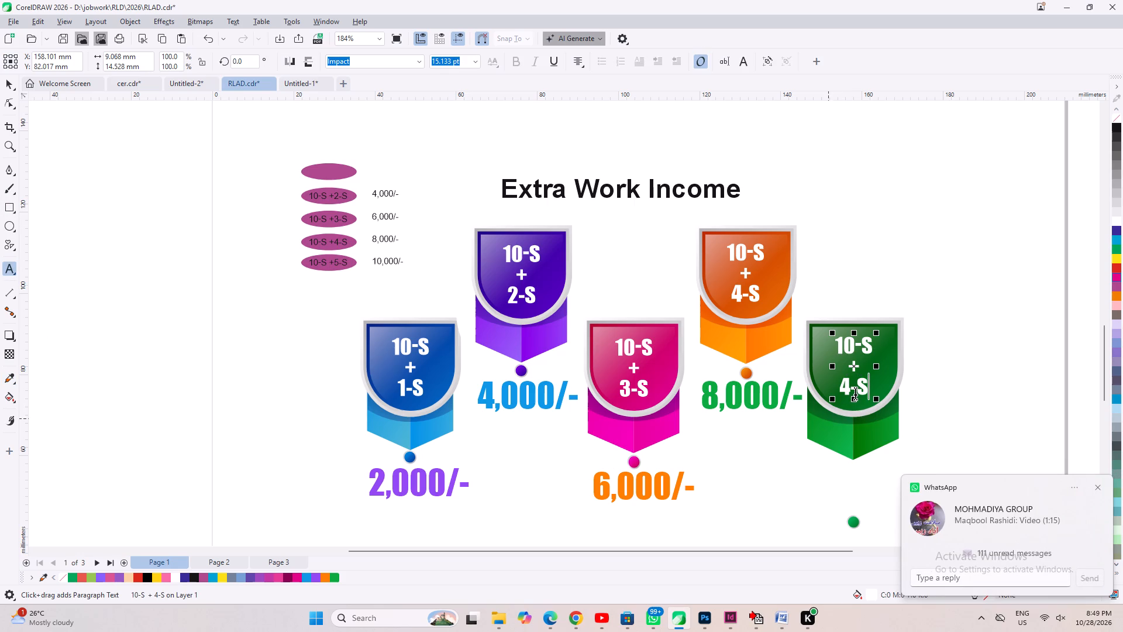
click(855, 392)
key(Left)
key(shift+Left)
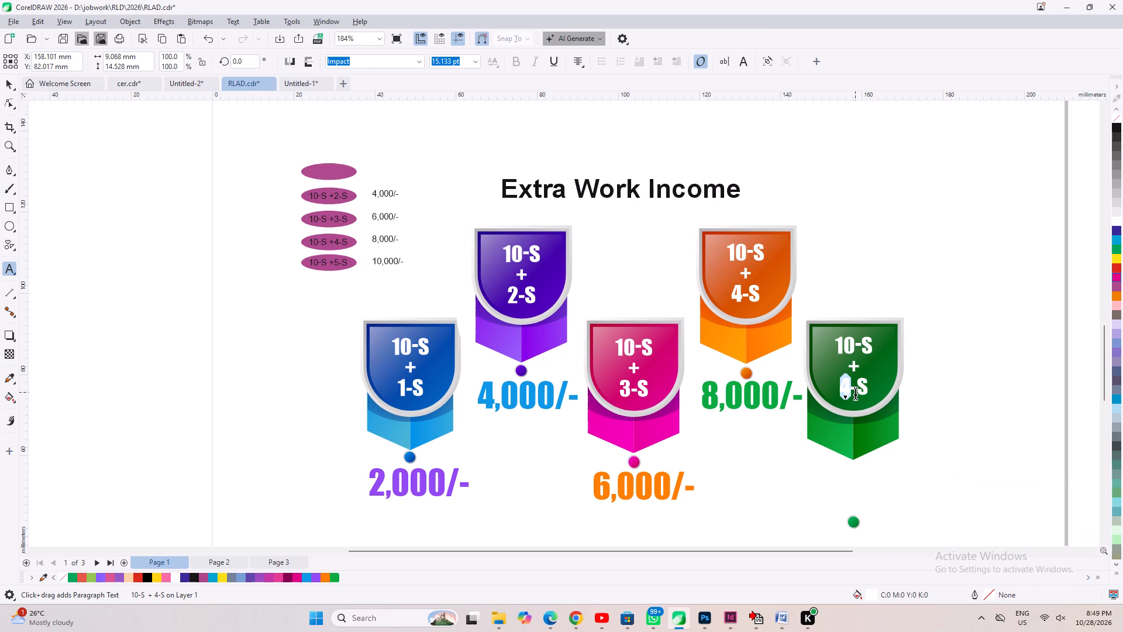
key(5)
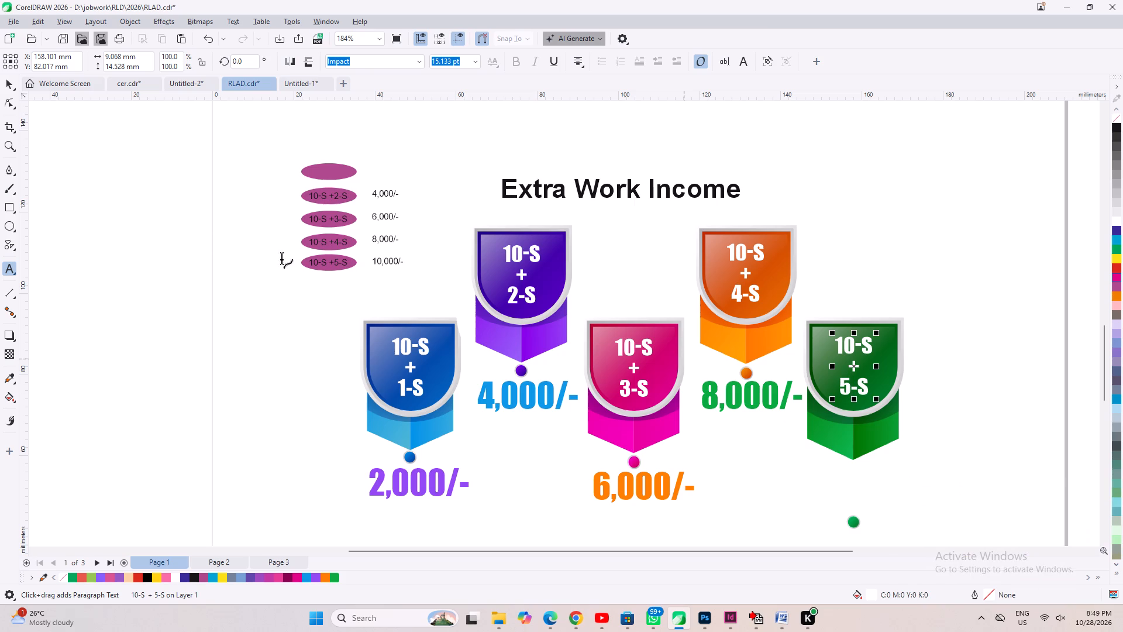
click(2, 83)
Shorten the shadow shape over the green banner's body from its lower edge to about 14.5 mm high.
click(736, 400)
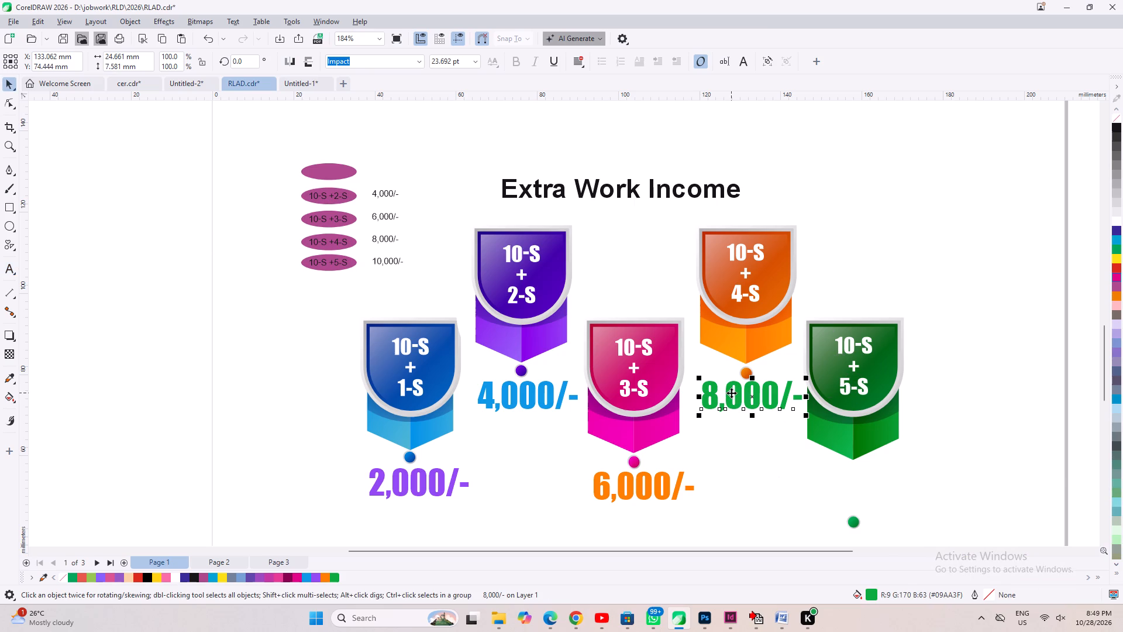
click(642, 475)
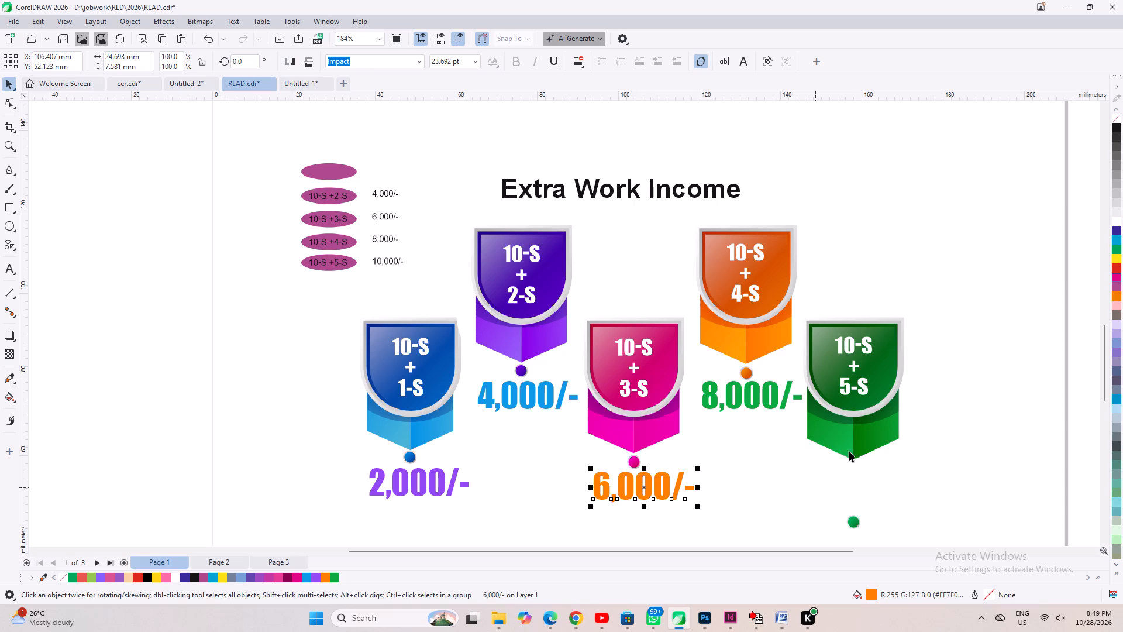
click(865, 421)
scroll(866, 422, up, 6)
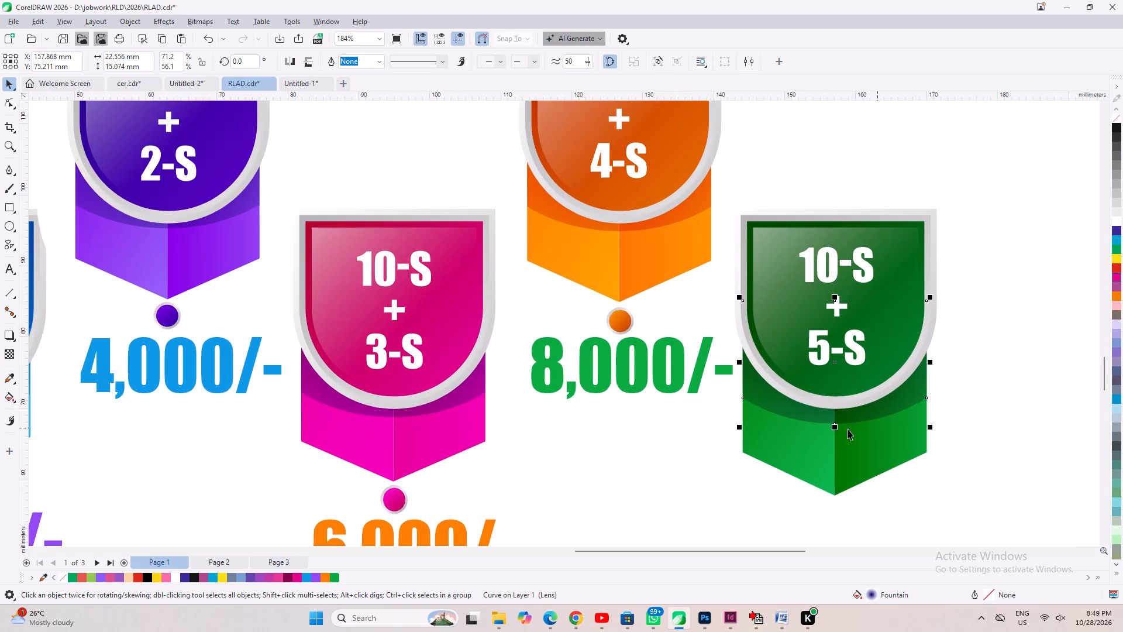
drag(827, 427, 827, 421)
Move the green dot up so it sits just beneath the green banner's tip.
scroll(804, 425, down, 6)
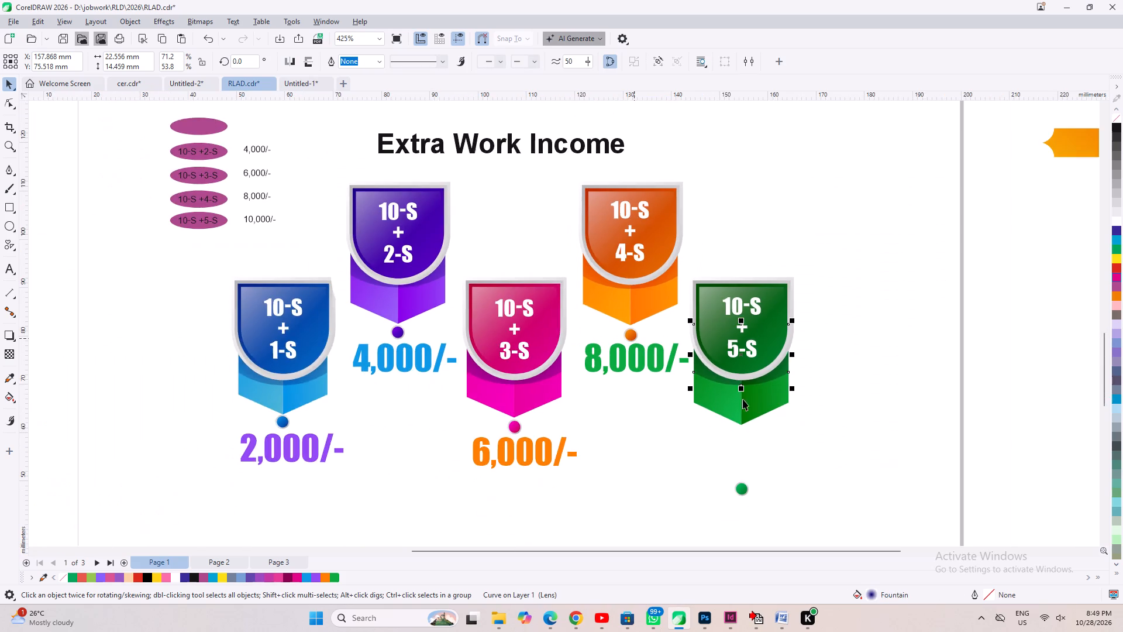
drag(812, 435, 645, 537)
scroll(763, 487, up, 1)
drag(730, 475, 722, 422)
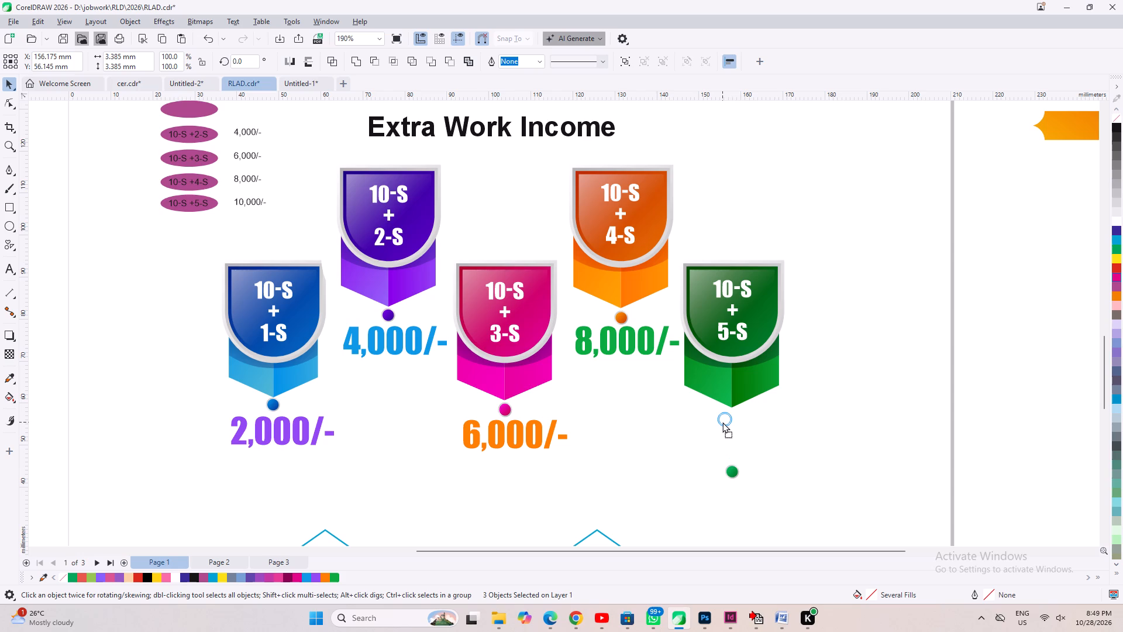
drag(722, 422, 731, 420)
Place a copy of the 8,000/- amount beneath the green banner's dot.
scroll(611, 359, down, 4)
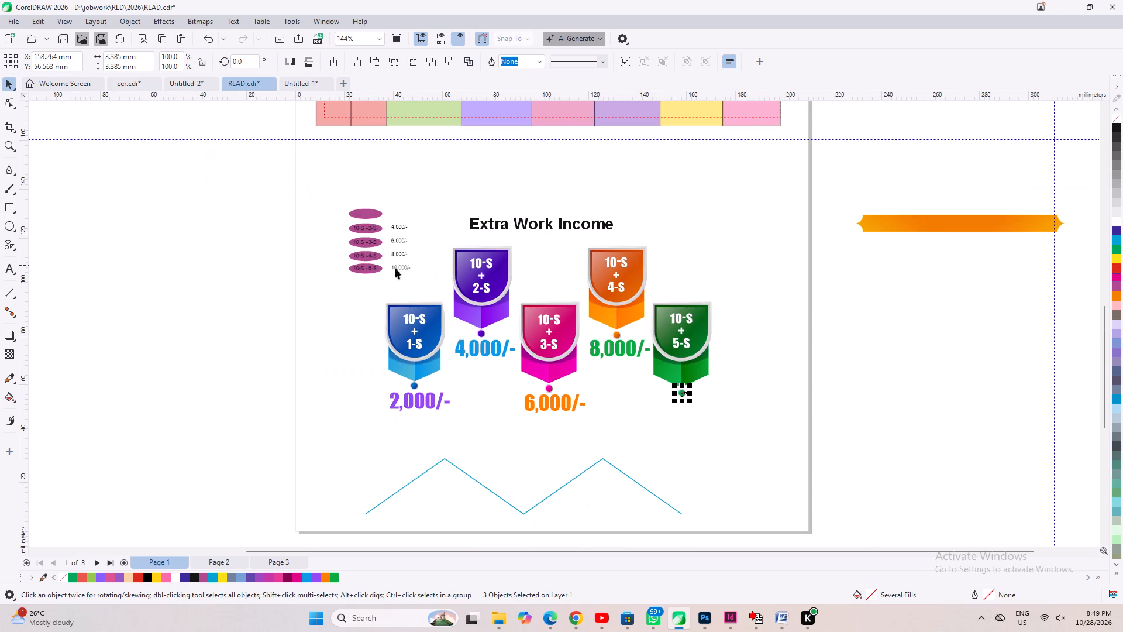
click(395, 268)
scroll(395, 268, up, 1)
click(660, 365)
drag(640, 358, 695, 441)
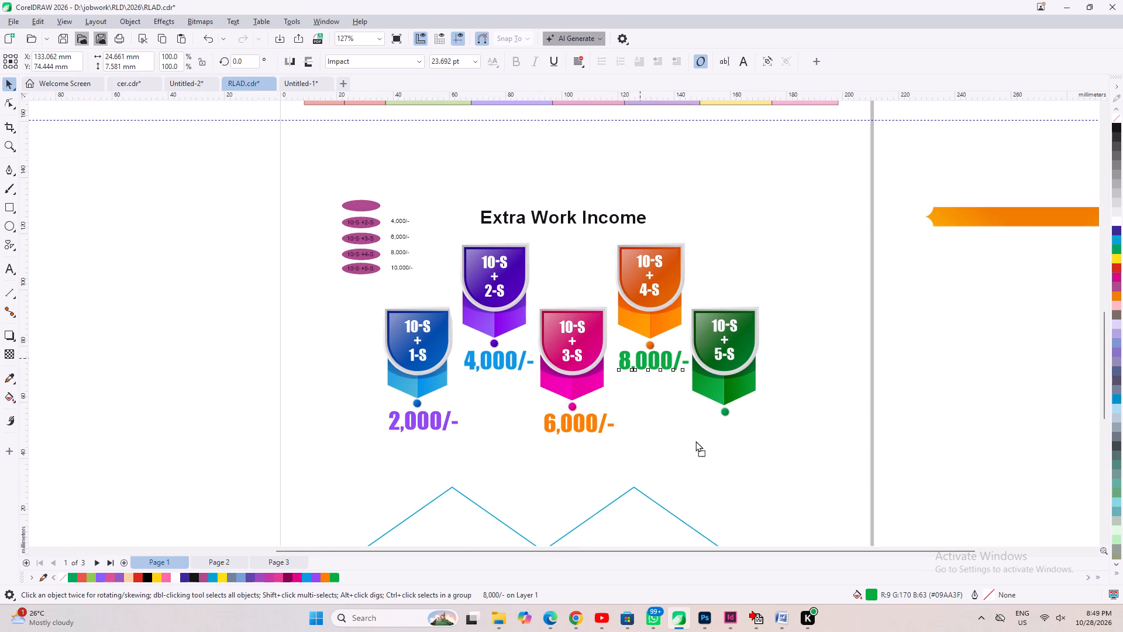
drag(695, 441, 719, 426)
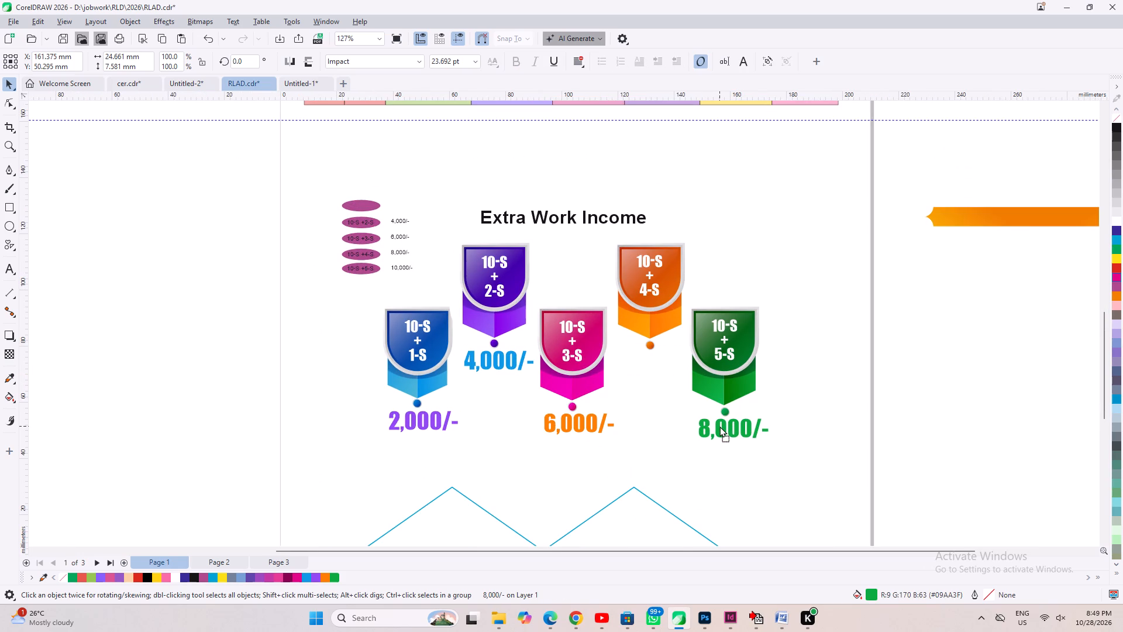
drag(719, 426, 718, 424)
right_click(718, 424)
Change the copied amount under the green banner to 10,000/- and nudge it slightly to the left.
scroll(717, 425, up, 3)
key(space)
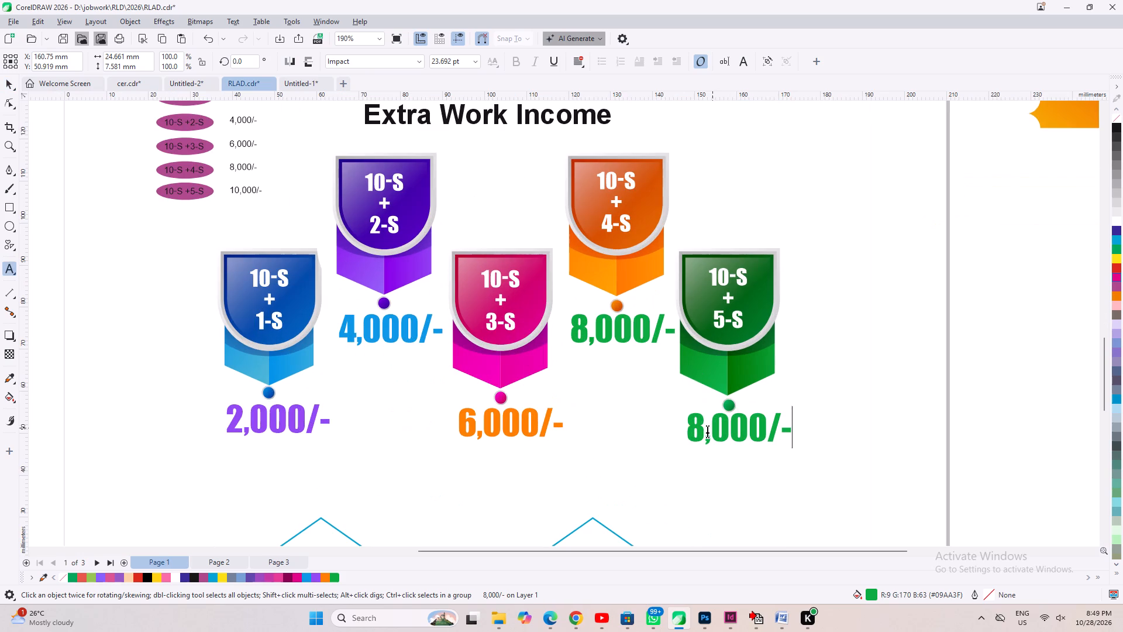
drag(701, 431, 693, 430)
text(10)
click(5, 83)
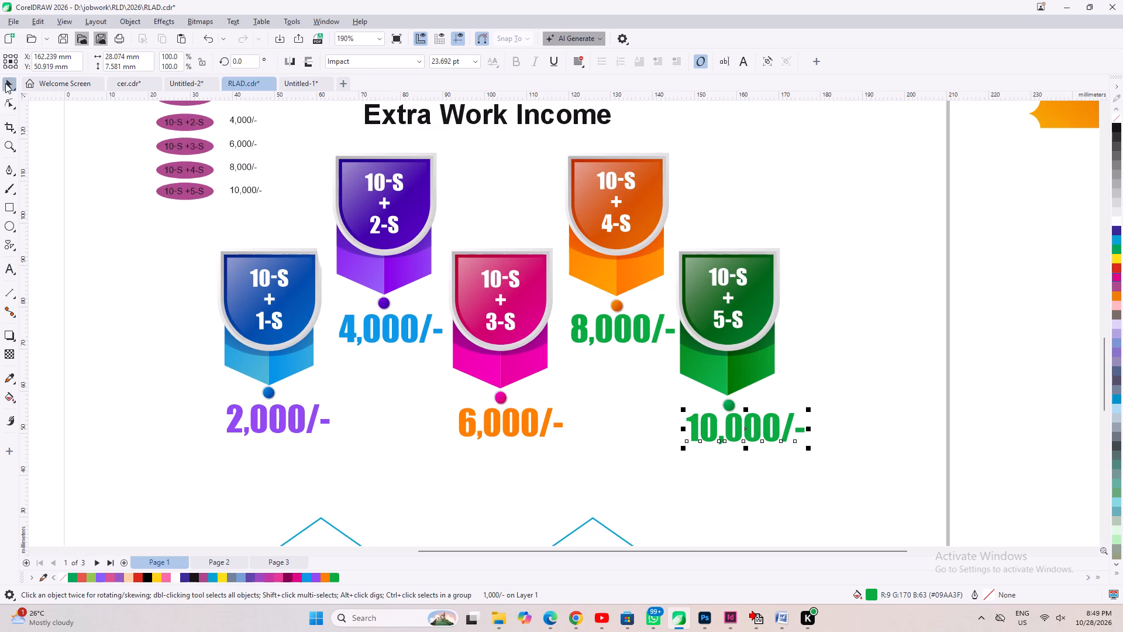
key(shift+Left)
key(shift+Left)
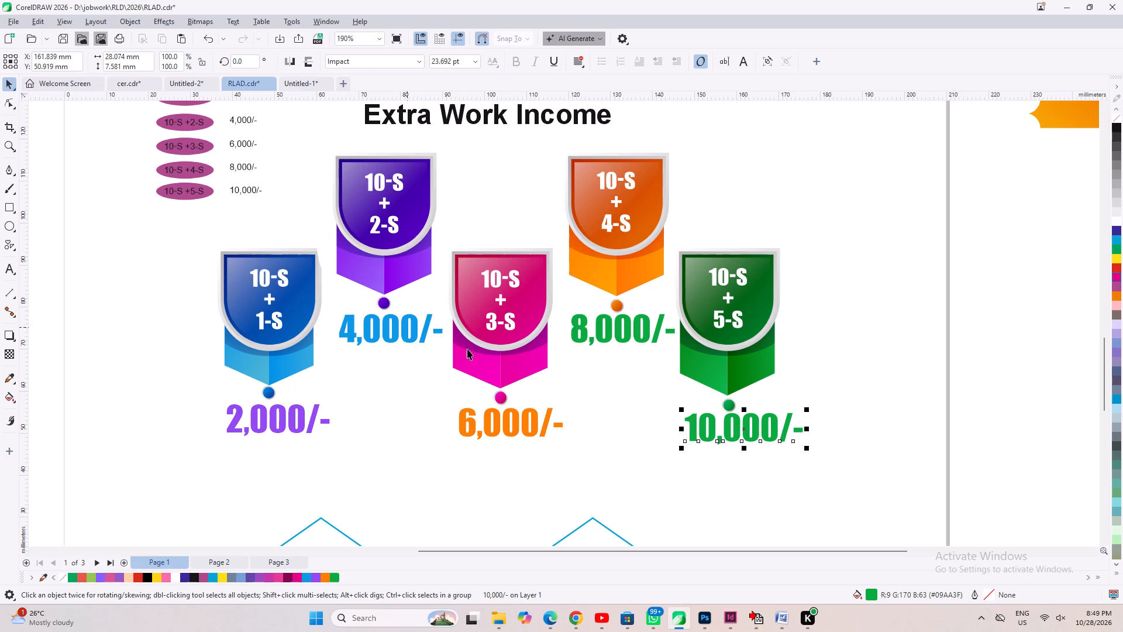
Recolour the 10,000/- amount with the magenta (R 232, G 0, B 161) sampled from the pink banner's body.
click(4, 267)
click(736, 435)
key(ctrl+a)
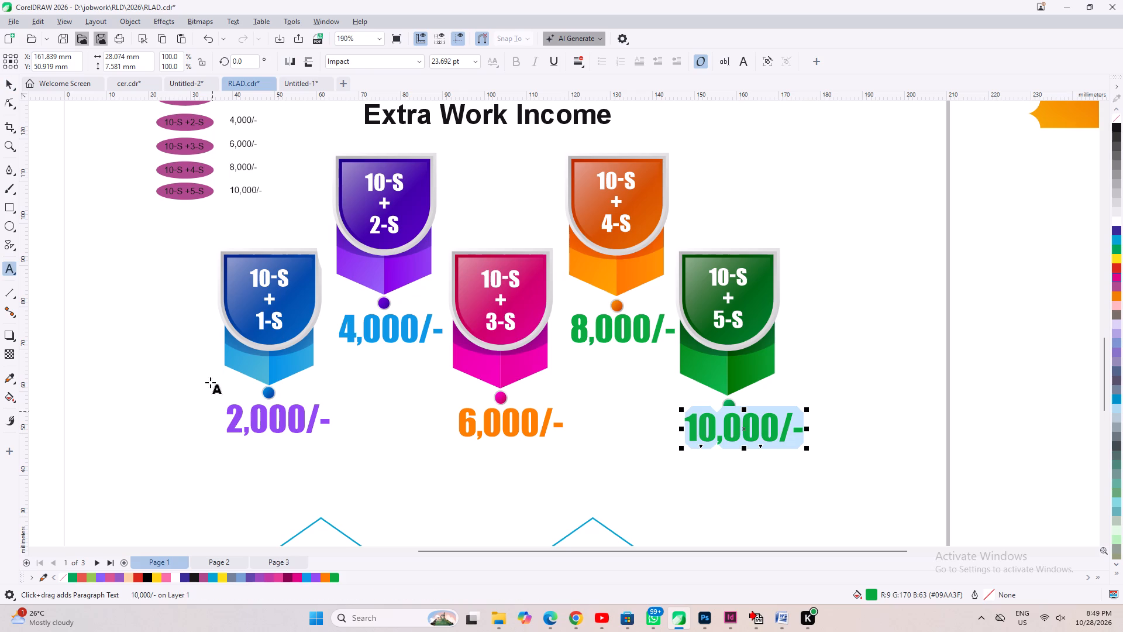
drag(13, 376, 19, 376)
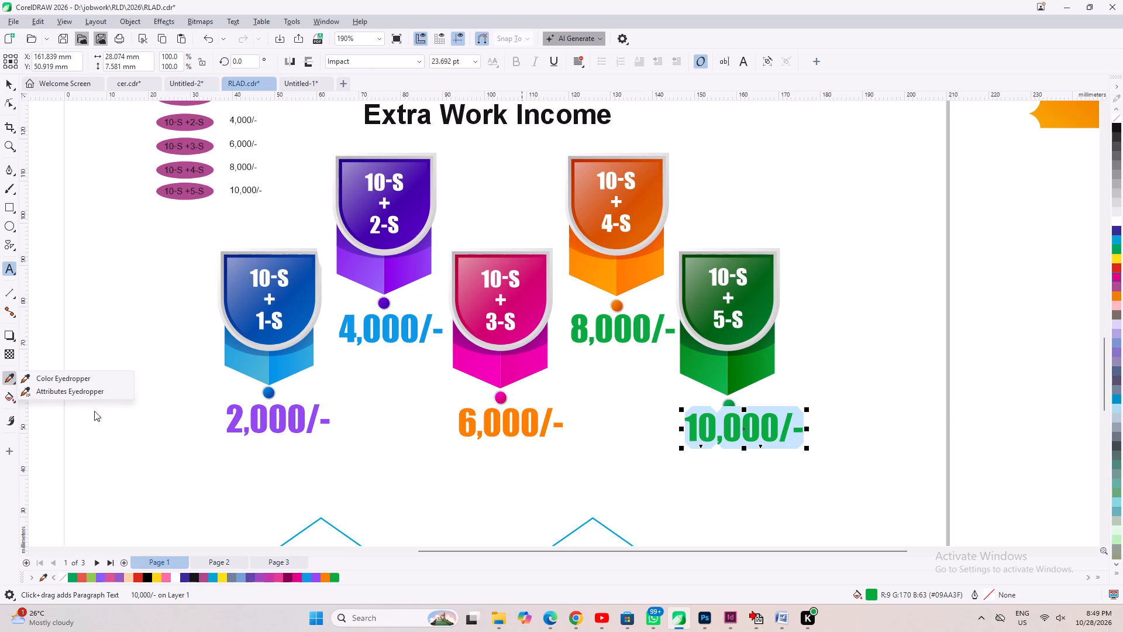
click(85, 379)
click(511, 370)
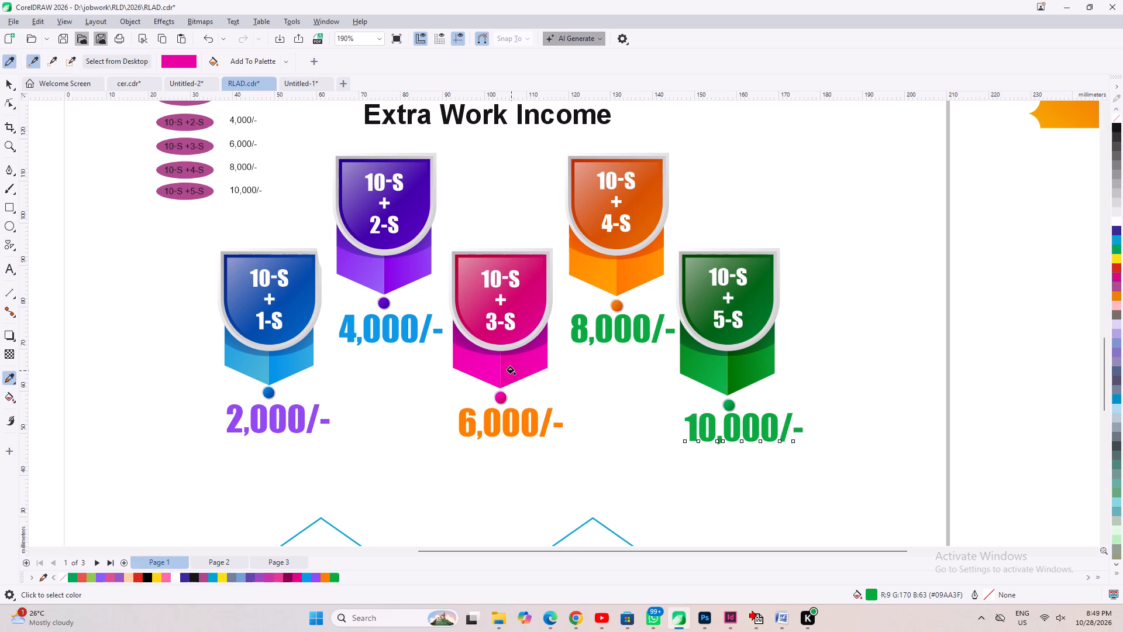
click(694, 421)
scroll(561, 413, down, 2)
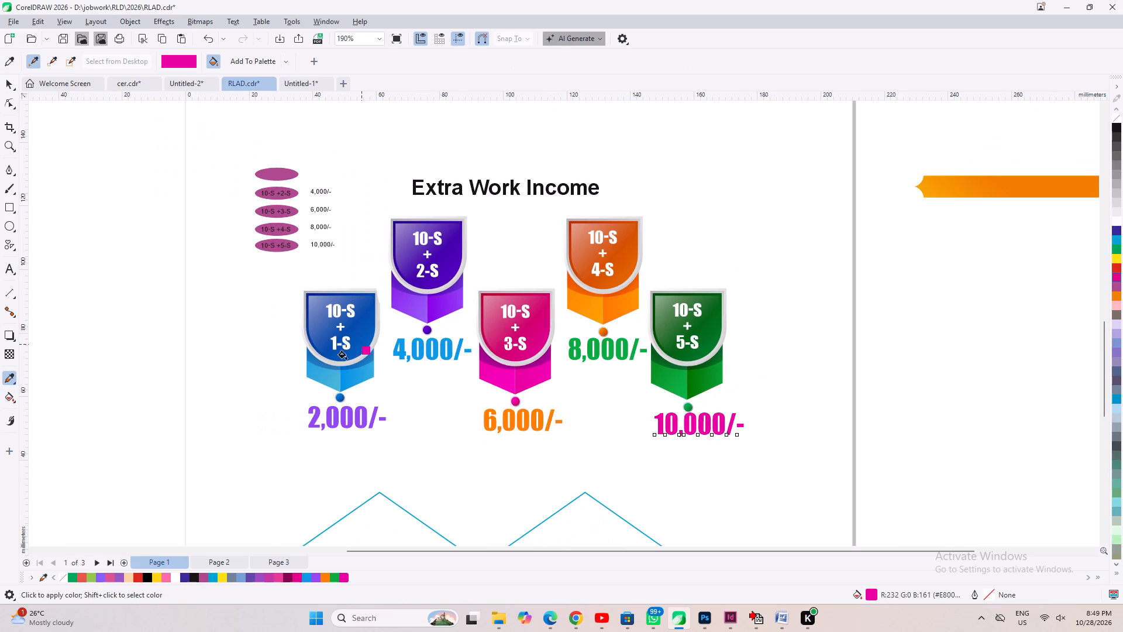
click(6, 90)
Delete the old purple rank ovals and their small black amounts beside the heading.
drag(213, 142, 357, 268)
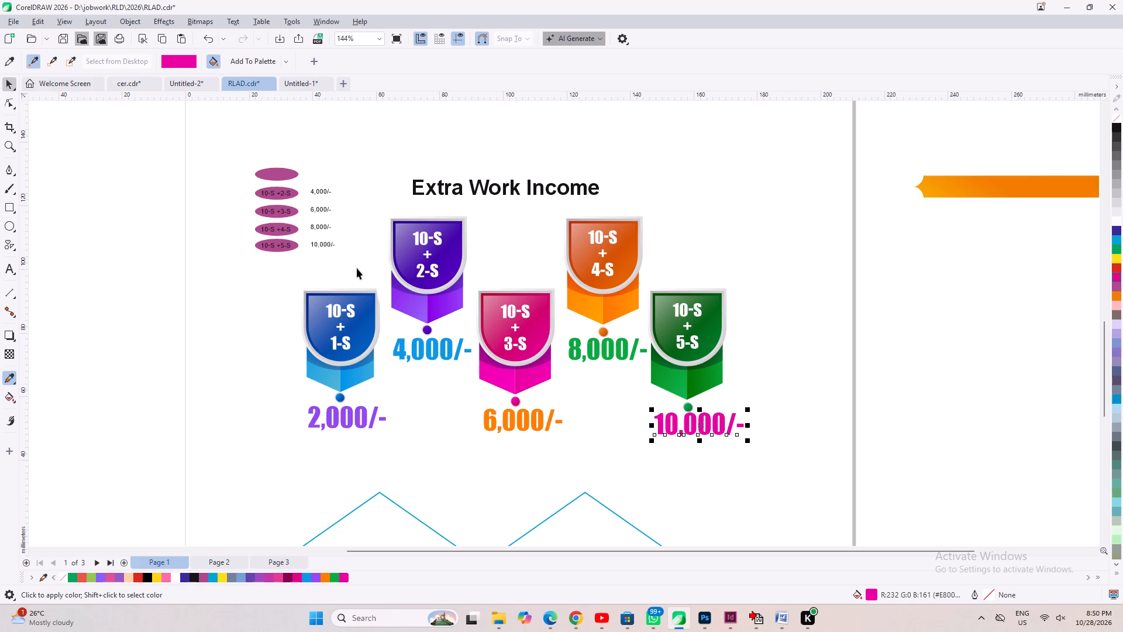
drag(357, 268, 360, 270)
key(Delete)
Move the orange ribbon from beside the page to behind the "Extra Work Income" heading.
drag(356, 151, 649, 204)
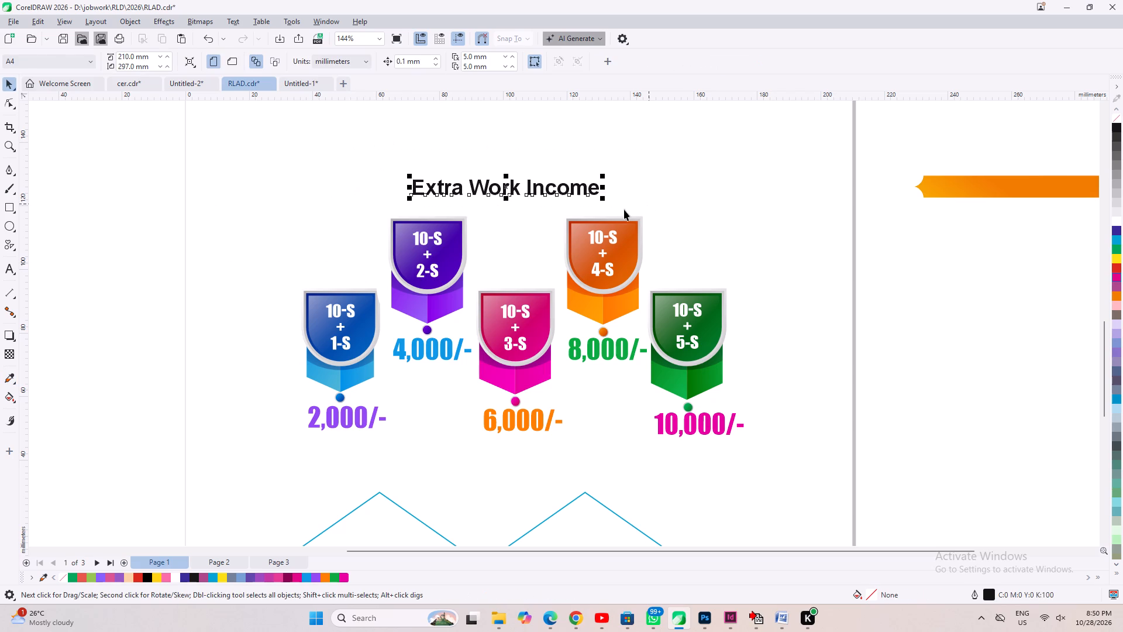
scroll(765, 255, down, 3)
click(936, 205)
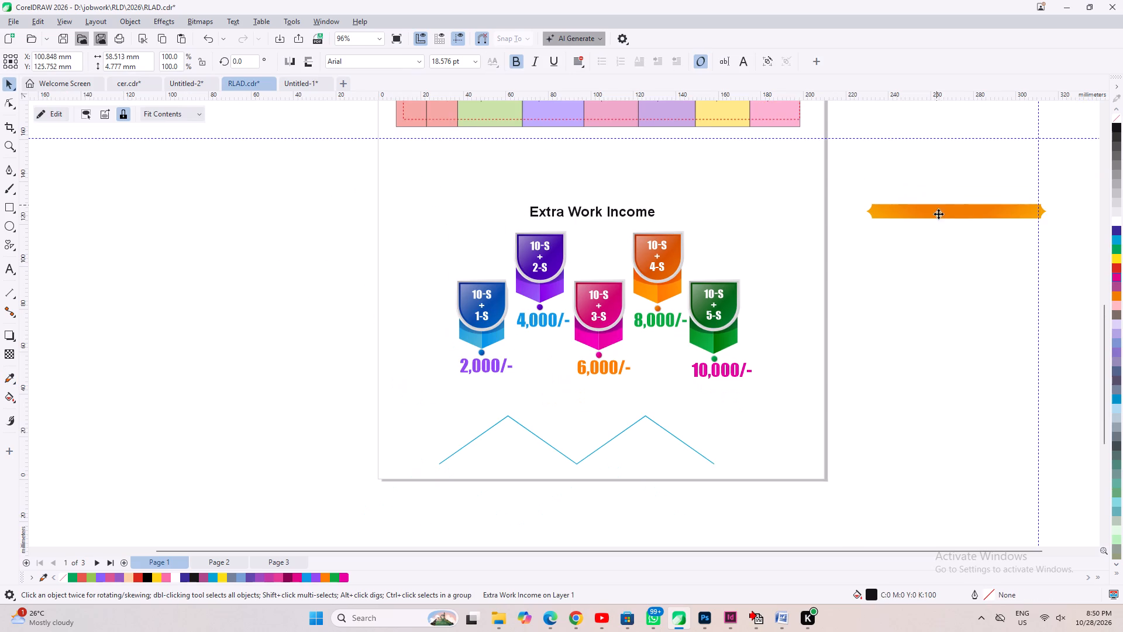
drag(943, 212, 582, 212)
Stretch the orange ribbon to about 102.3 mm wide and 9.0 mm high and reposition it behind the heading.
scroll(582, 212, up, 5)
shift+click(609, 232)
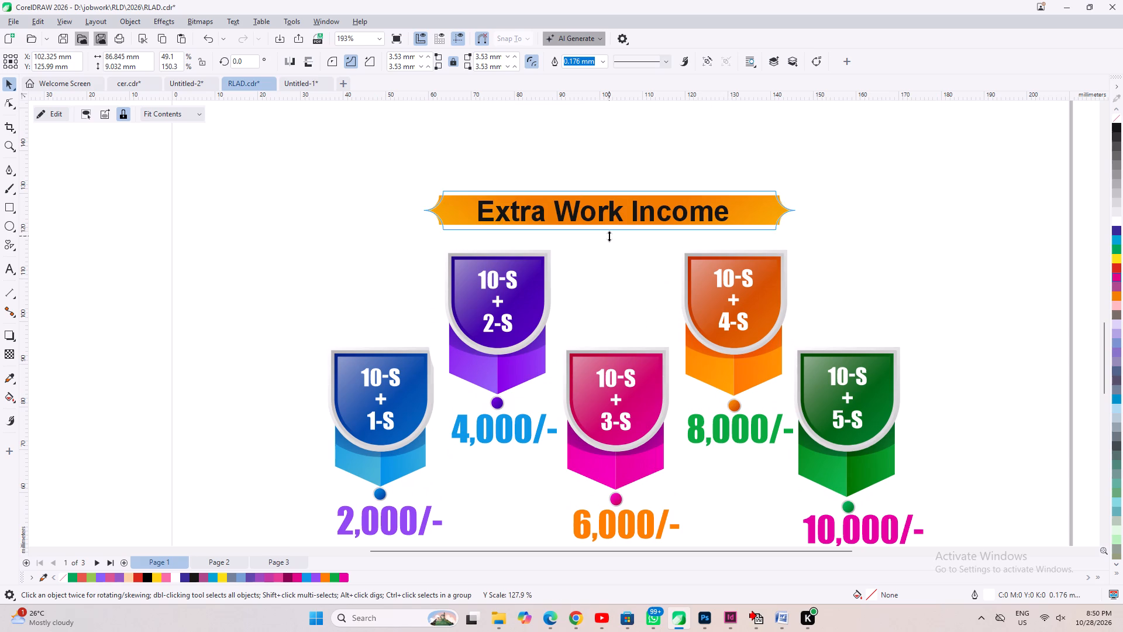
scroll(607, 228, up, 1)
shift+drag(828, 209, 849, 214)
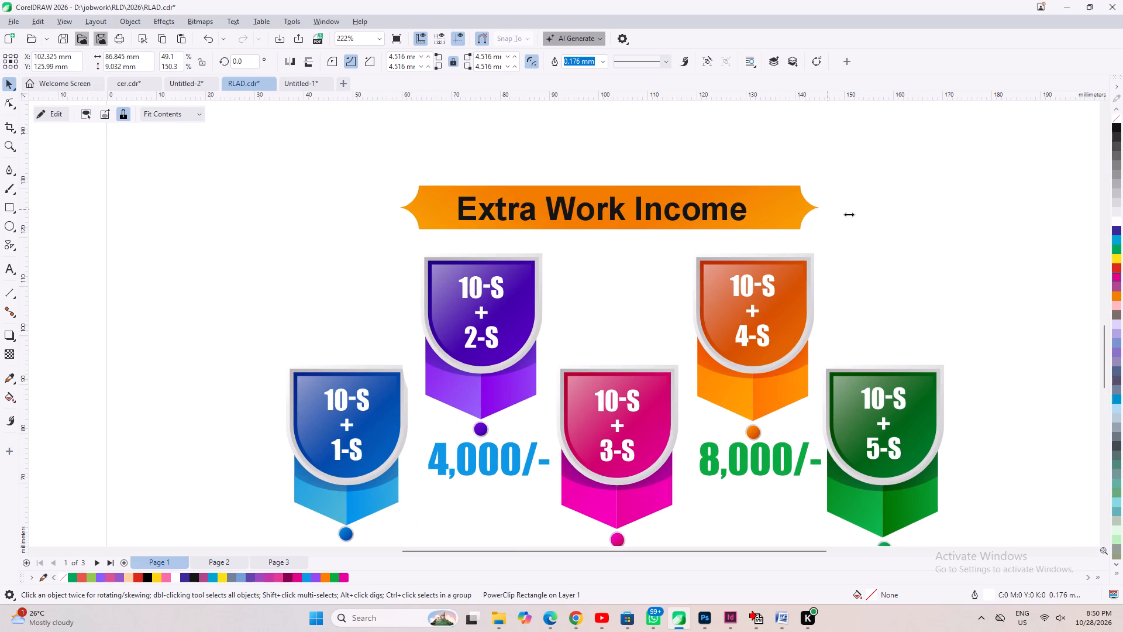
shift+drag(849, 214, 866, 220)
drag(797, 199, 791, 204)
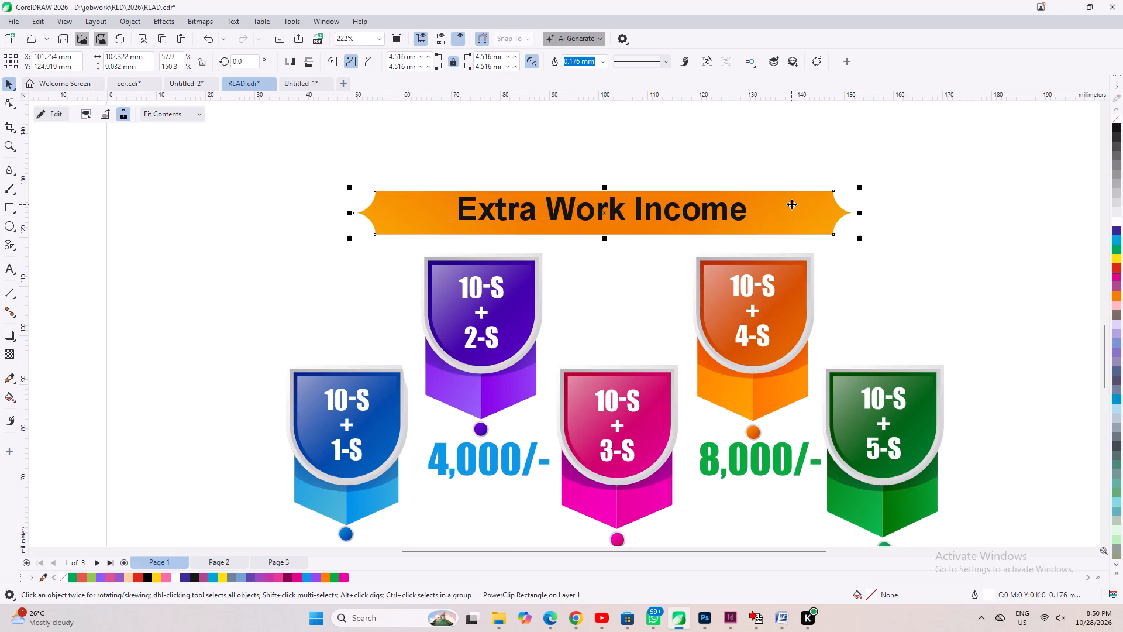
Centre the "Extra Work Income" heading on the orange ribbon both horizontally and vertically.
click(571, 209)
click(566, 205)
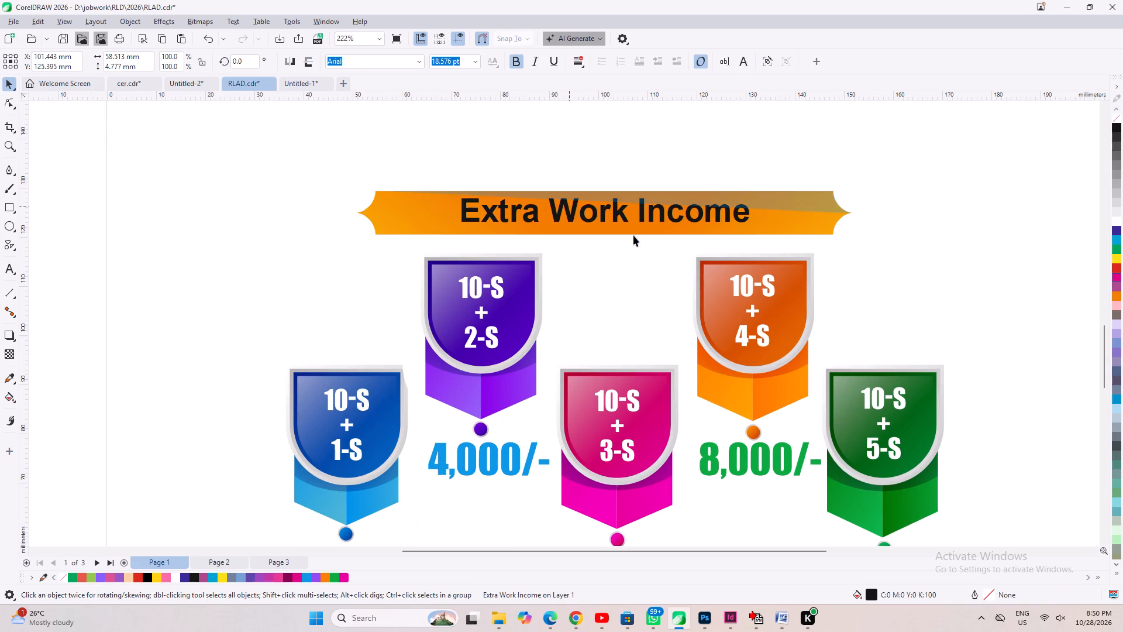
shift+click(793, 217)
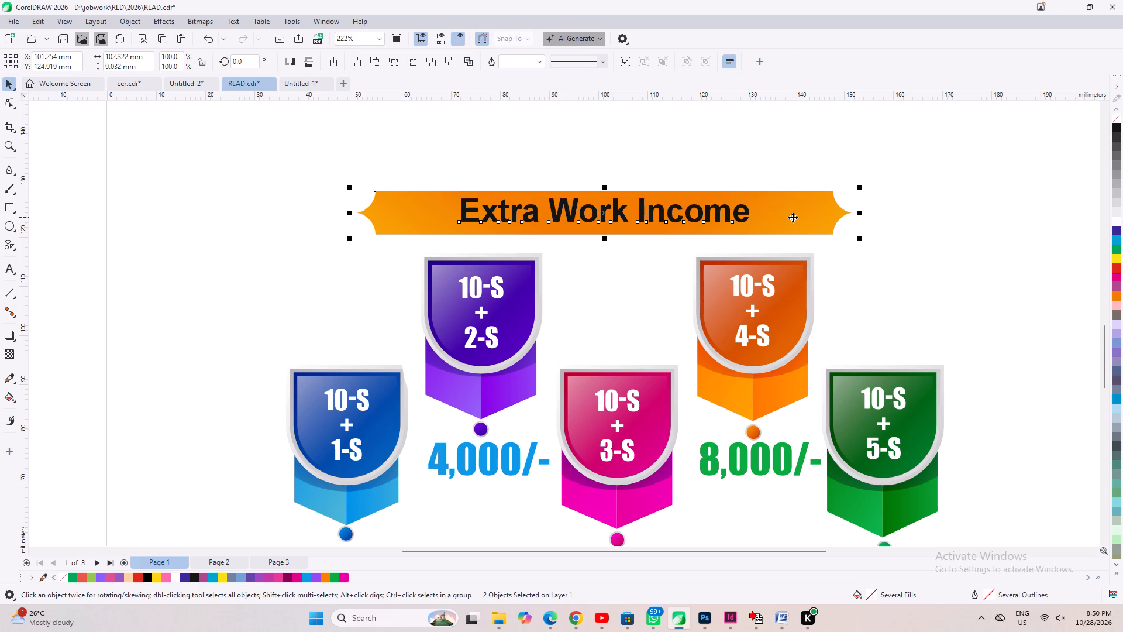
key(e)
text(CC)
text(ec)
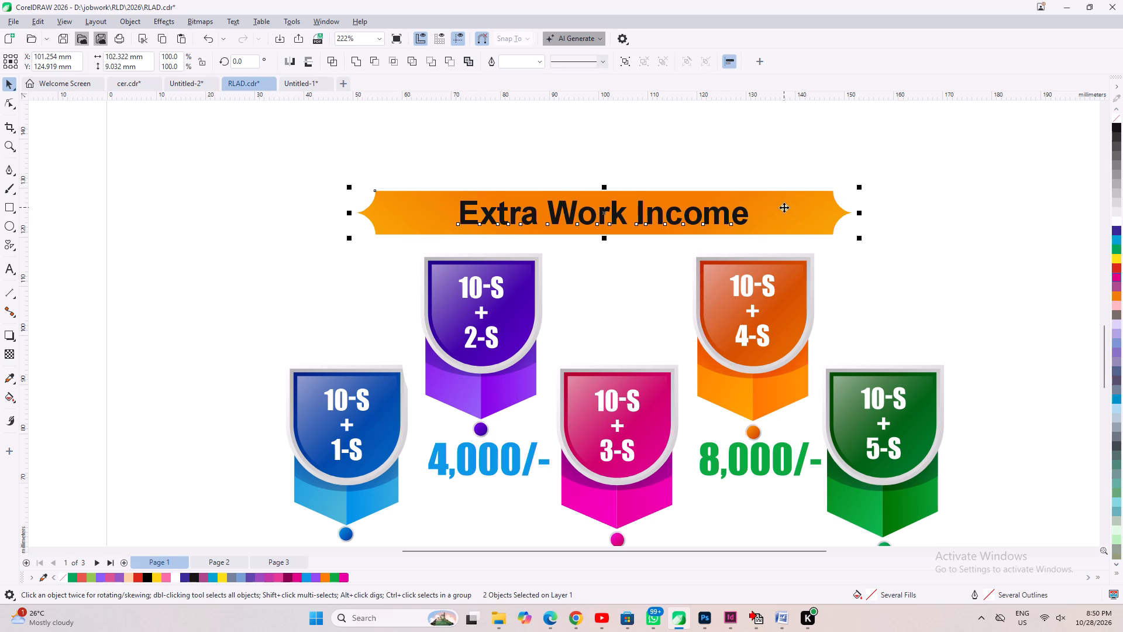
scroll(717, 227, down, 7)
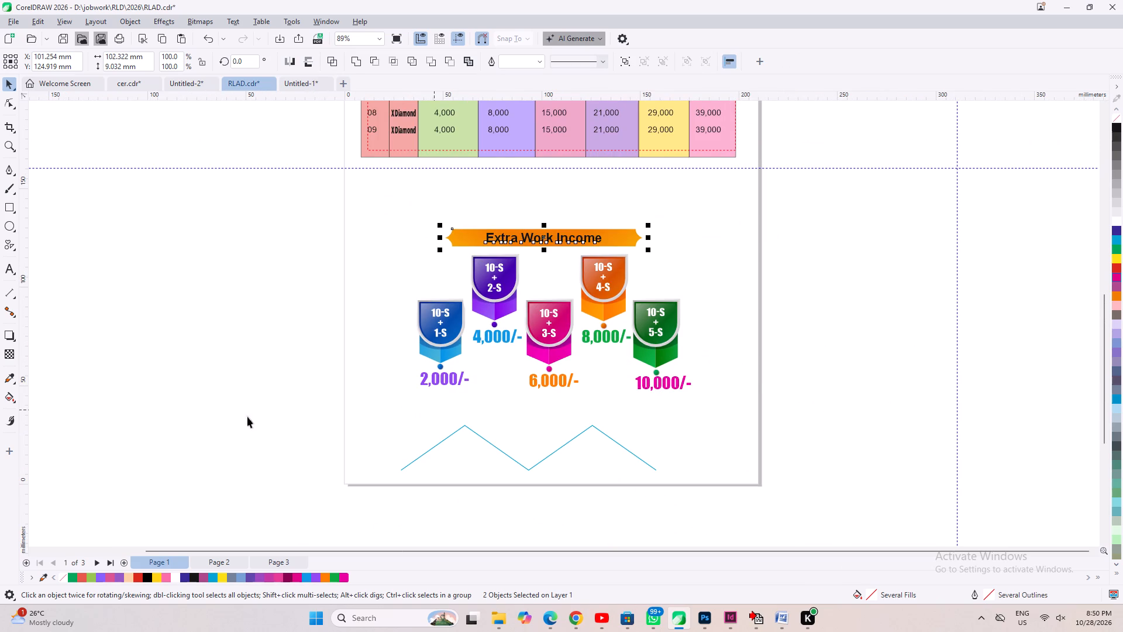
Delete the leftover blue zigzag line below the five Extra Work Income banners.
drag(279, 383, 818, 494)
key(Delete)
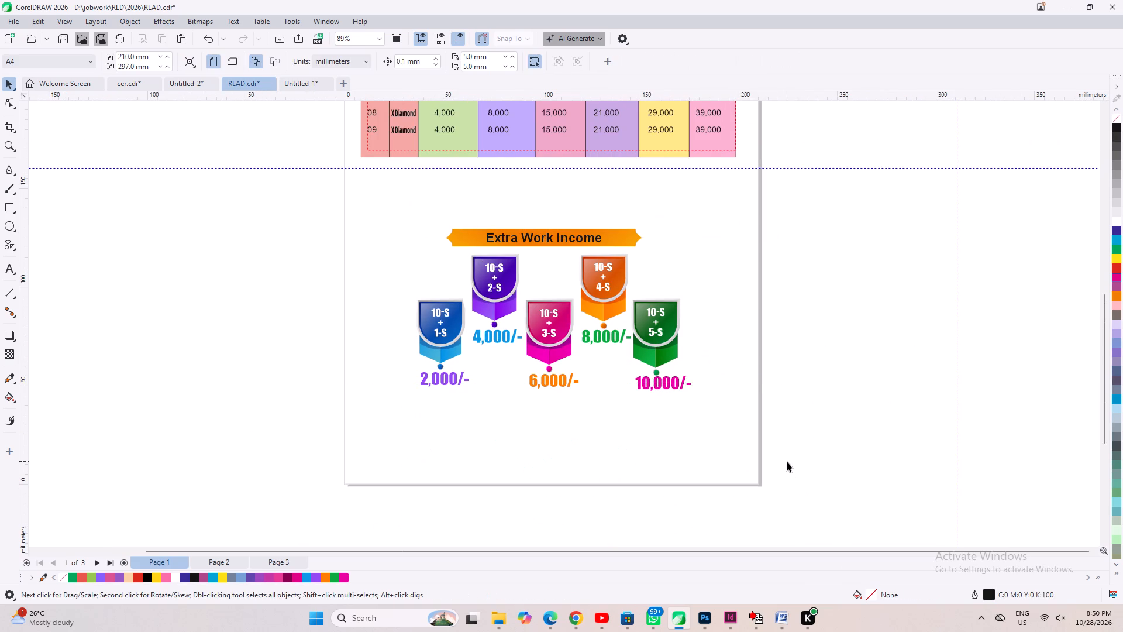
Move the whole Extra Work Income section up beneath the income table, centring it at about X 104.2 mm, Y 119.1 mm.
drag(787, 461, 224, 154)
drag(550, 239, 550, 180)
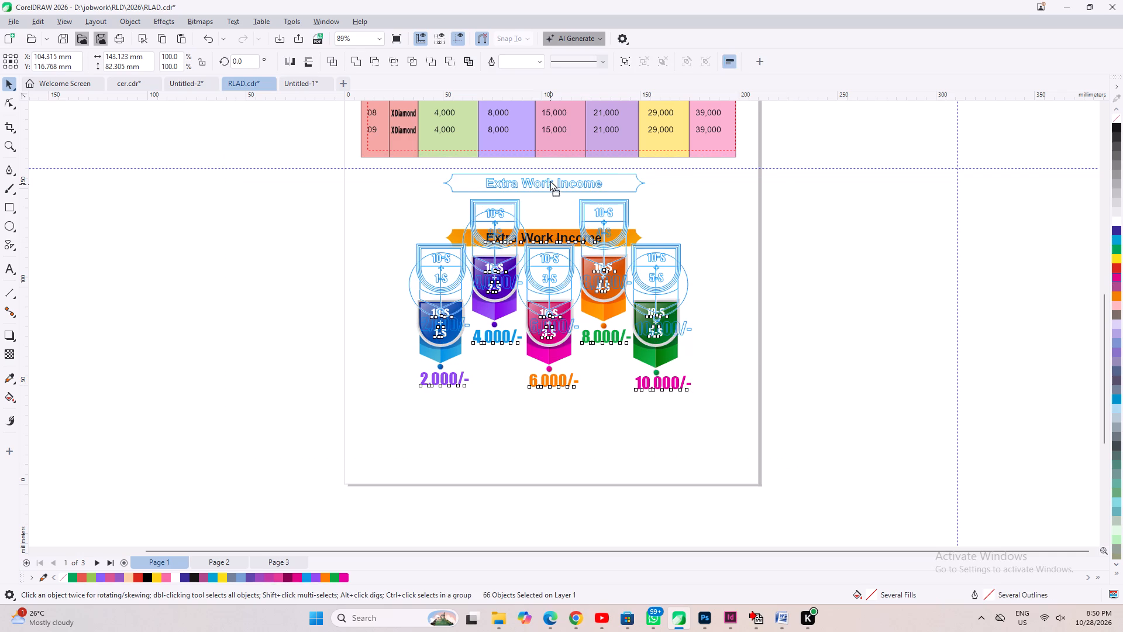
drag(550, 180, 550, 177)
scroll(543, 415, down, 8)
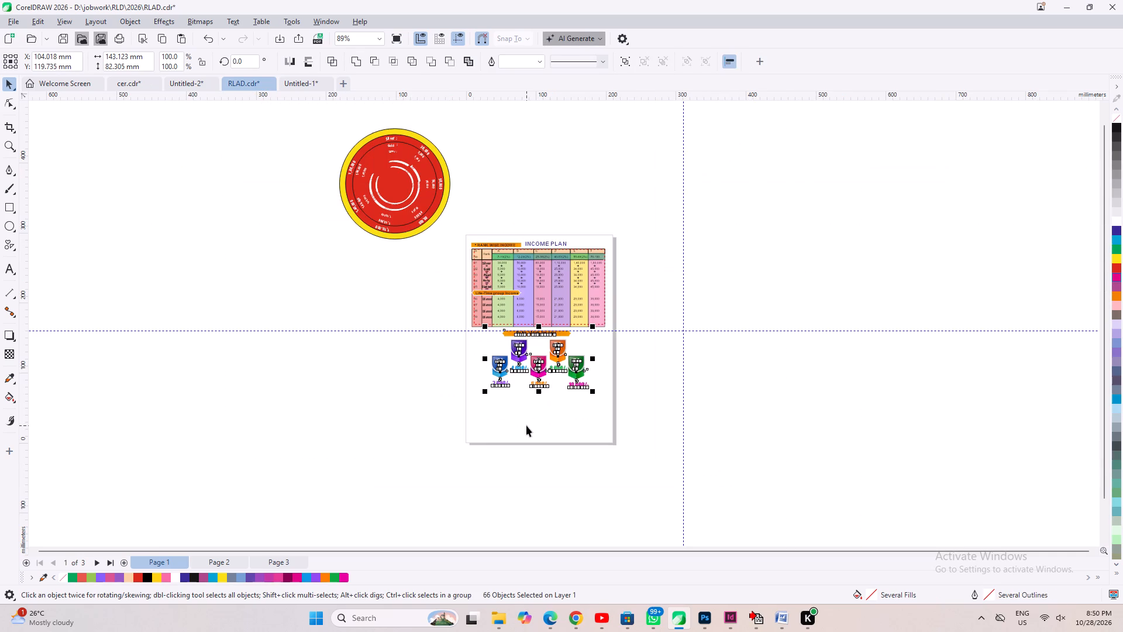
scroll(535, 380, up, 5)
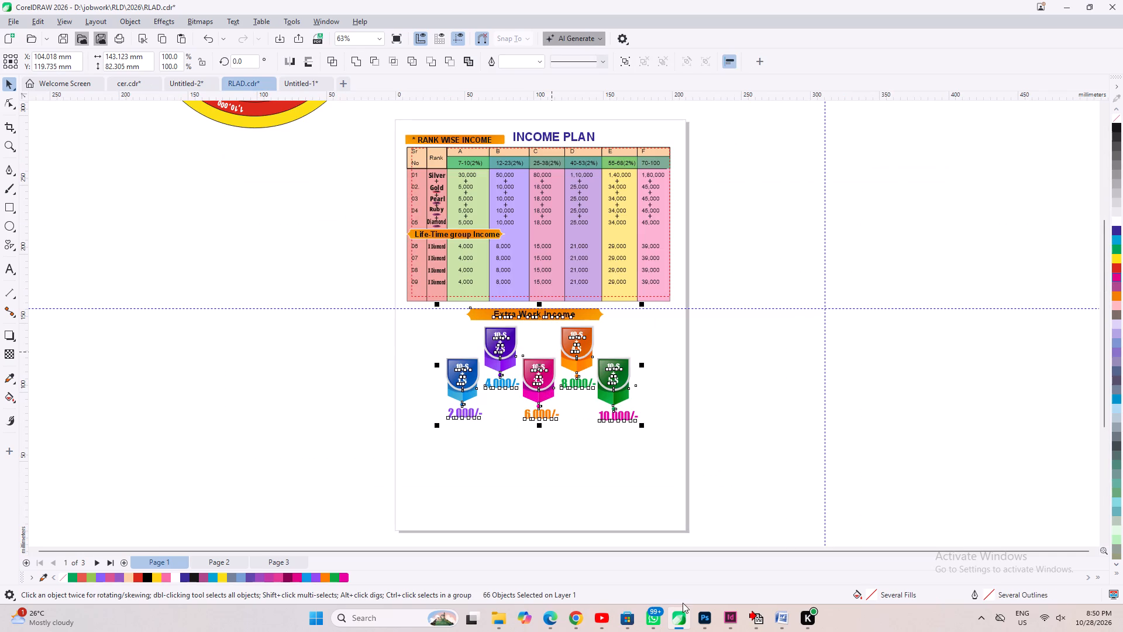
key(shift+Down)
key(shift+Down)
key(shift+Down)
key(shift+Right)
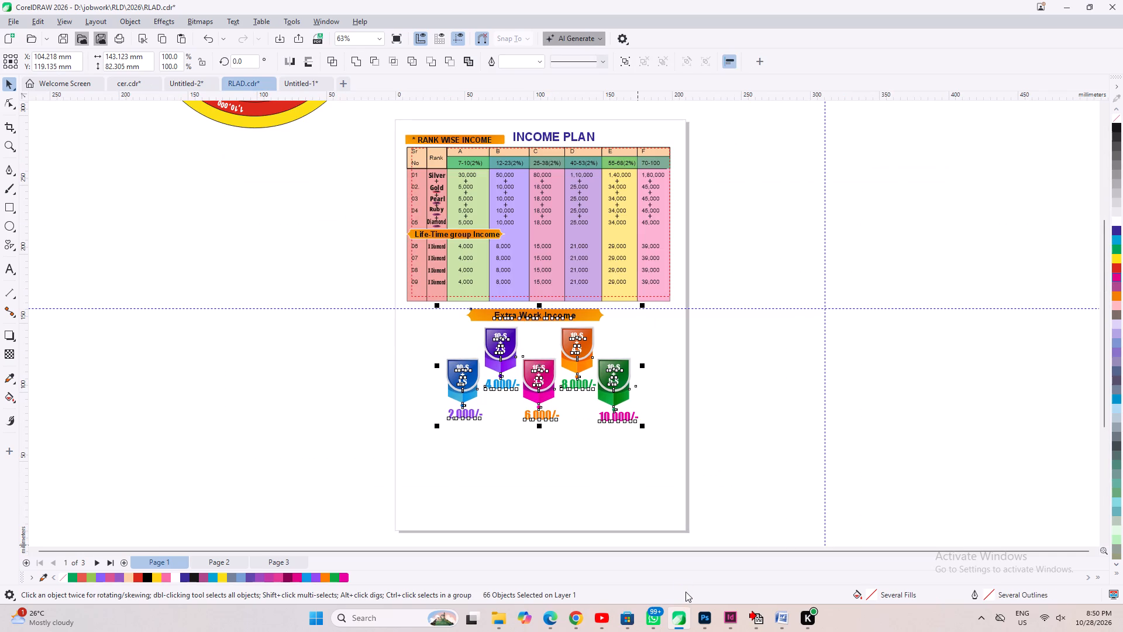
click(349, 514)
click(246, 286)
Group the title, income table and Extra Work Income section on the page into one object.
scroll(426, 341, down, 2)
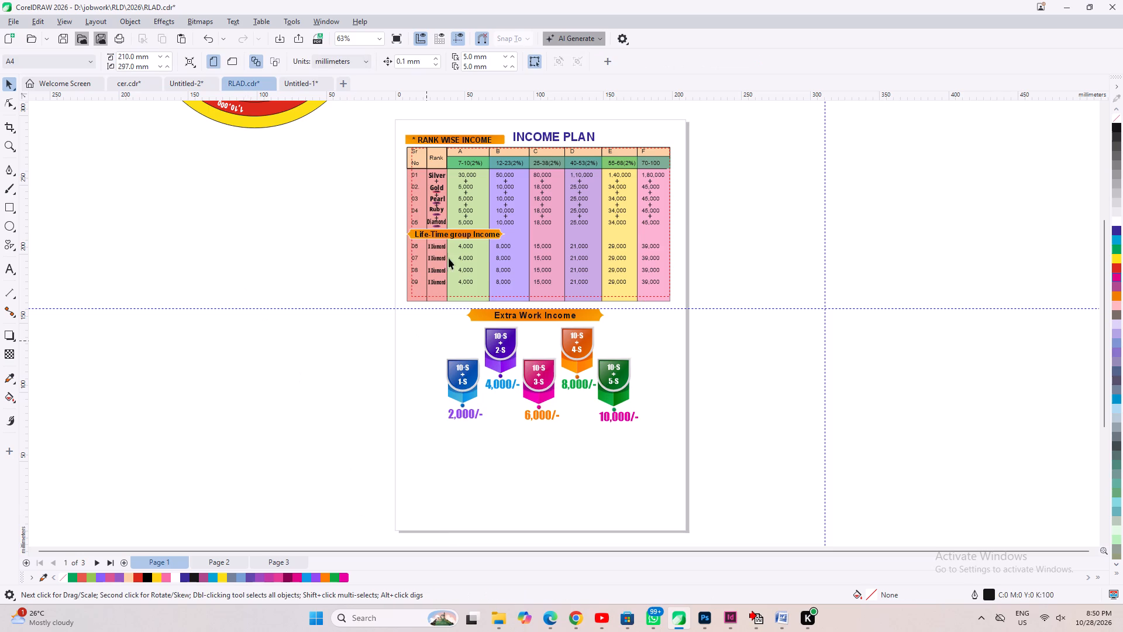
drag(390, 140, 700, 504)
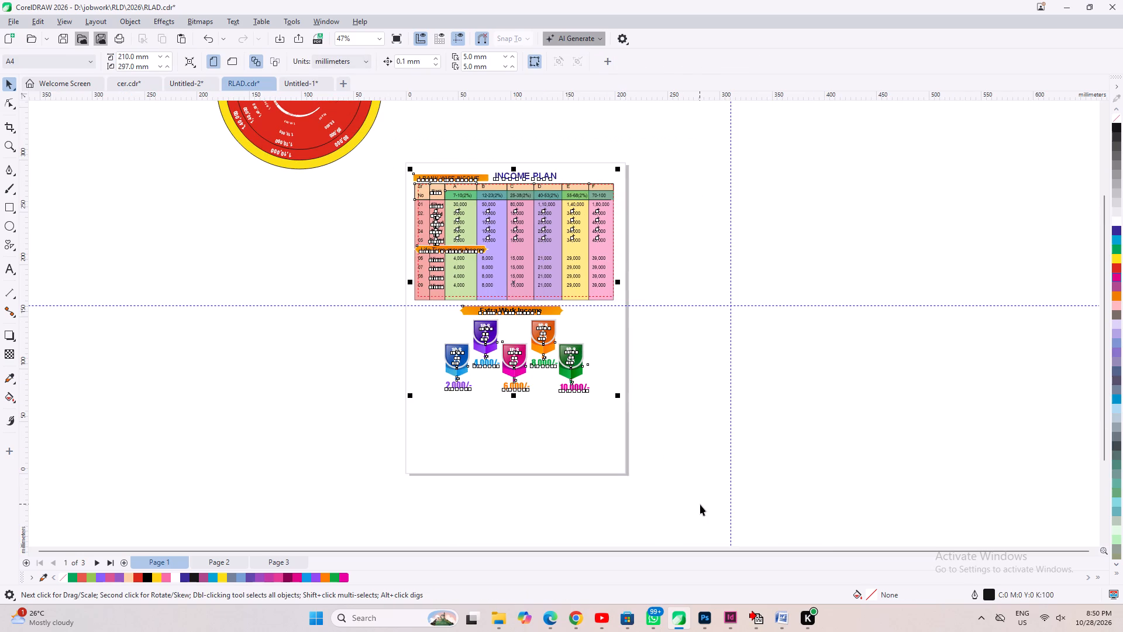
key(ctrl+g)
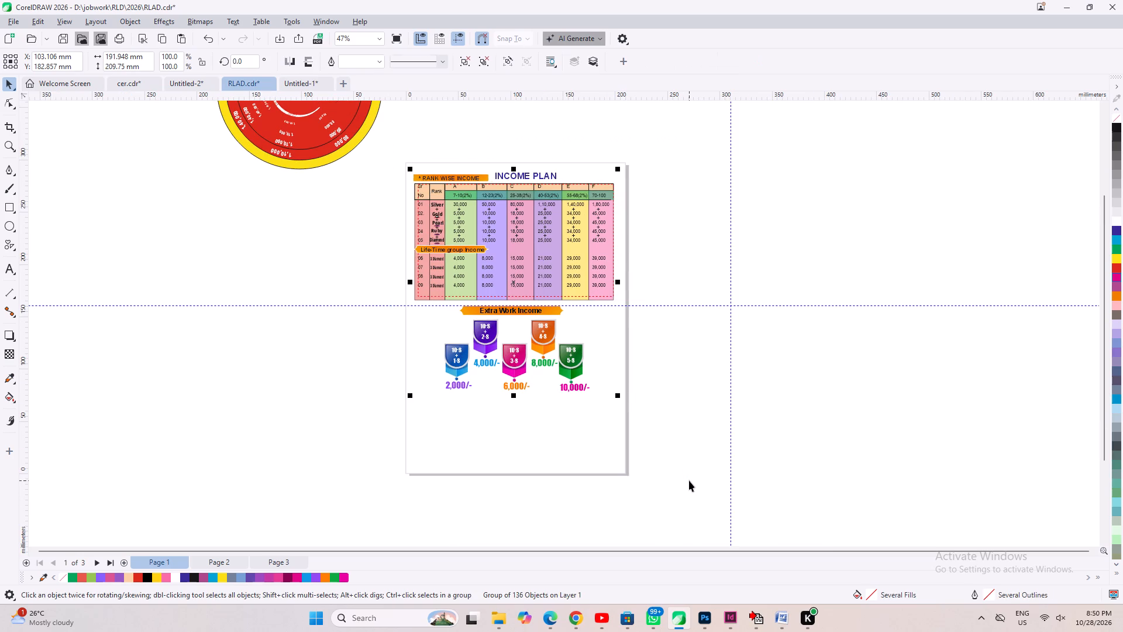
click(672, 451)
Move the "INCOME PLAN" title inside the group straight up to about Y 292.0 mm, above the Rank Wise Income label.
scroll(495, 132, up, 6)
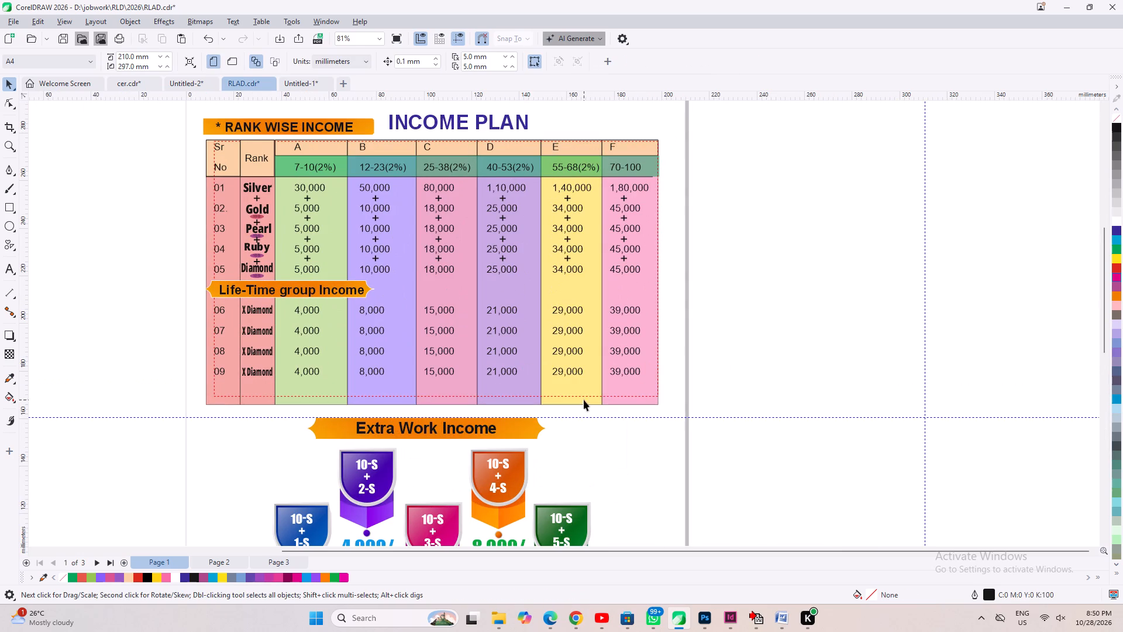
ctrl+click(421, 120)
scroll(252, 229, up, 2)
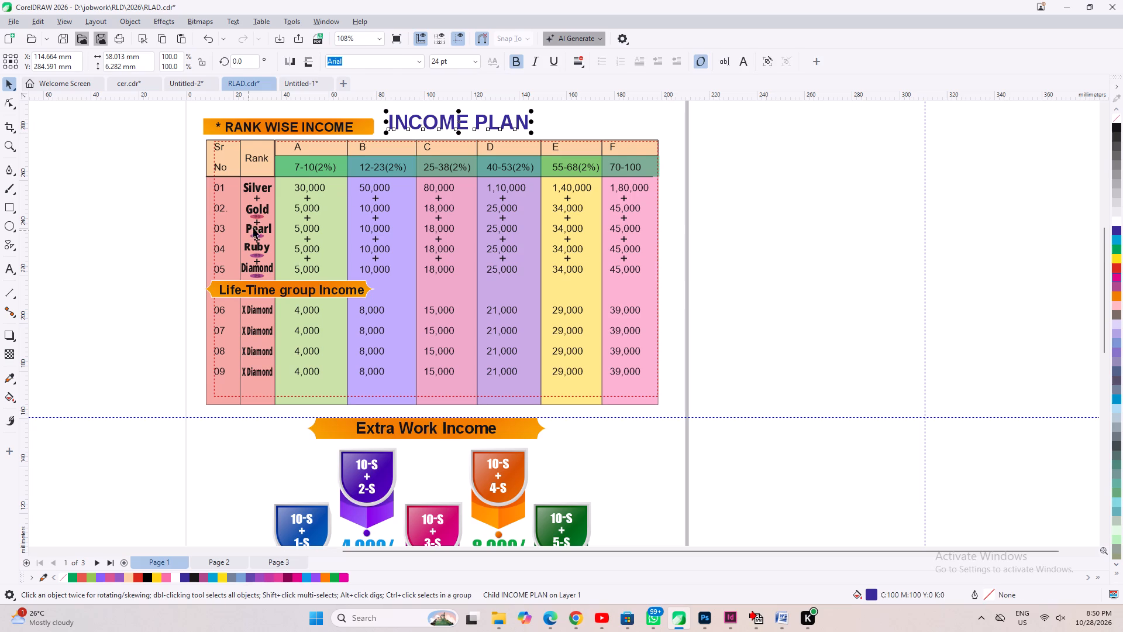
scroll(253, 228, up, 2)
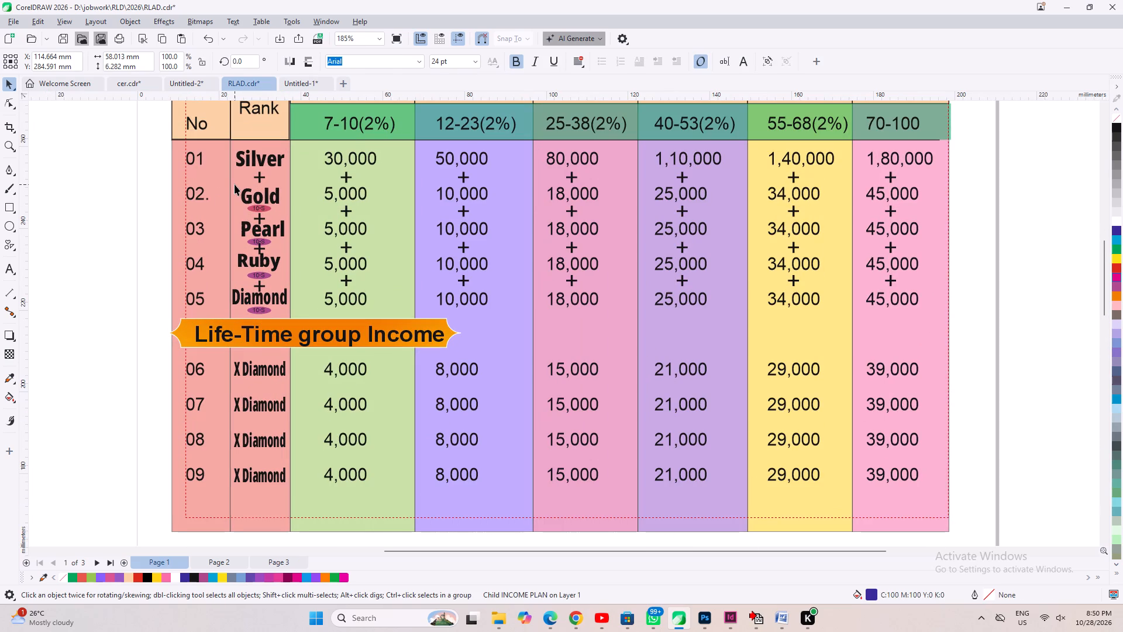
scroll(459, 378, down, 3)
scroll(545, 107, up, 1)
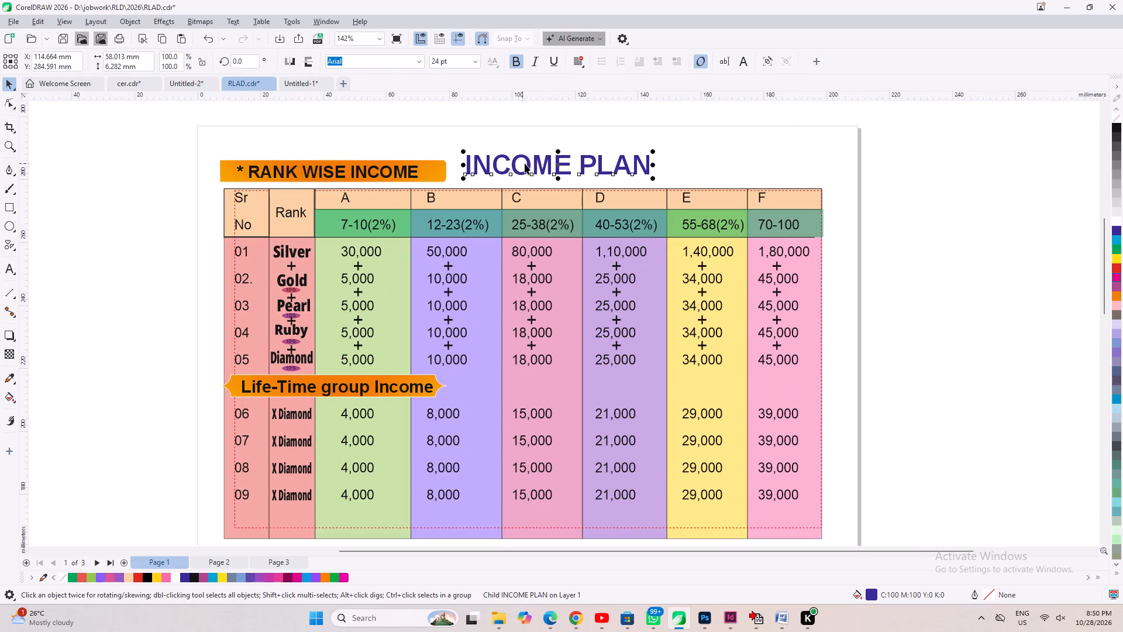
drag(559, 164, 555, 141)
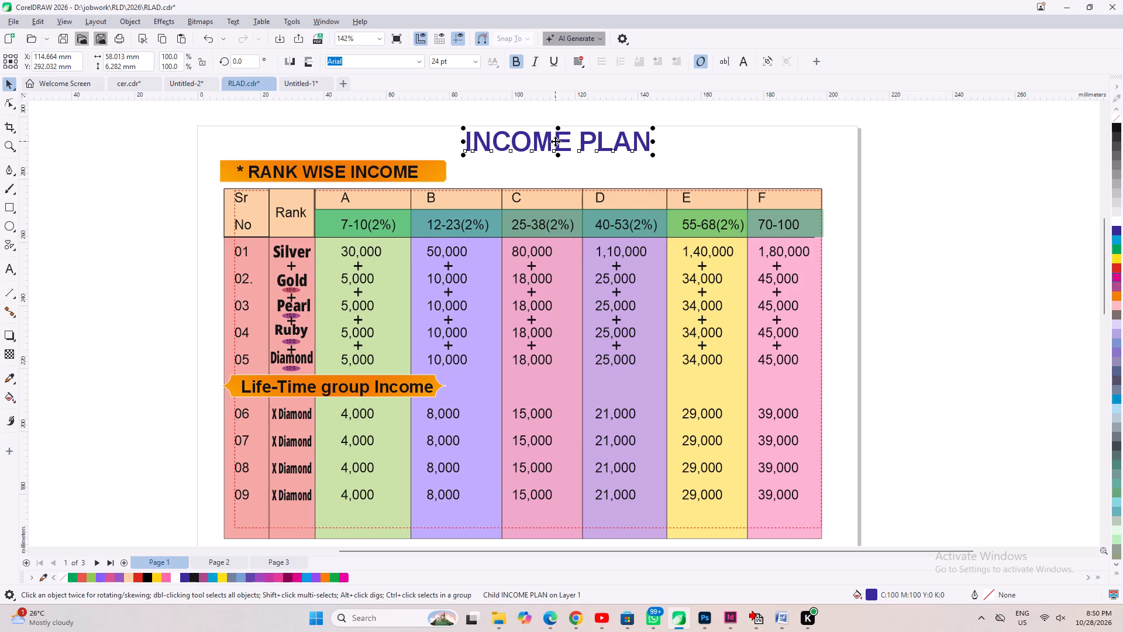
Enlarge the "INCOME PLAN" title proportionally about its centre to roughly 140% of its size.
scroll(552, 159, down, 3)
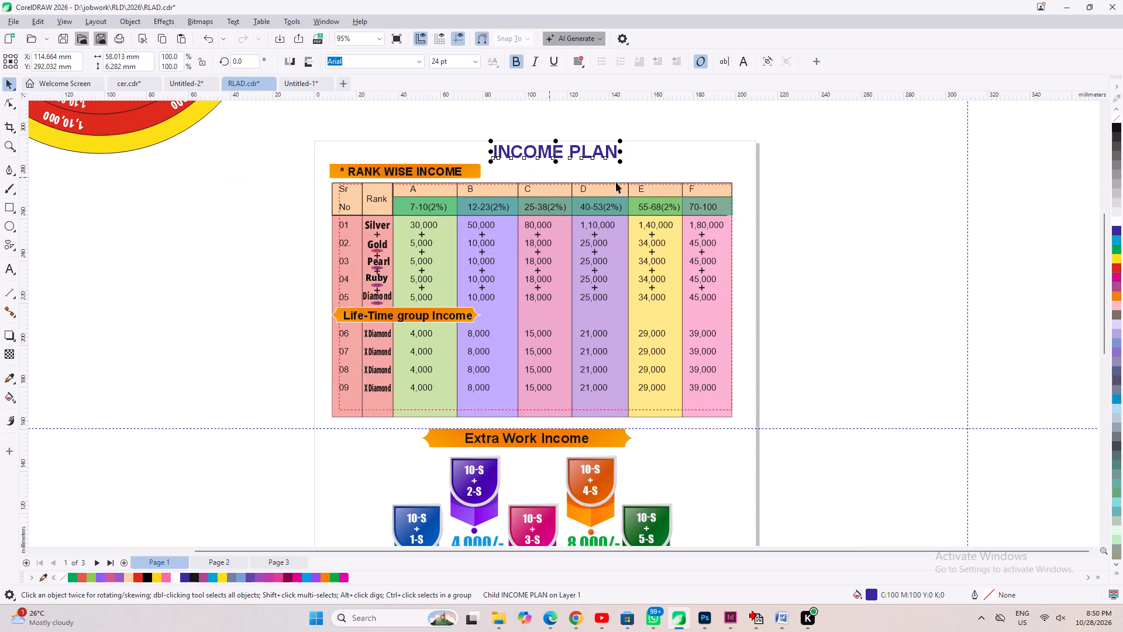
shift+drag(620, 140, 643, 136)
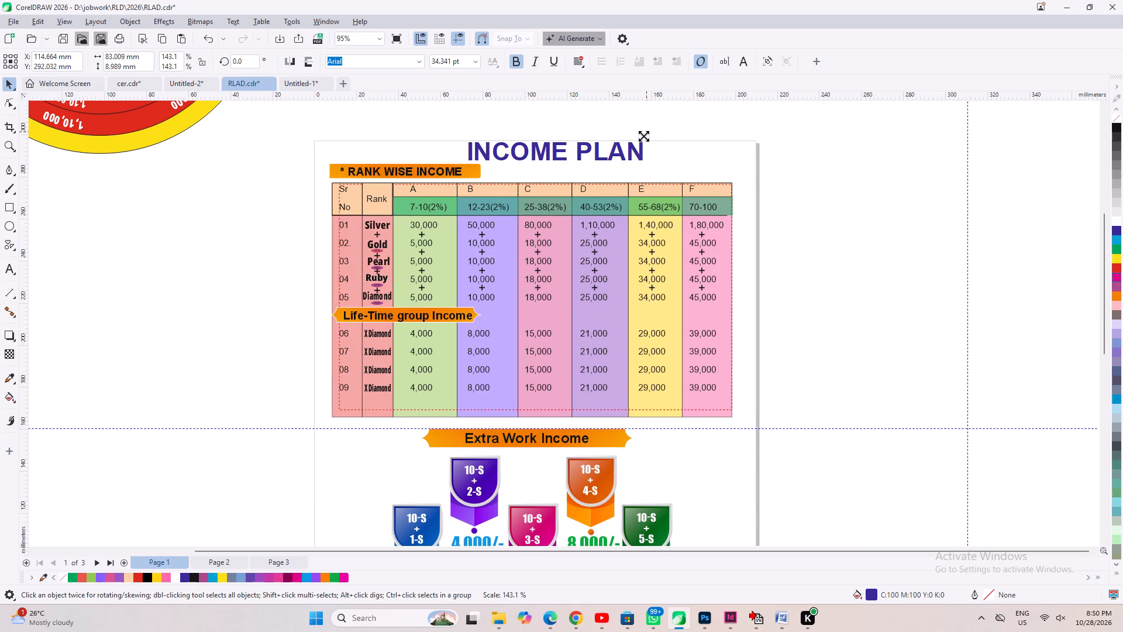
shift+drag(643, 136, 642, 136)
click(784, 279)
Move the grouped page artwork straight down to about Y 169 mm and scale it up slightly within the page.
scroll(550, 233, down, 7)
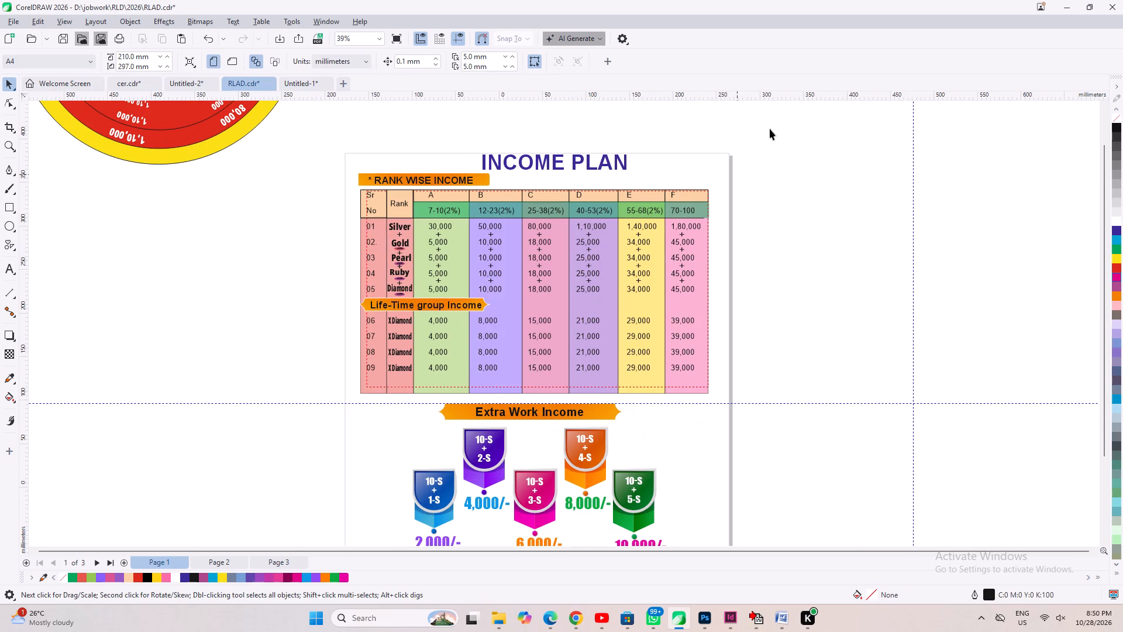
scroll(752, 136, down, 3)
drag(735, 186, 585, 342)
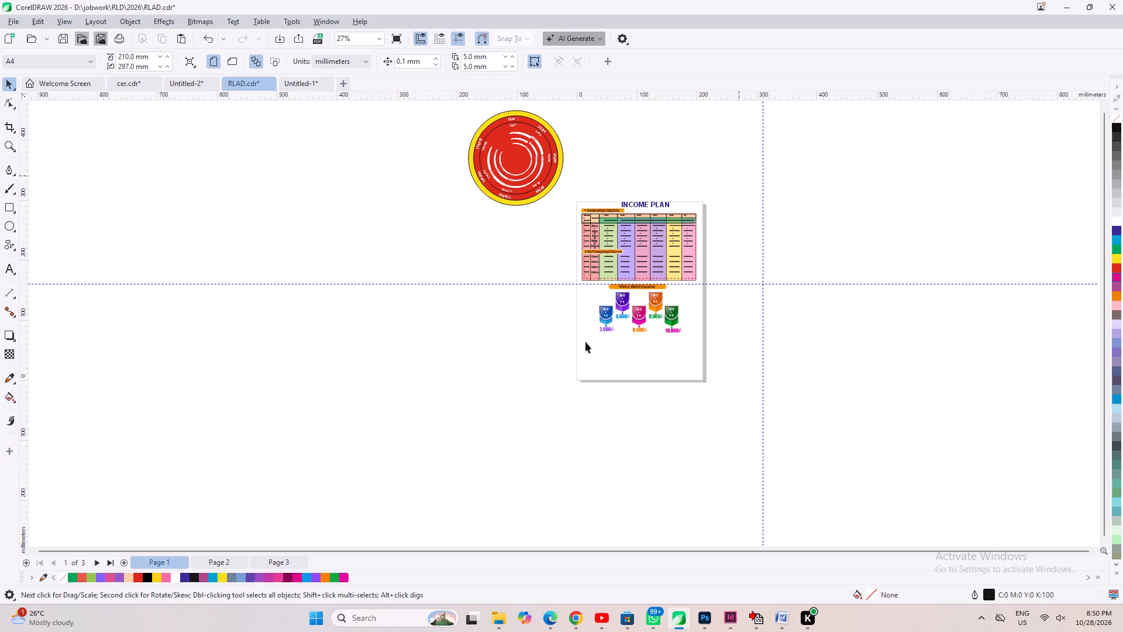
drag(585, 342, 539, 380)
scroll(732, 252, up, 6)
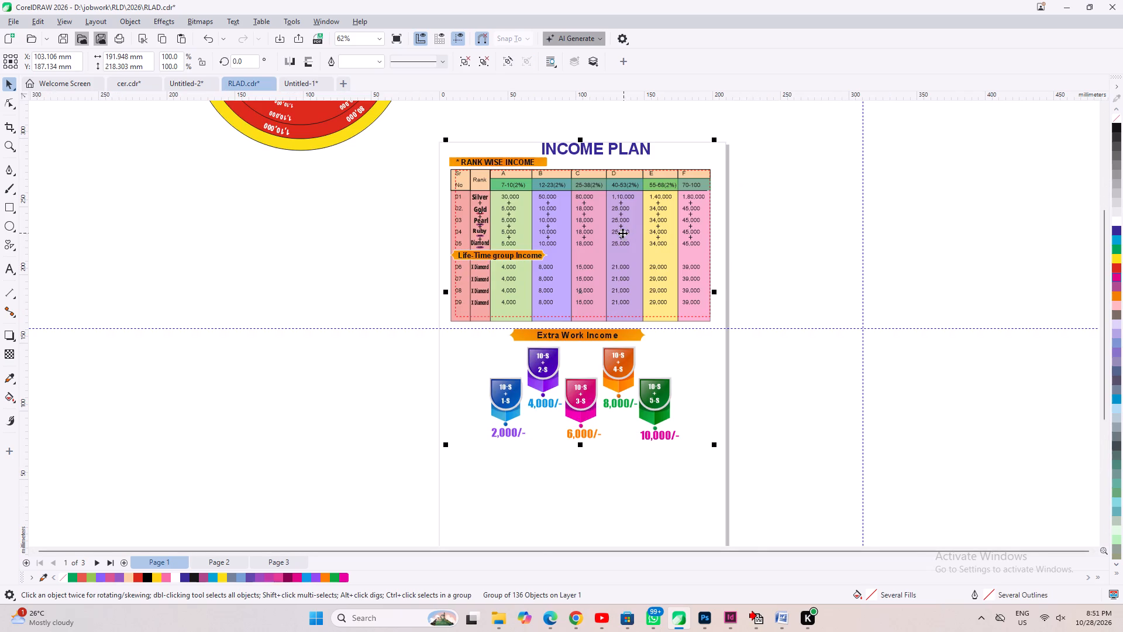
drag(621, 232, 615, 257)
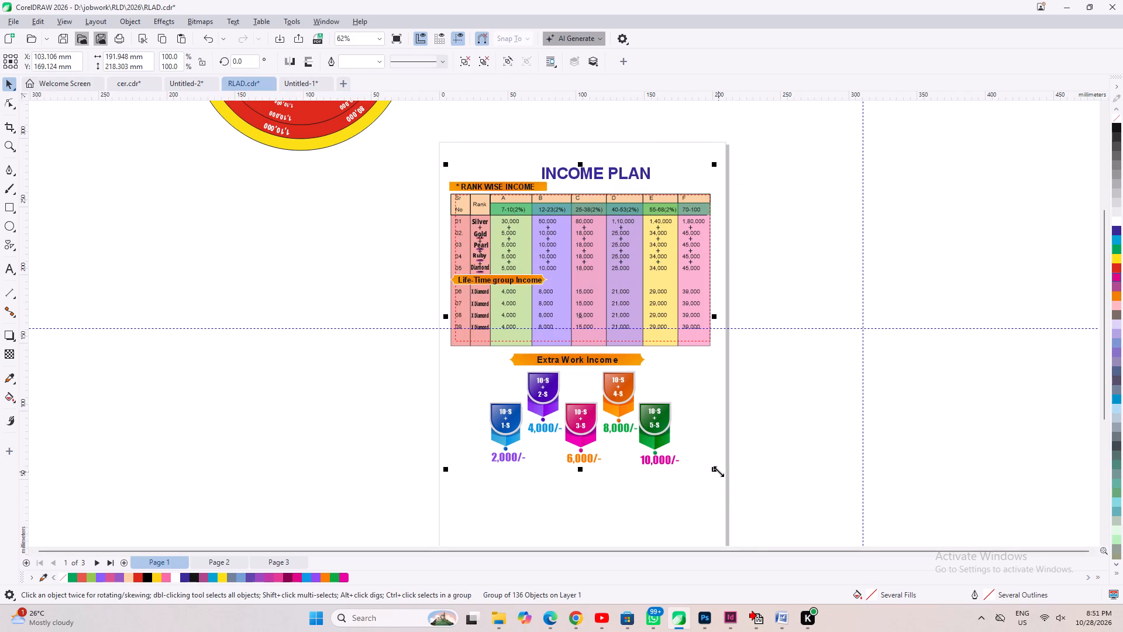
shift+drag(718, 471, 722, 479)
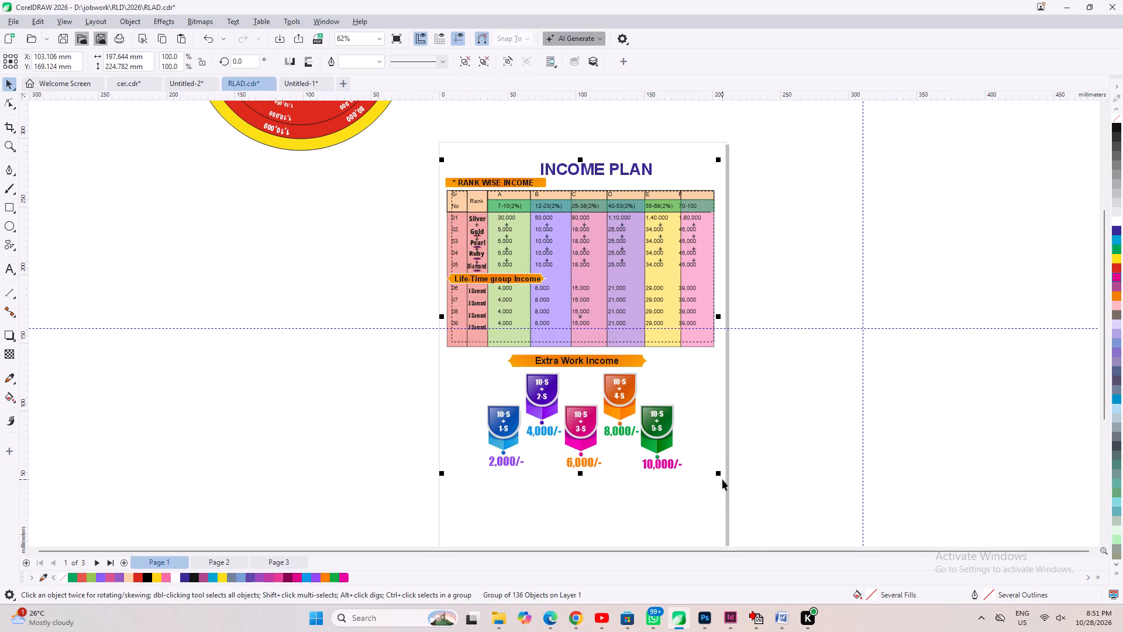
Undo the last slight enlargement of the grouped page artwork.
key(ctrl+z)
Copy the income table's text block from the group onto the empty area beside the page, at about X 405 mm, Y 205 mm.
click(821, 393)
ctrl+click(577, 233)
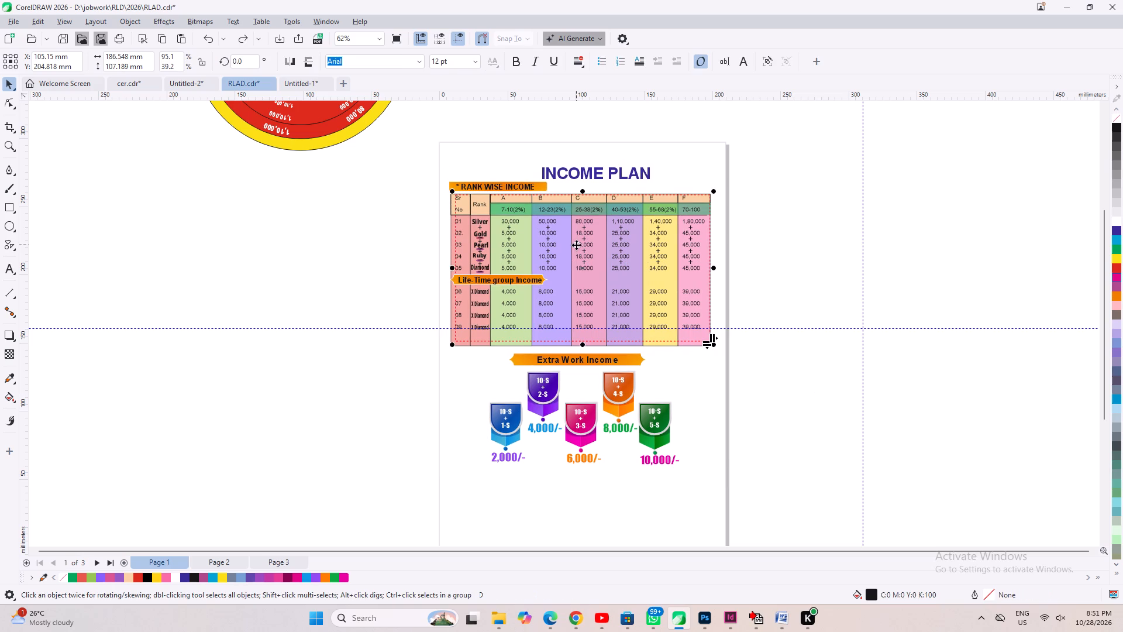
drag(576, 245, 986, 264)
ctrl+right_drag(879, 261, 986, 264)
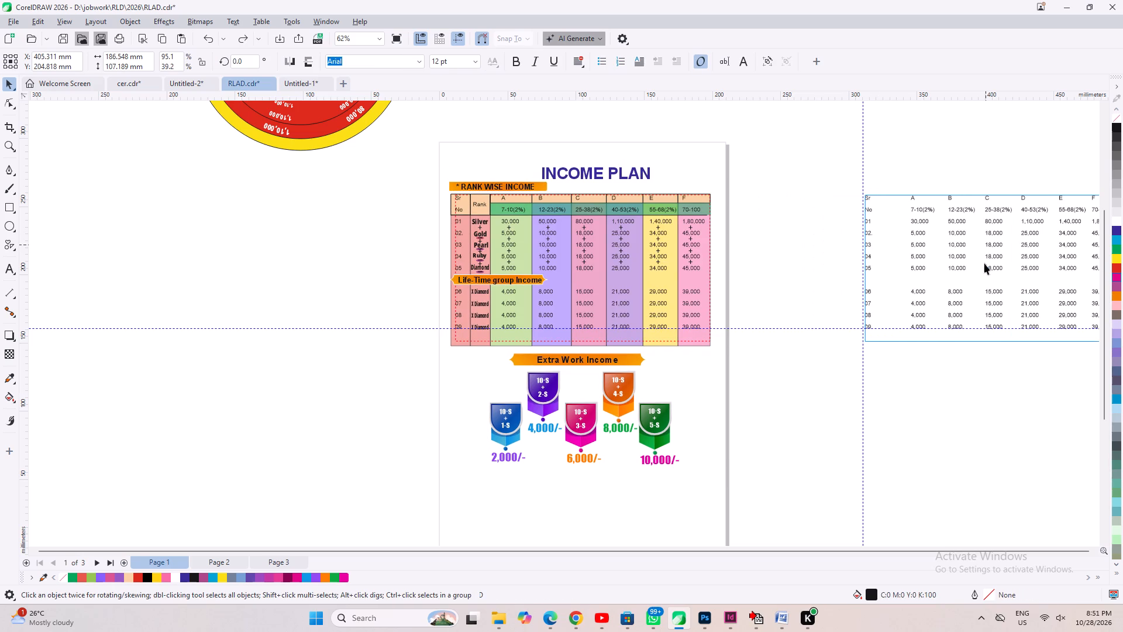
Ungroup all objects in the page artwork group so its parts are separate.
ctrl+click(701, 239)
ctrl+click(696, 238)
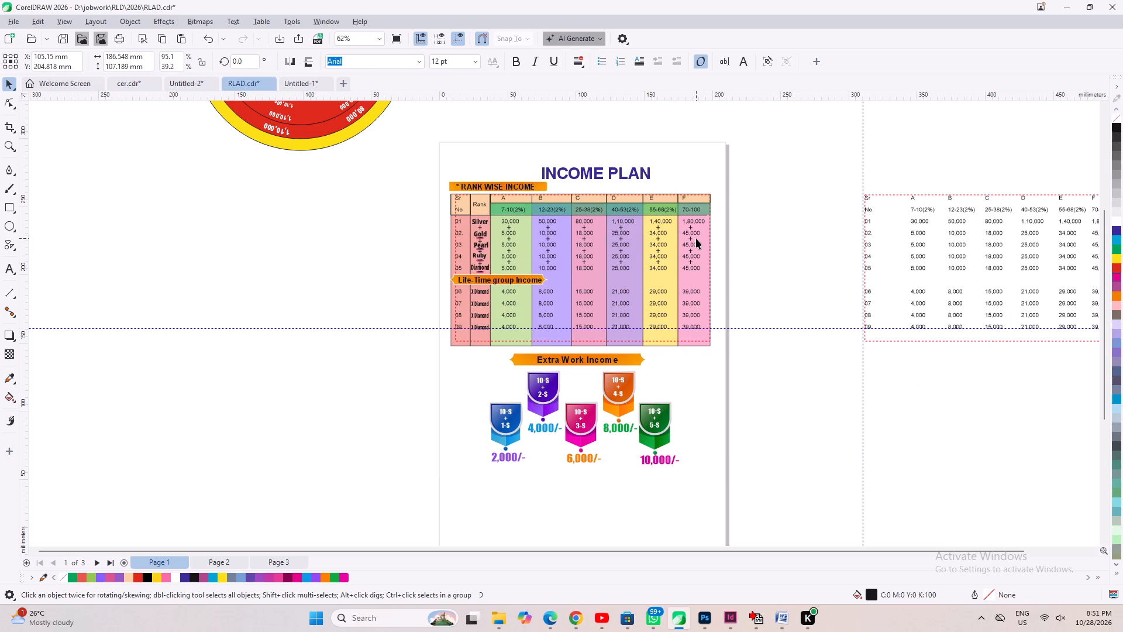
ctrl+click(692, 238)
drag(757, 350, 752, 345)
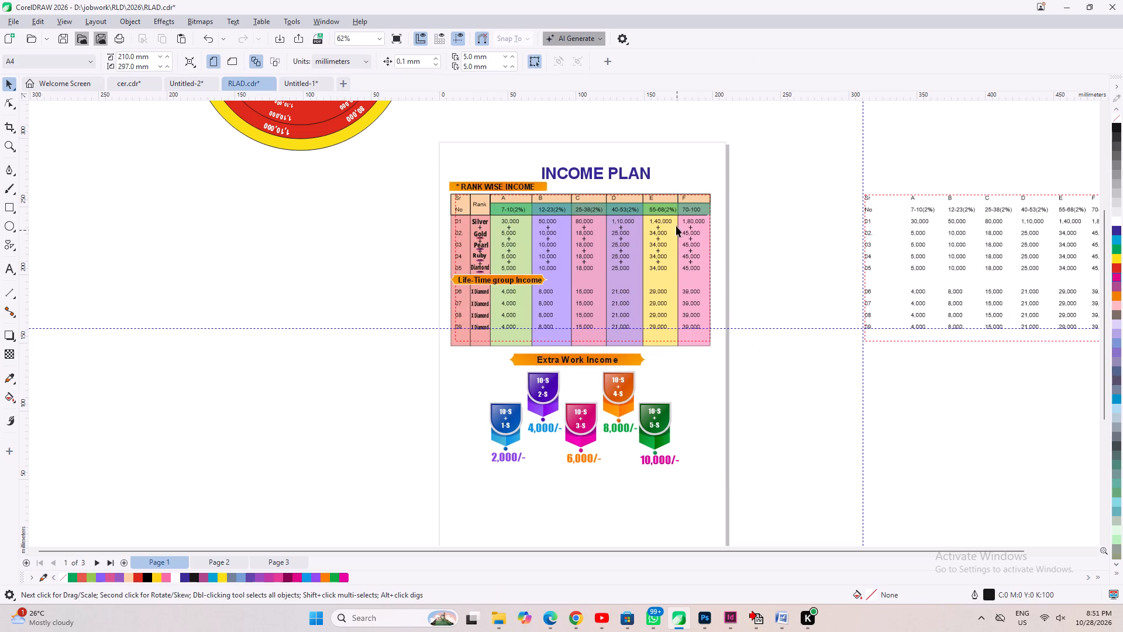
click(654, 218)
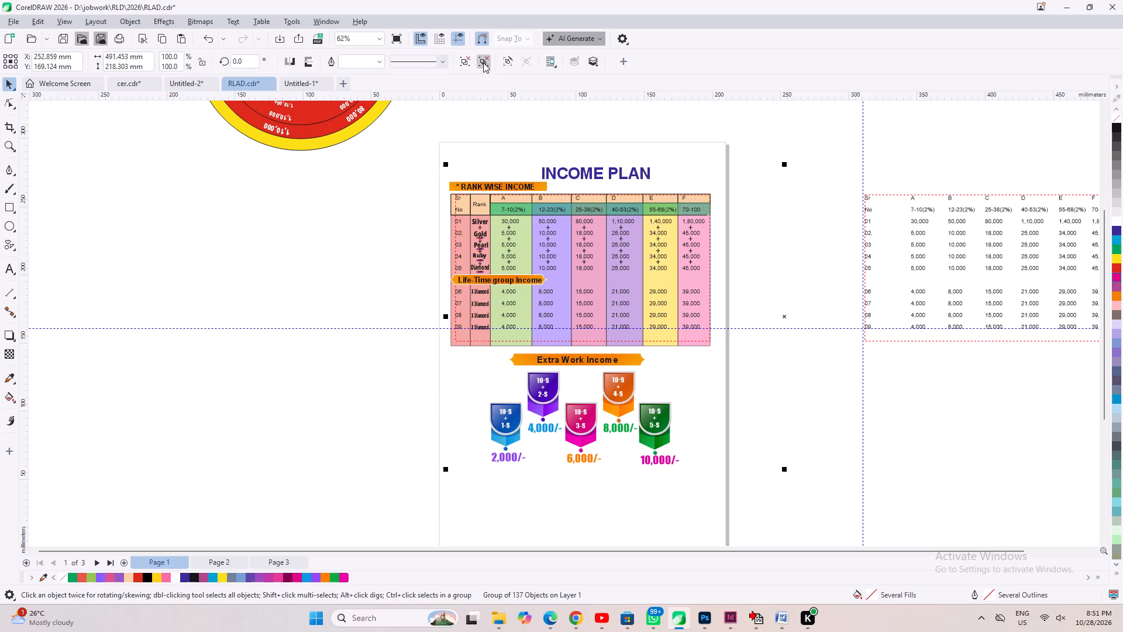
click(483, 63)
click(734, 141)
Convert the income table's text block on the page to curves.
click(515, 197)
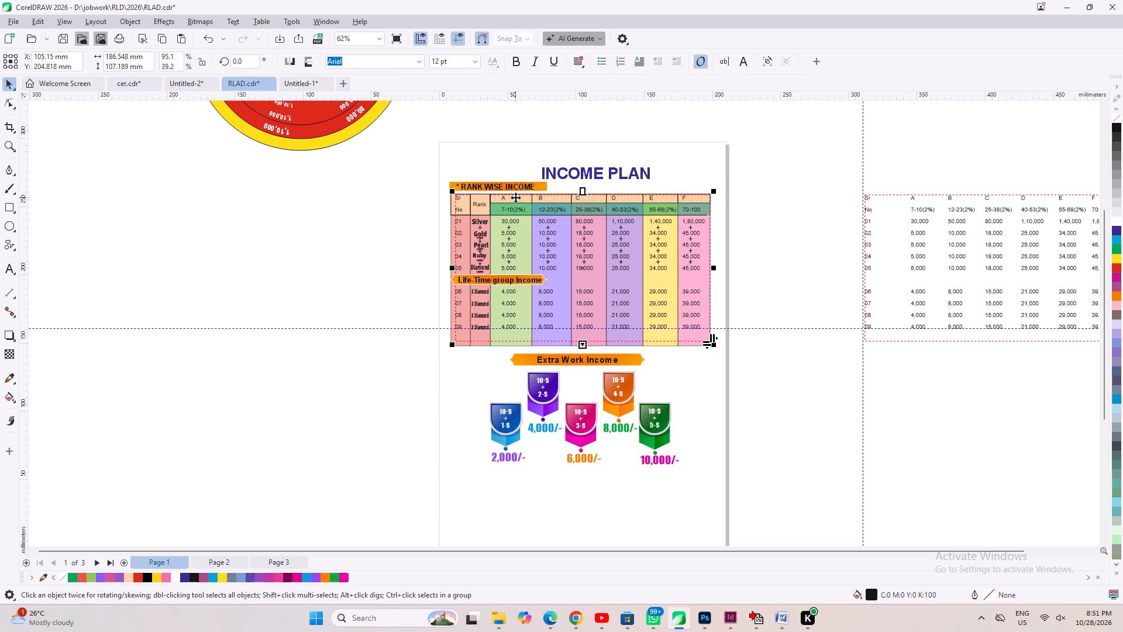
key(ctrl+q)
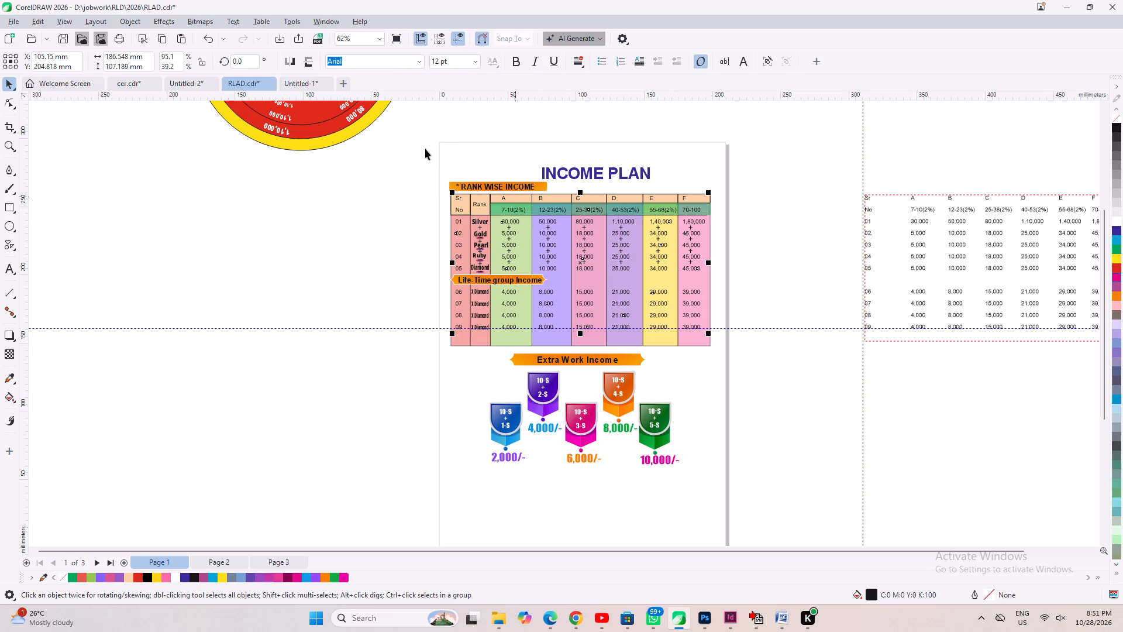
Scale the title, section labels and income table together to about 101.2%, keeping their upper-left corner fixed, about 194 mm wide.
click(425, 148)
drag(424, 125, 740, 352)
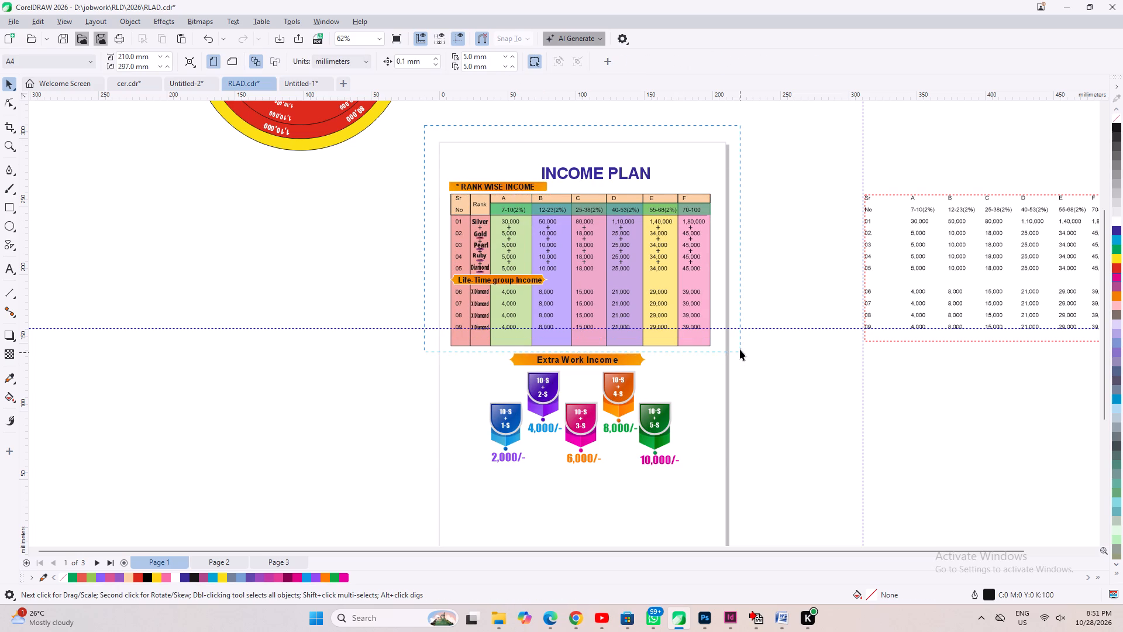
scroll(728, 349, up, 2)
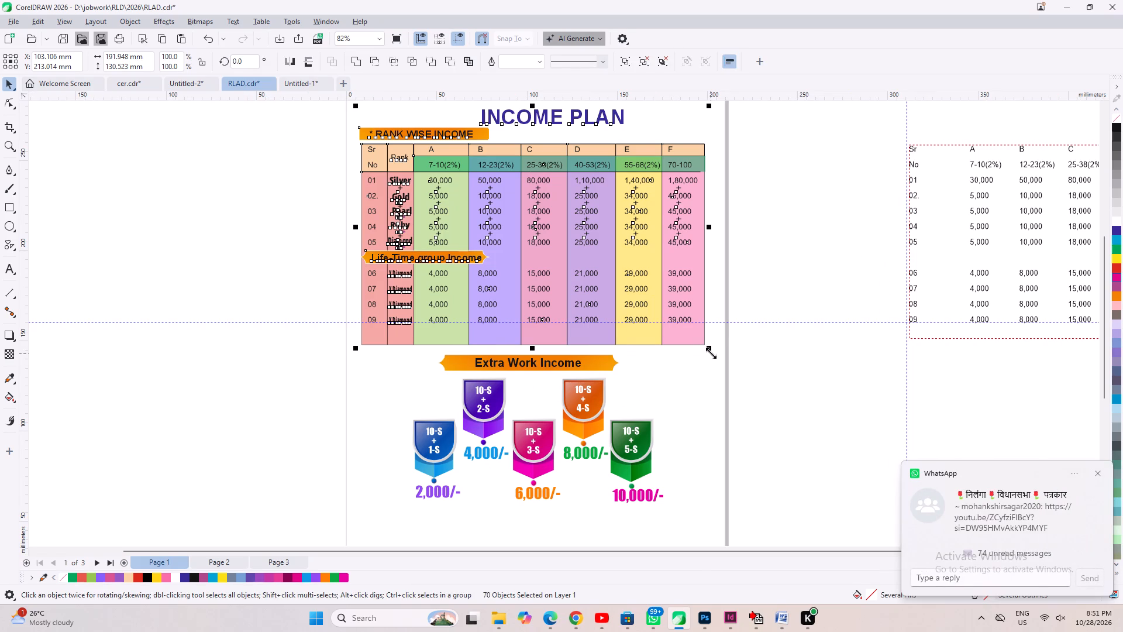
drag(712, 353, 716, 359)
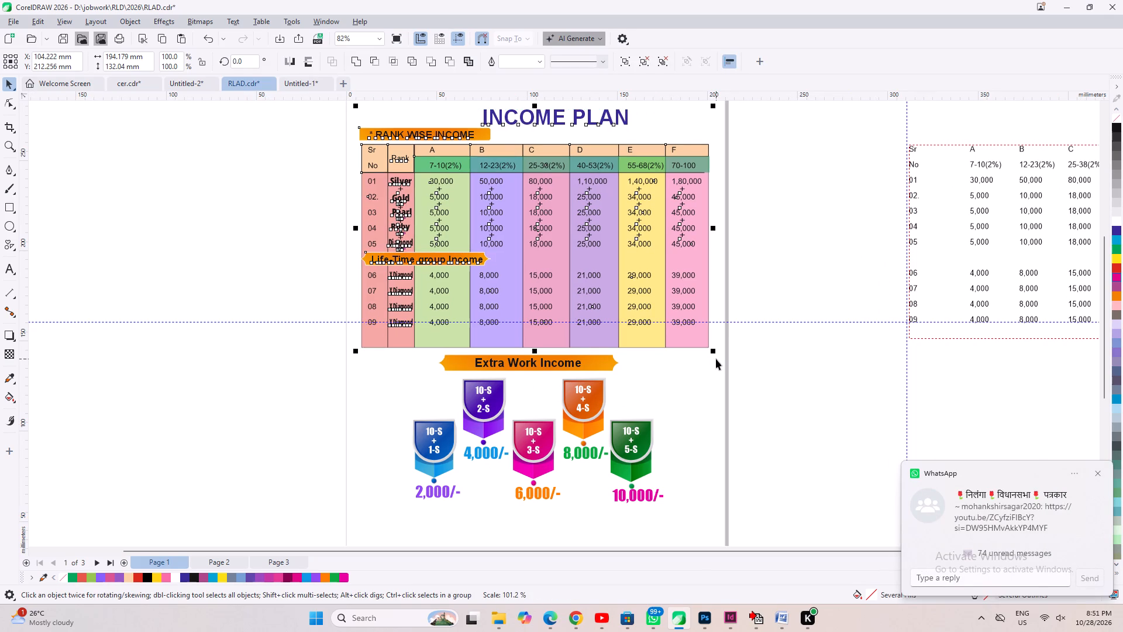
click(747, 389)
Shorten all the income table's coloured column backgrounds together from the bottom edge to about 104 mm high, ending just below row 09.
click(369, 342)
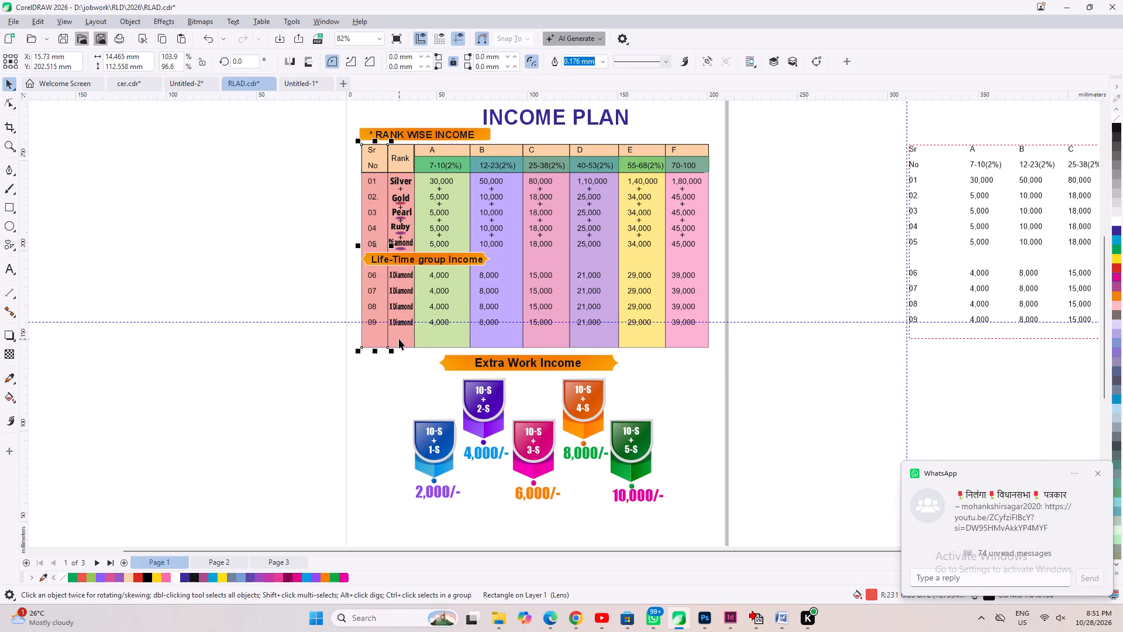
shift+click(399, 339)
shift+click(433, 335)
shift+click(509, 343)
shift+click(539, 342)
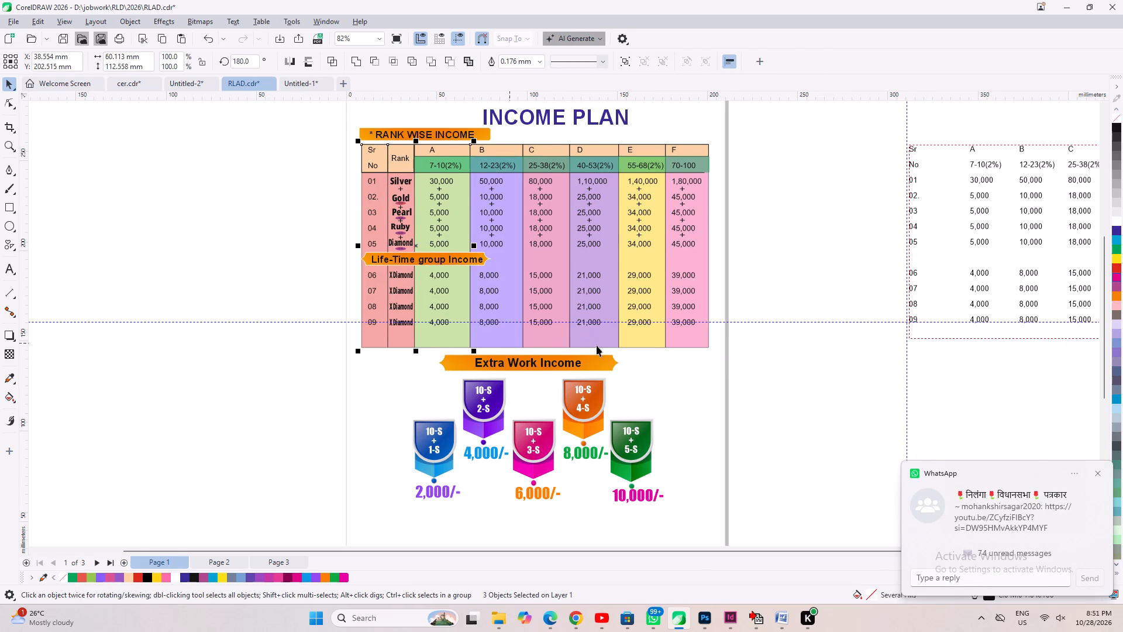
shift+click(599, 345)
shift+click(659, 346)
shift+click(688, 346)
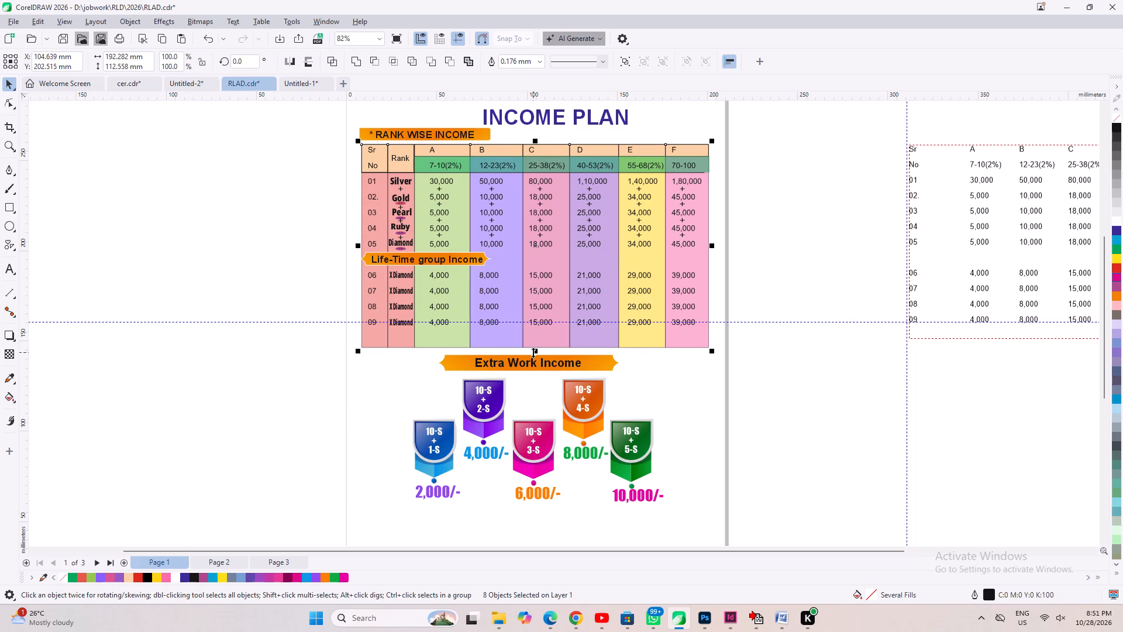
drag(533, 352, 531, 337)
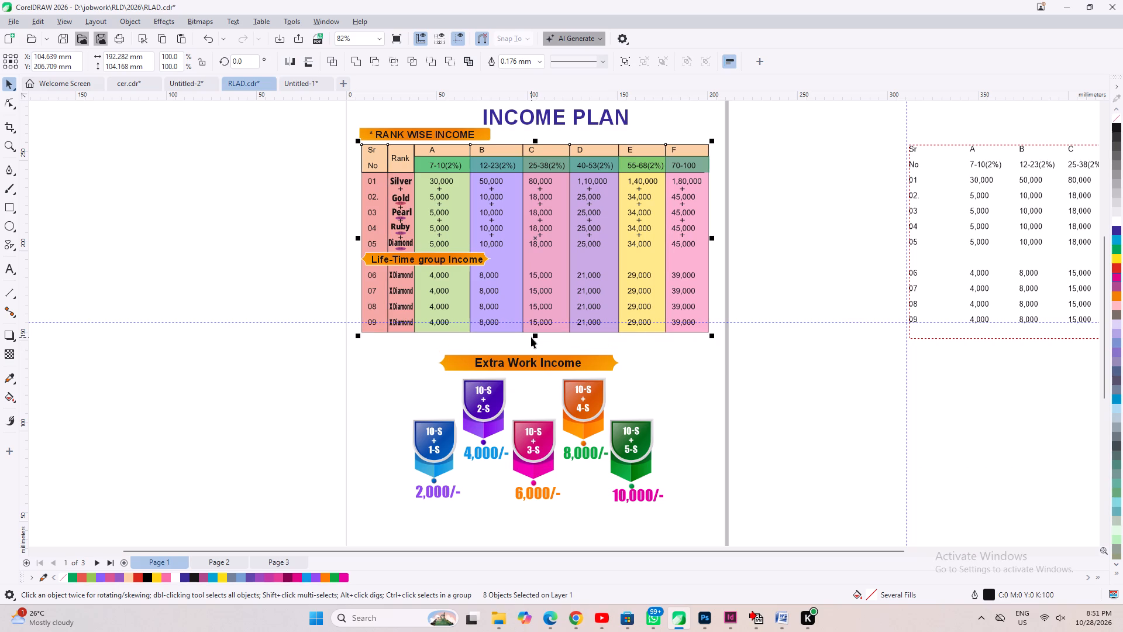
Examine the small 10-S ovals and plus signs in the table's Rank column.
click(717, 358)
scroll(605, 458, down, 2)
scroll(508, 135, up, 2)
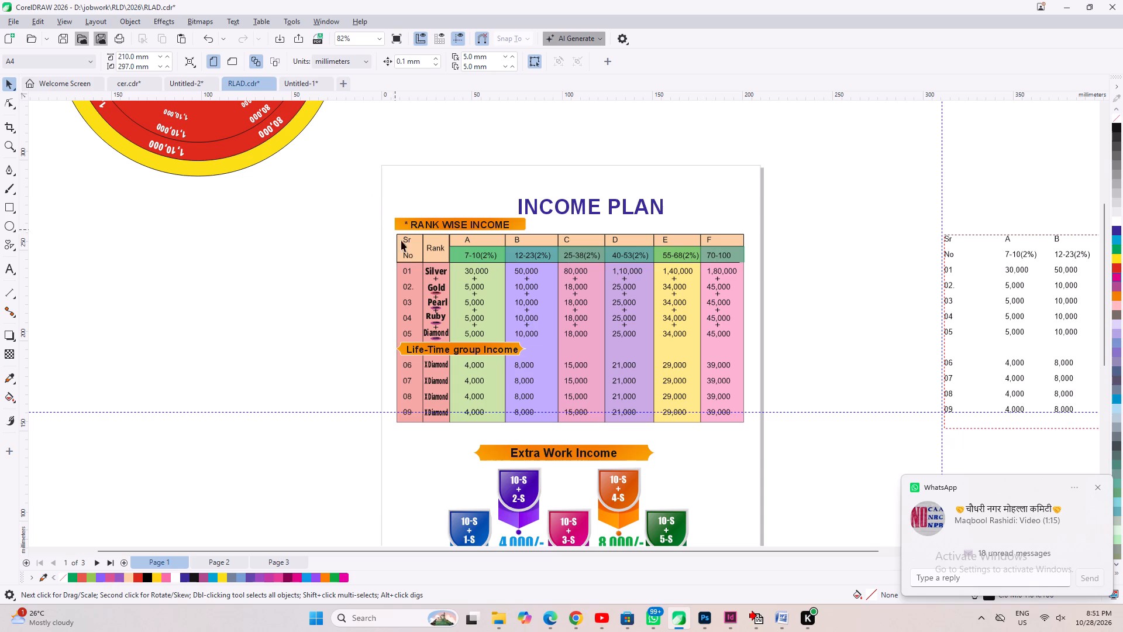
scroll(421, 261, up, 13)
scroll(414, 317, up, 1)
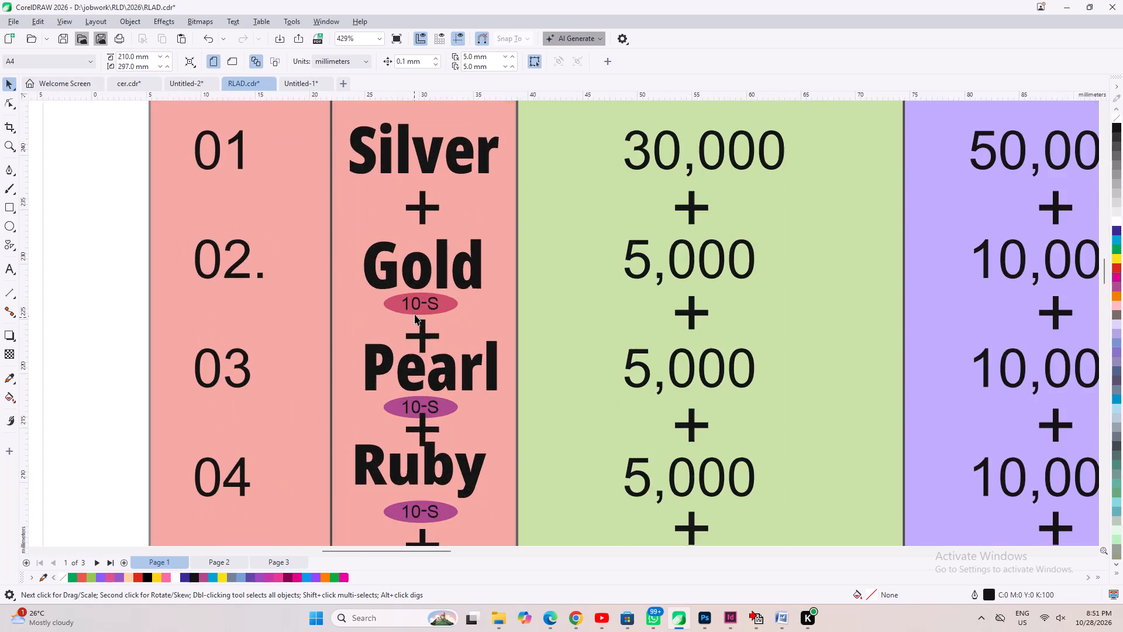
scroll(461, 279, down, 16)
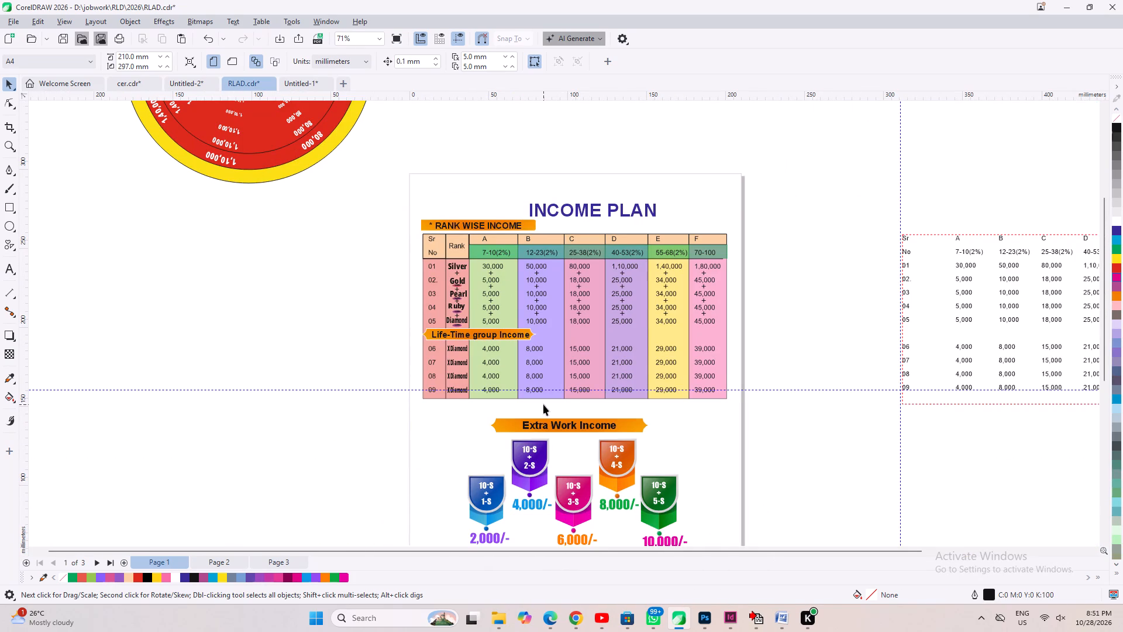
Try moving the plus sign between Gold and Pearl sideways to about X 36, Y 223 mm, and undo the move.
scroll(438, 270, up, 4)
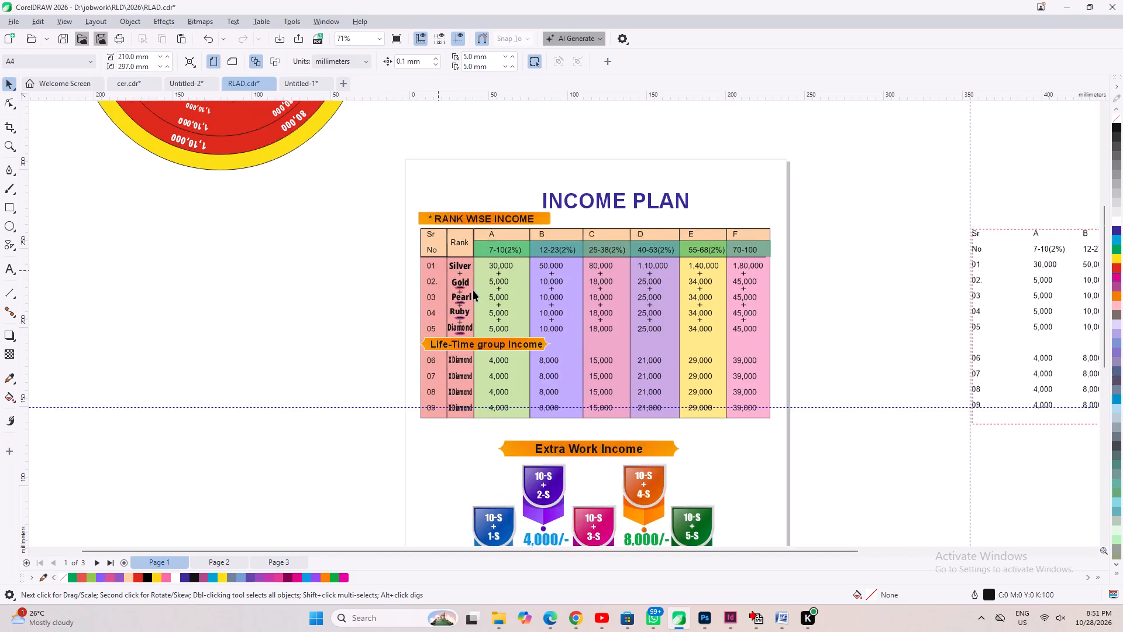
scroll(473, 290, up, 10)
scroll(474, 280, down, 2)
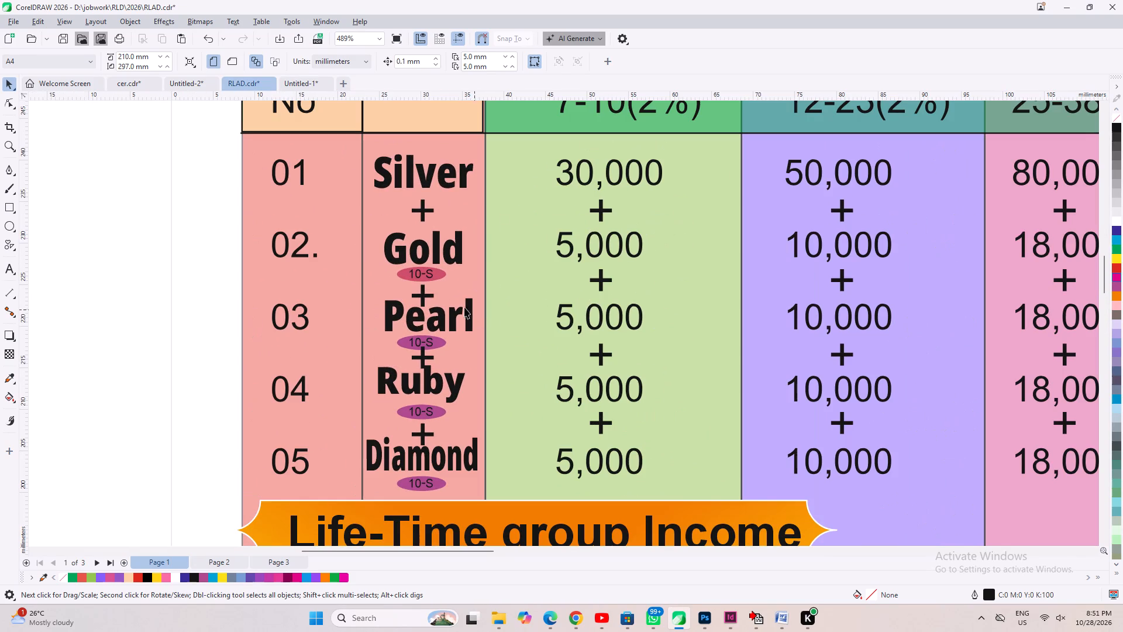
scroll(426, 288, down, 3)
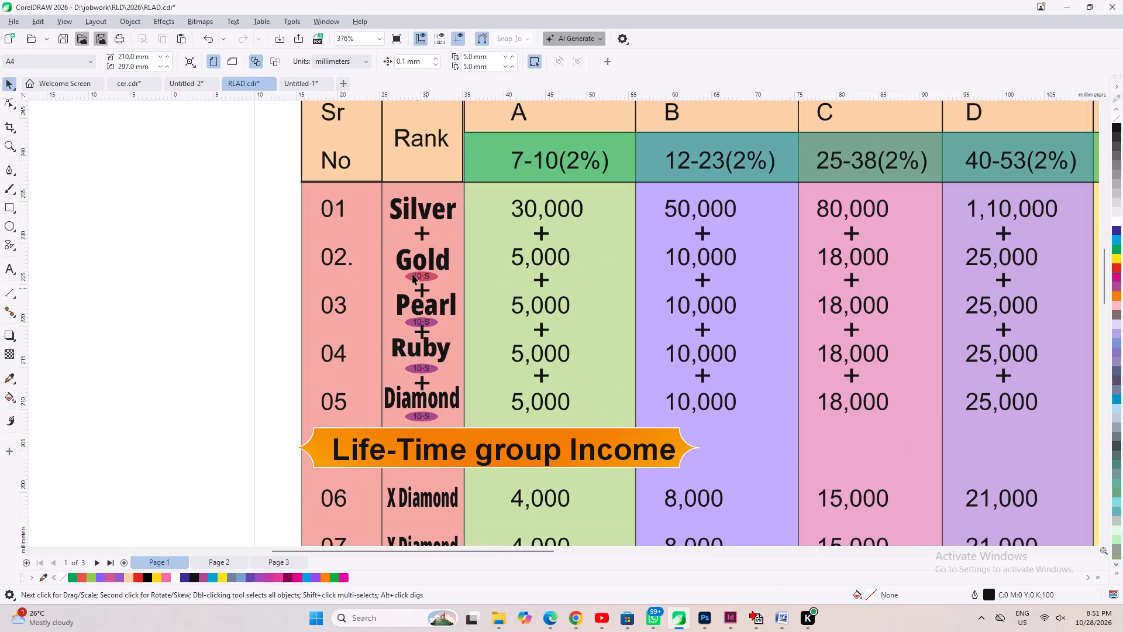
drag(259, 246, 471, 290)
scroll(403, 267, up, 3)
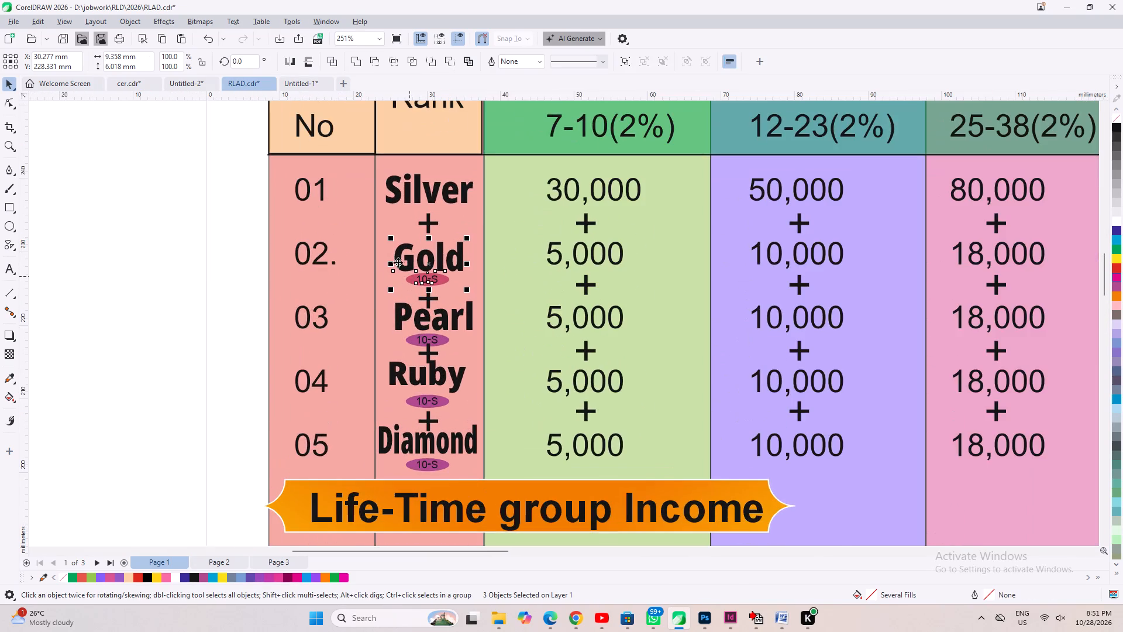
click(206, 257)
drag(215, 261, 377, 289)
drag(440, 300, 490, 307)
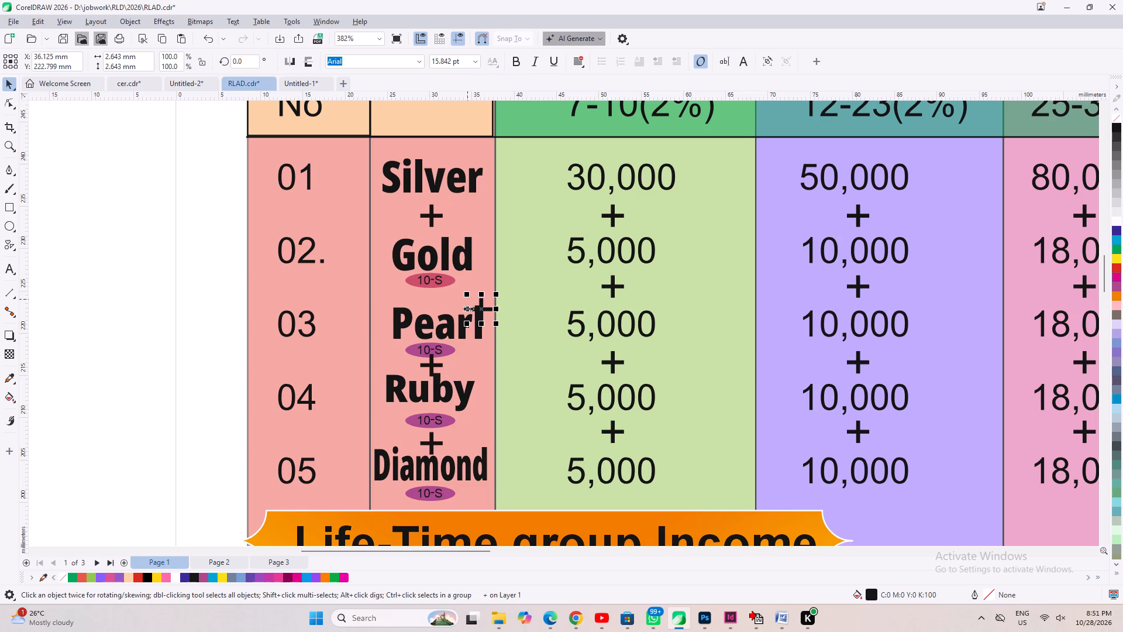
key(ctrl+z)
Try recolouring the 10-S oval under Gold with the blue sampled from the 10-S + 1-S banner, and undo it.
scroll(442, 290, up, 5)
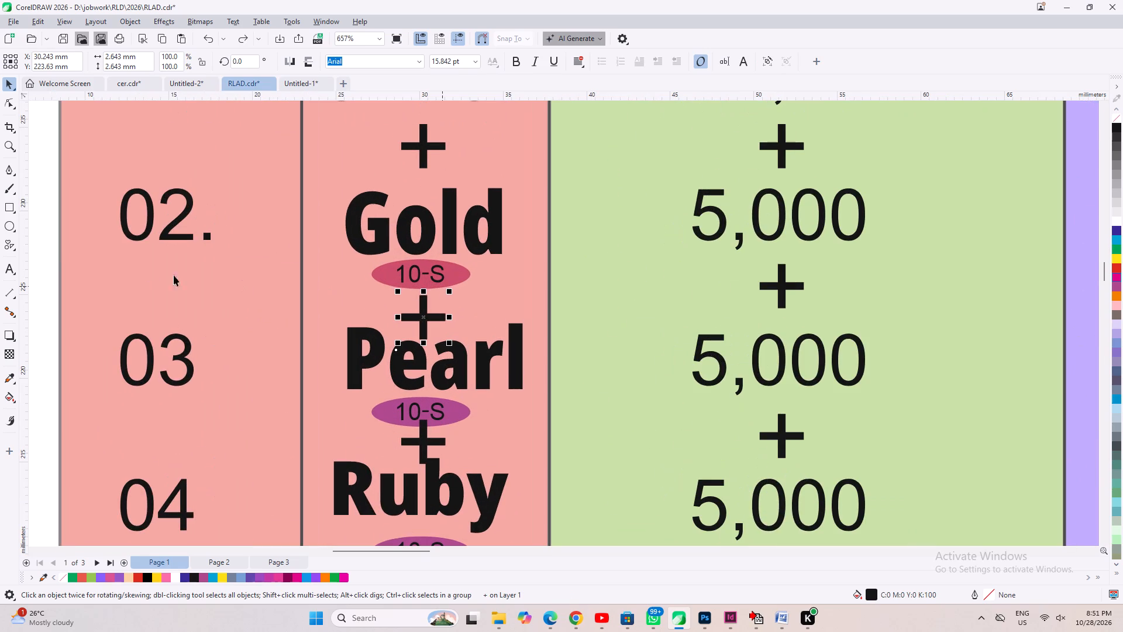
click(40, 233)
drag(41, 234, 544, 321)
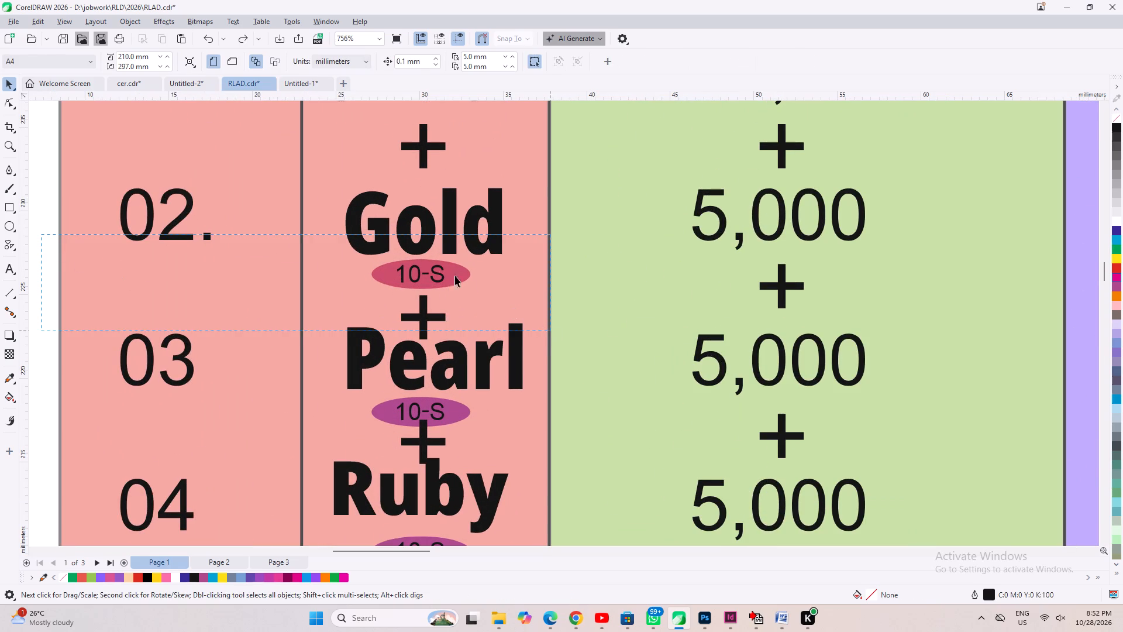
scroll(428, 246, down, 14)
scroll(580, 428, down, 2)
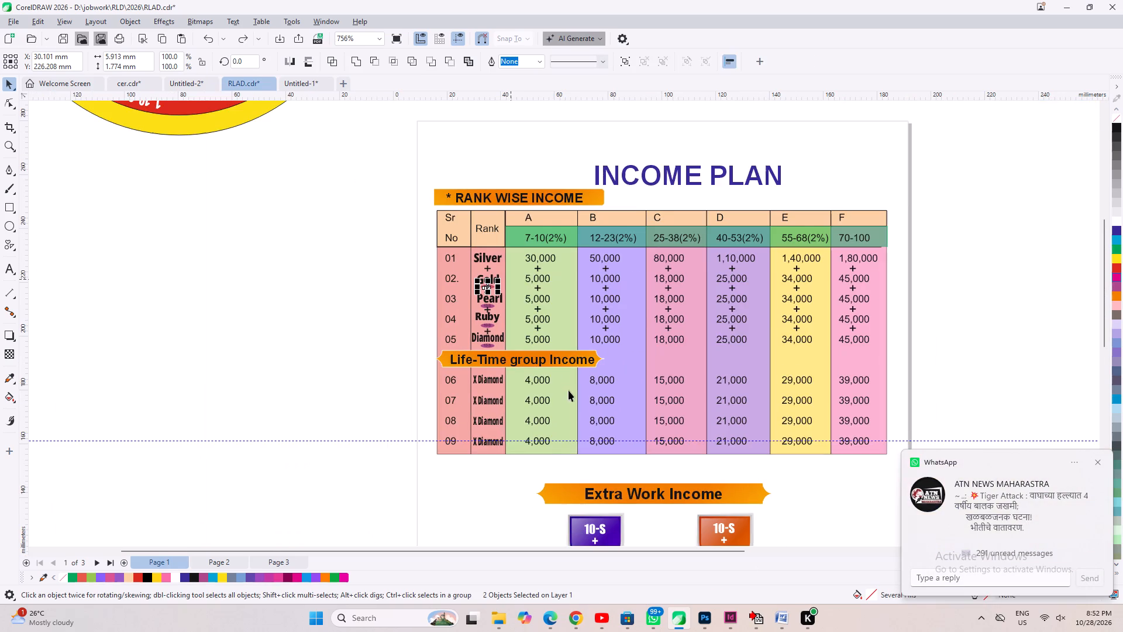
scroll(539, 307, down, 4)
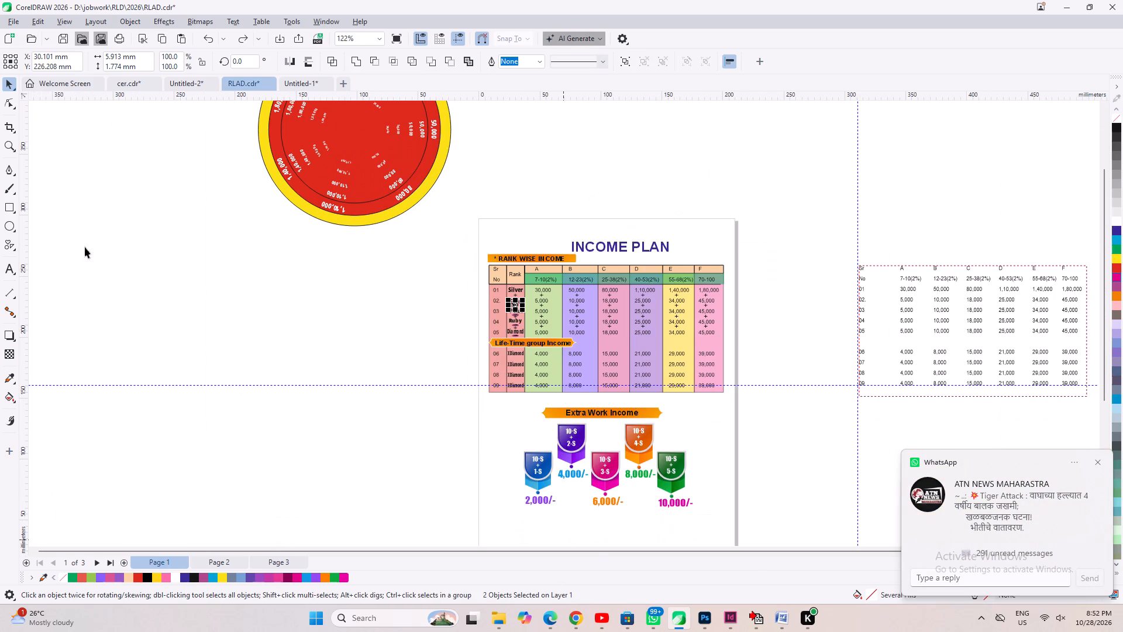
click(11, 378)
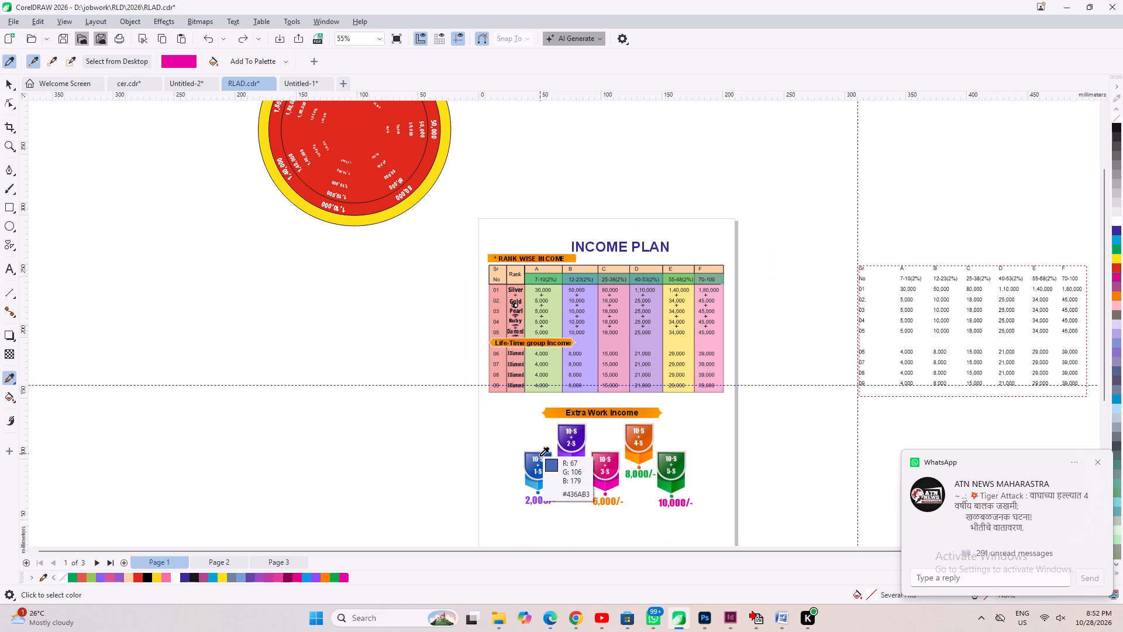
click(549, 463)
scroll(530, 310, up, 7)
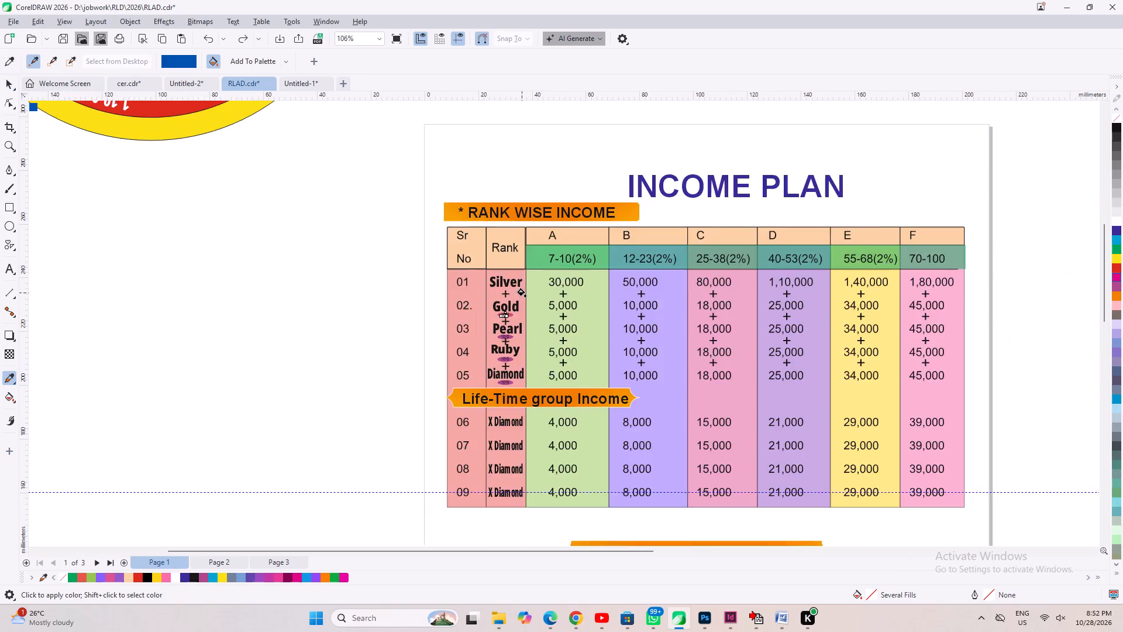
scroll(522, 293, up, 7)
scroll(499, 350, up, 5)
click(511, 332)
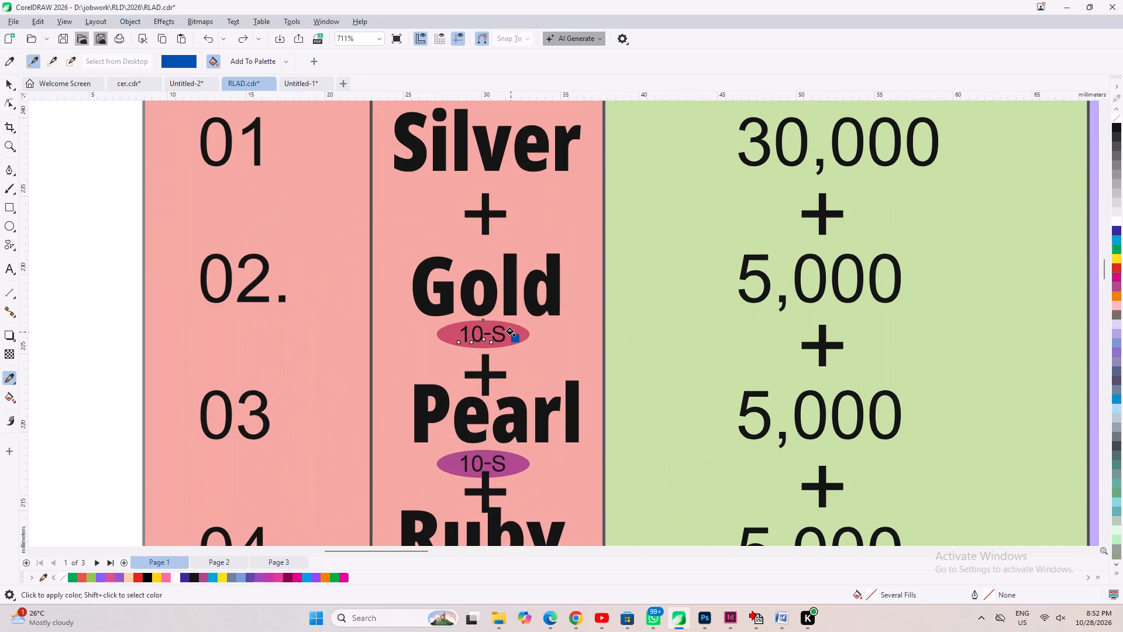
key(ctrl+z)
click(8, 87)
Move the Rank column's four 10-S ovals and the three plus signs between them out of the table, to about X 18, Y 104 mm.
scroll(587, 338, down, 9)
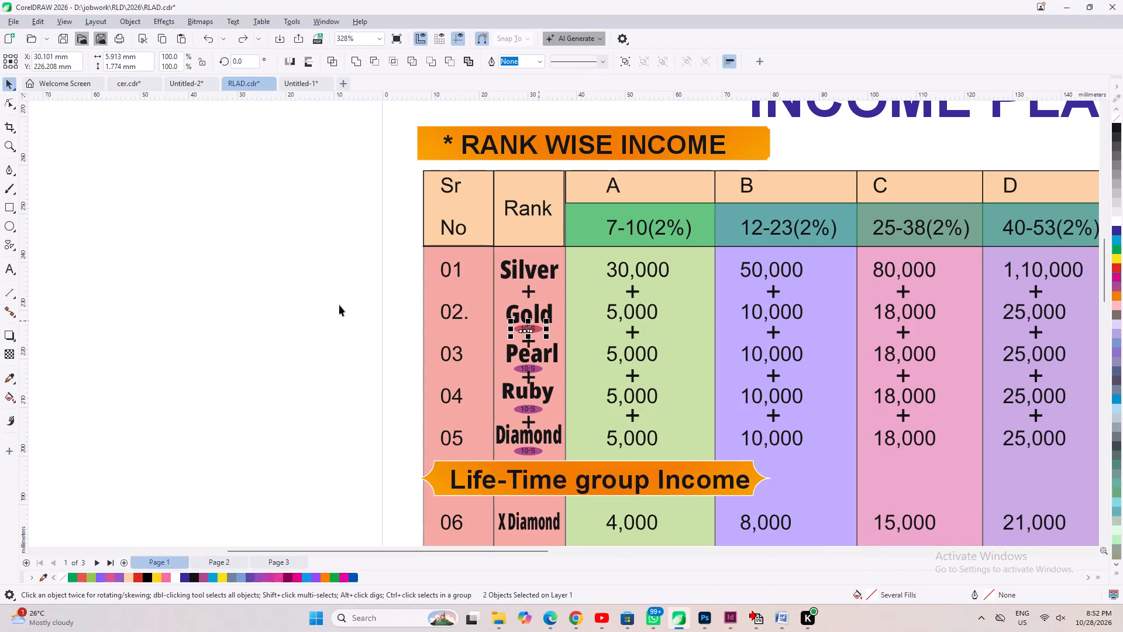
click(339, 305)
drag(339, 304, 547, 462)
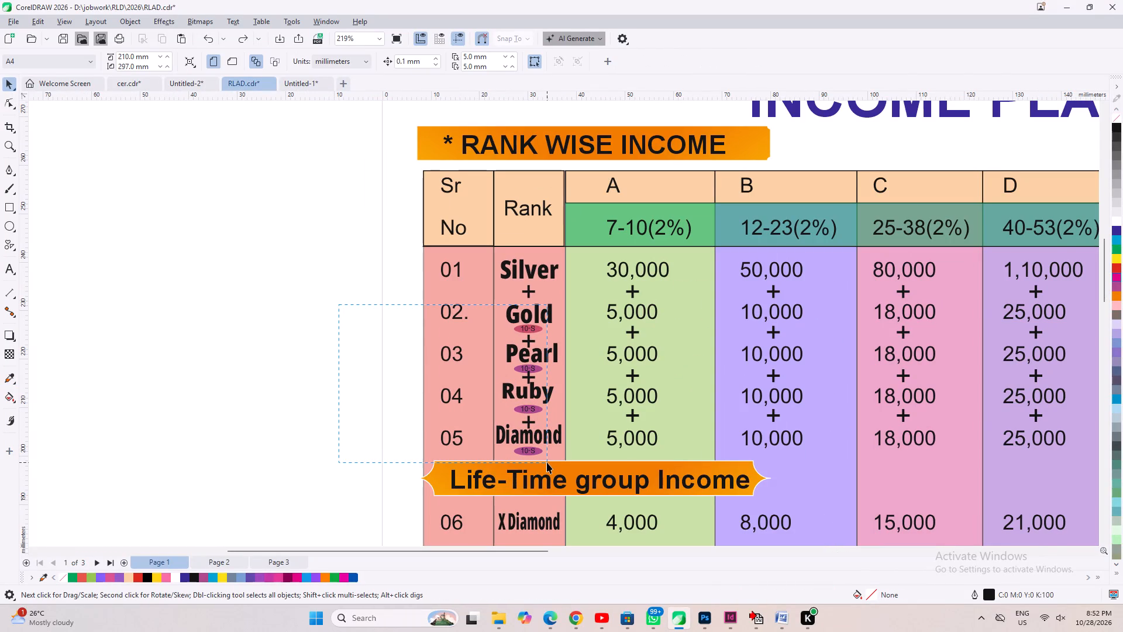
scroll(515, 352, down, 9)
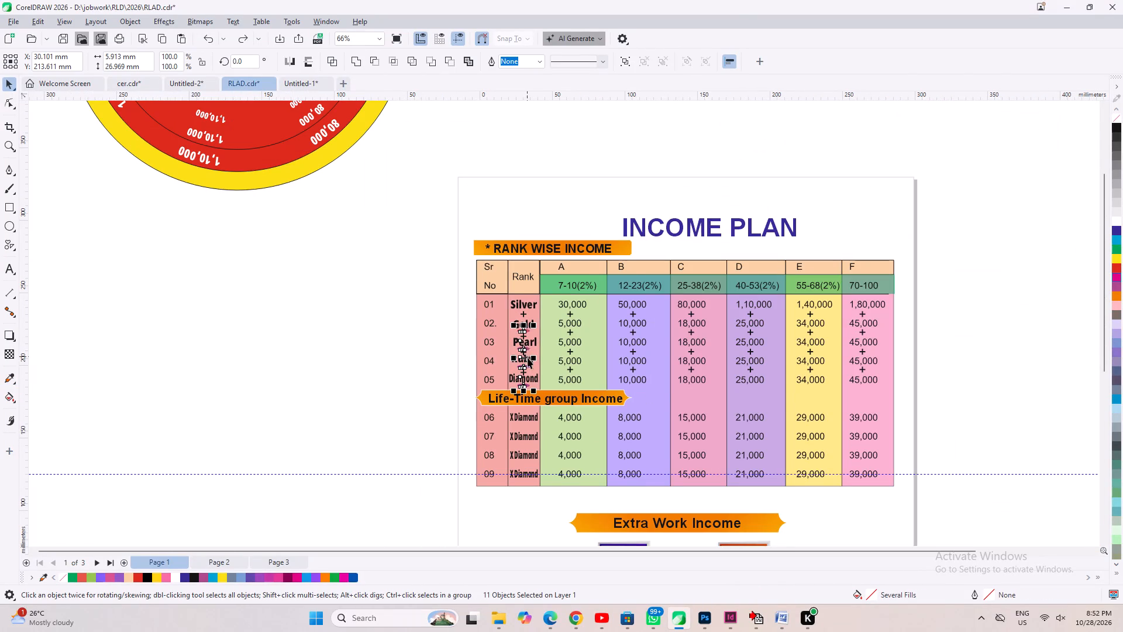
scroll(531, 315, down, 2)
drag(526, 342, 518, 358)
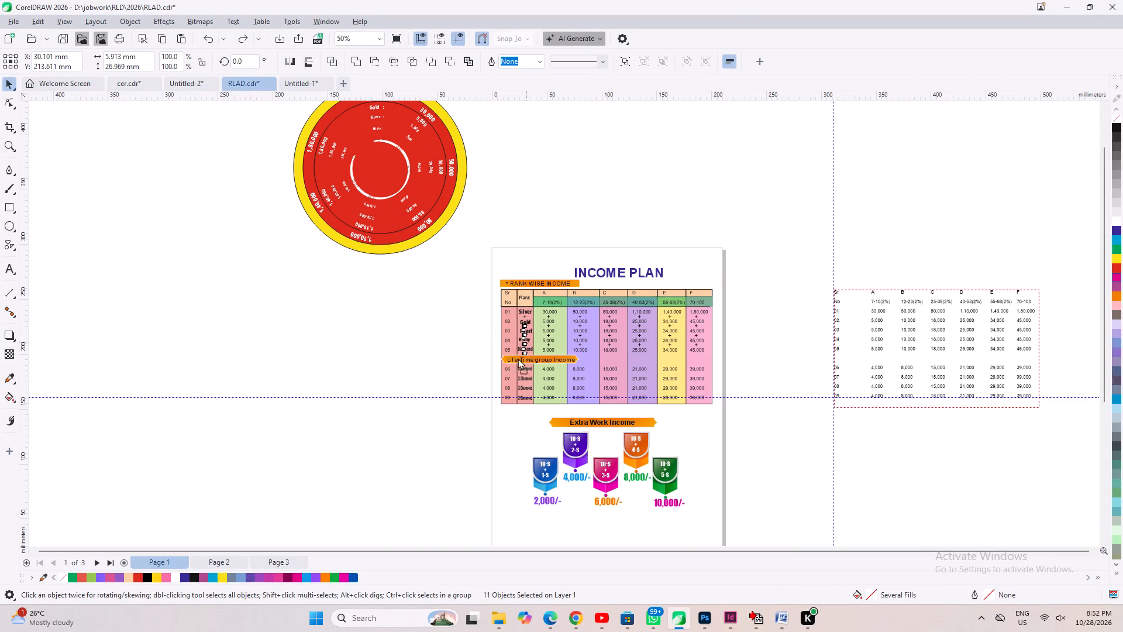
drag(518, 358, 513, 462)
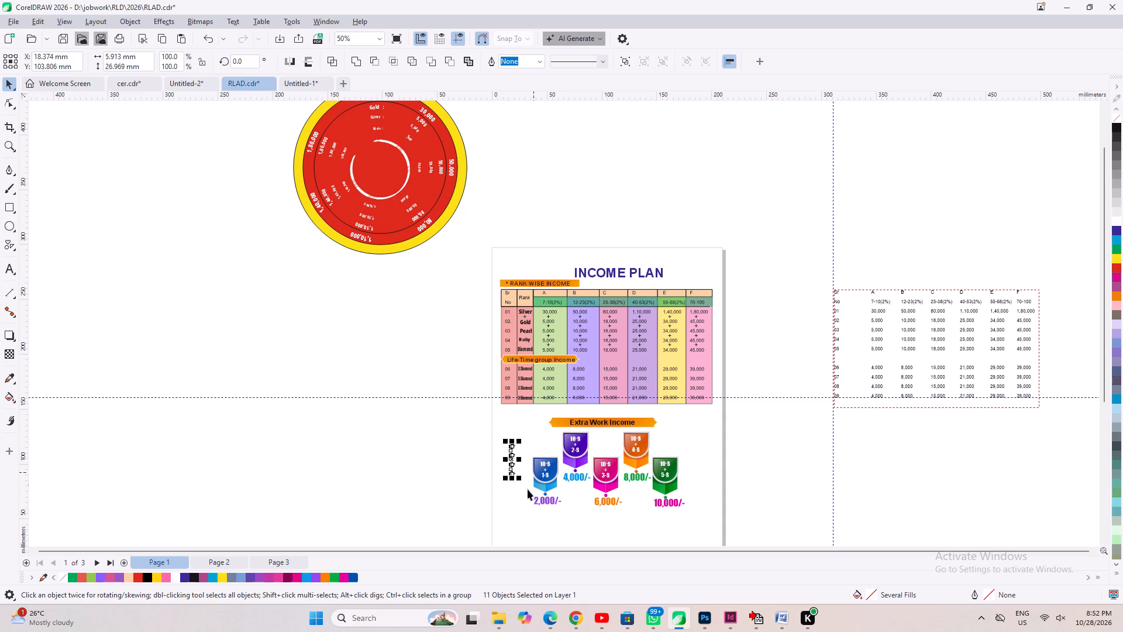
click(526, 490)
scroll(524, 490, up, 12)
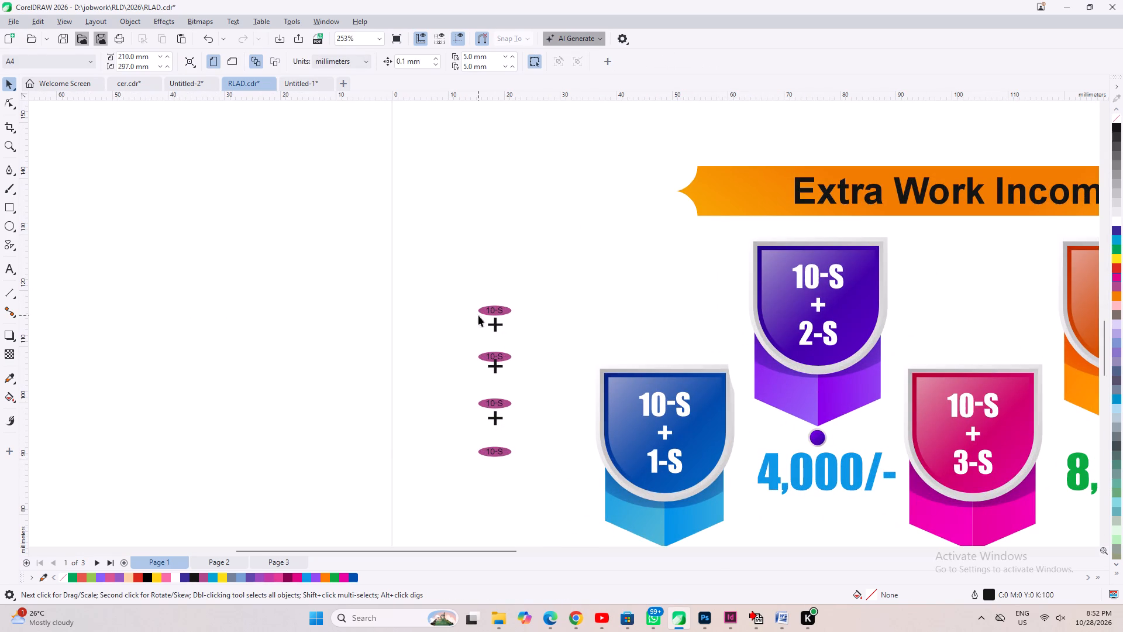
Fill the top 10-S oval beside the banners with the blue sampled from the "10-S + 1-S" banner.
click(9, 377)
click(633, 442)
scroll(421, 280, up, 6)
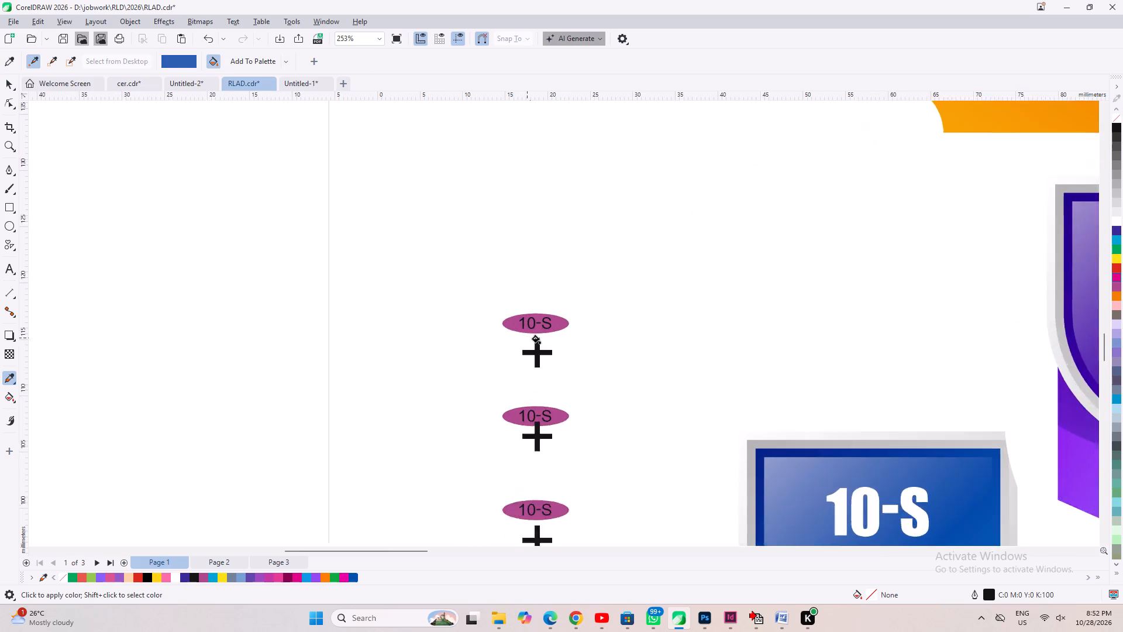
click(502, 322)
scroll(424, 232, down, 8)
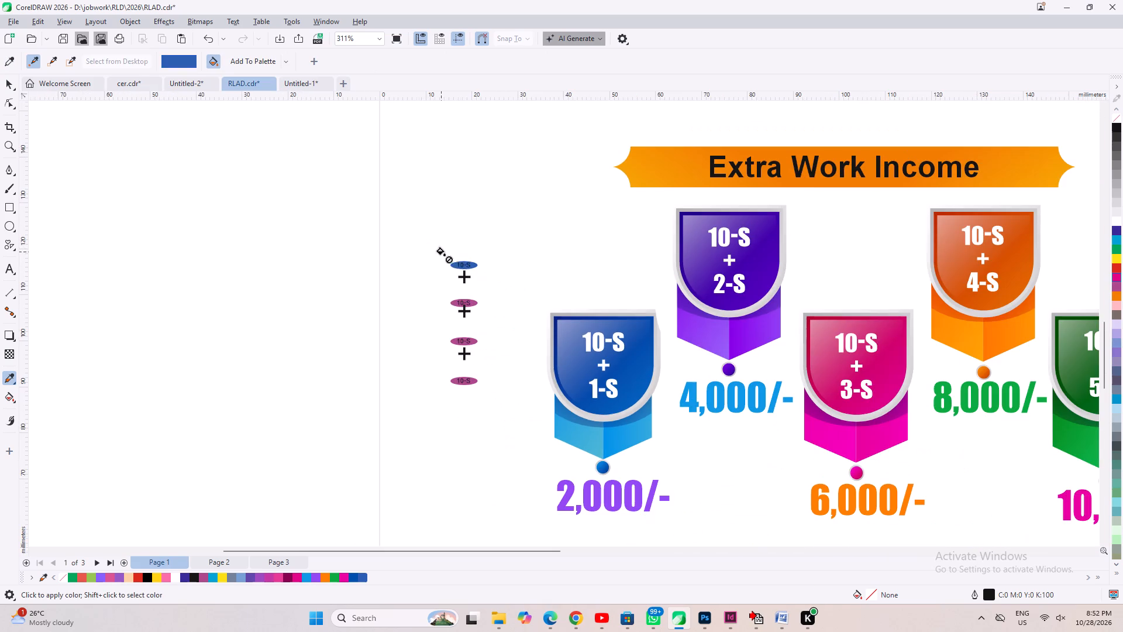
Fill the second 10-S oval with the purple sampled from the "10-S + 2-S" banner.
click(11, 375)
click(10, 61)
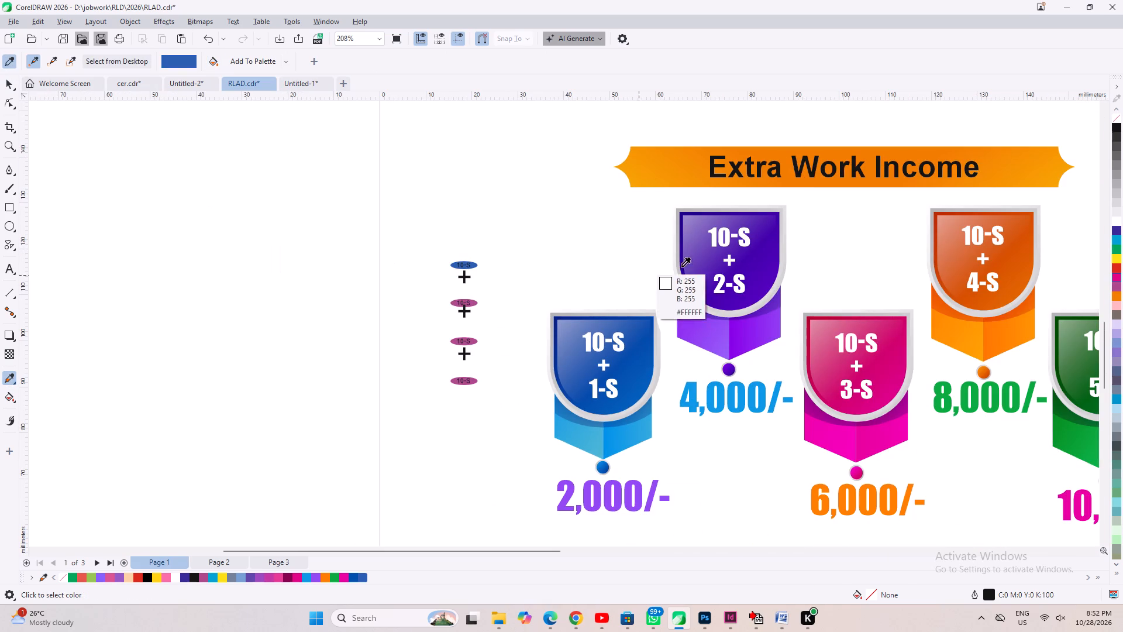
click(704, 258)
scroll(433, 272, up, 6)
click(459, 307)
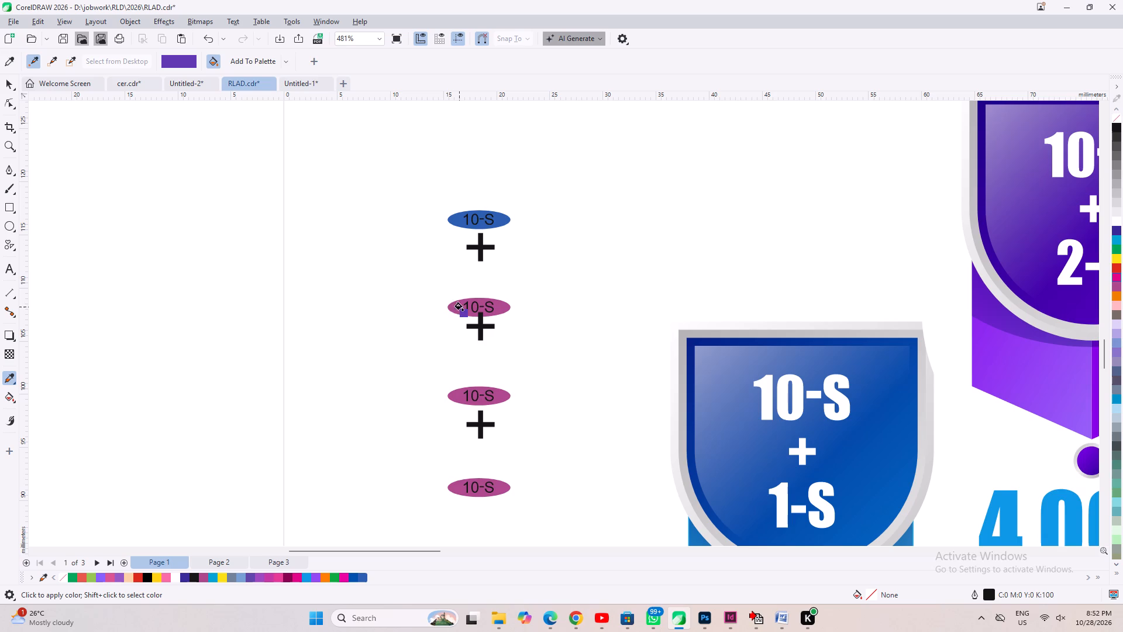
scroll(376, 311, down, 5)
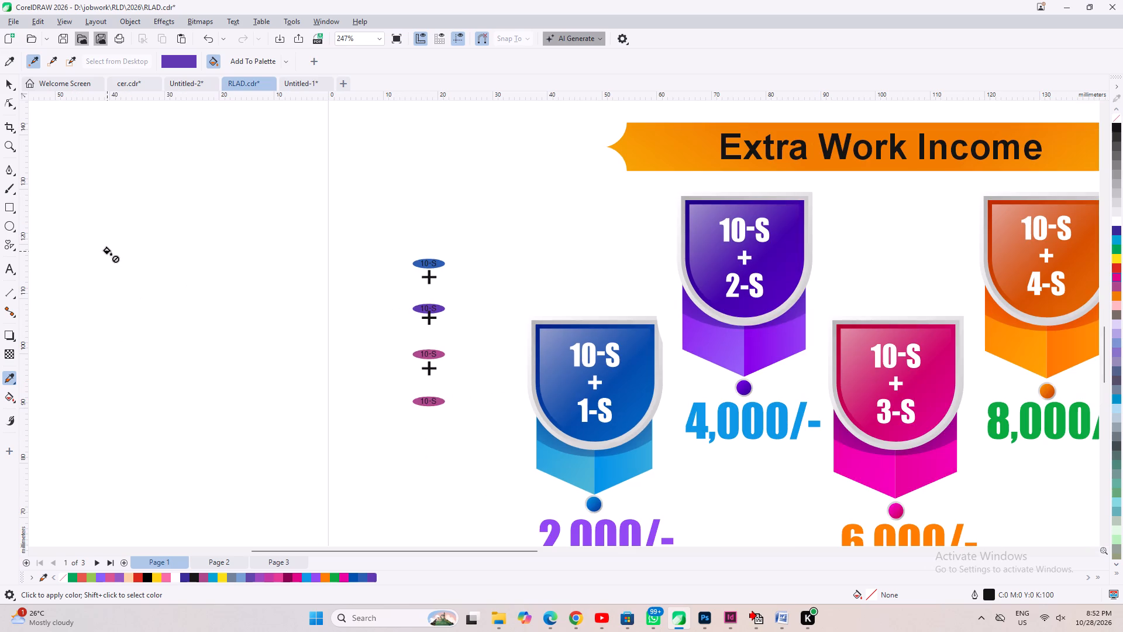
Fill the third 10-S oval with the pink #D1367A sampled from the "10-S + 3-S" banner.
double_click(8, 376)
click(9, 70)
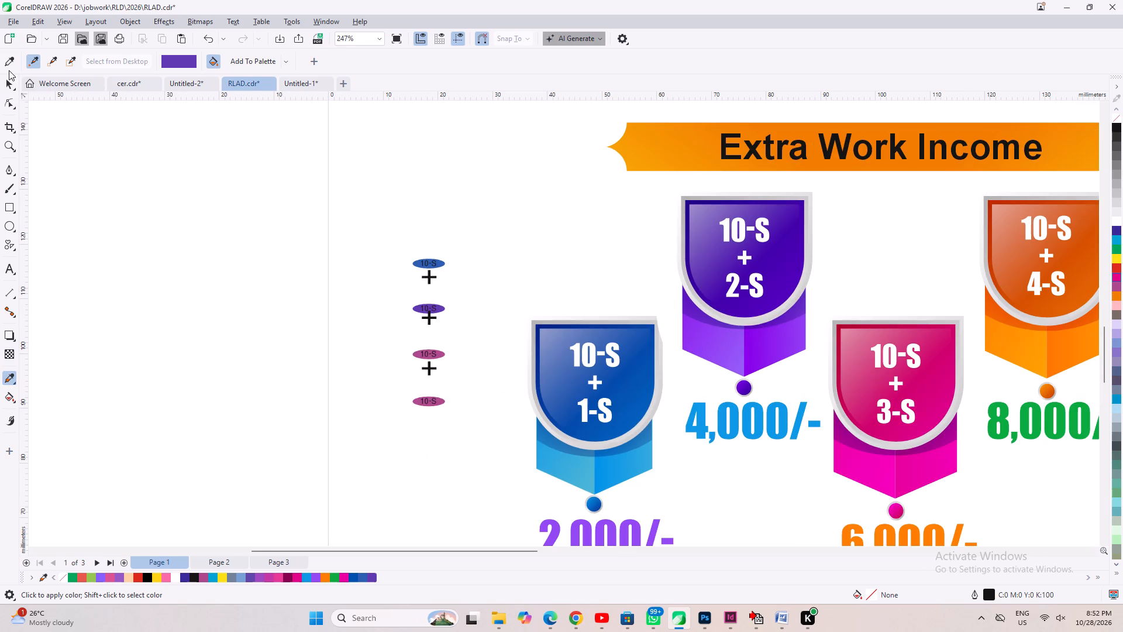
click(7, 64)
click(857, 390)
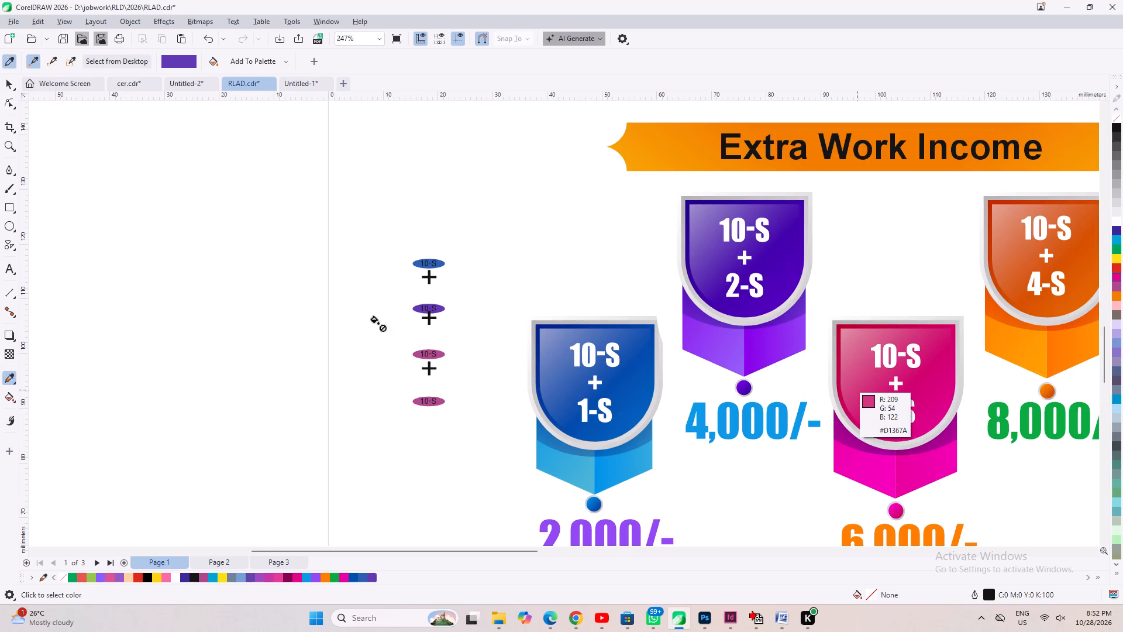
scroll(449, 330, up, 6)
click(398, 373)
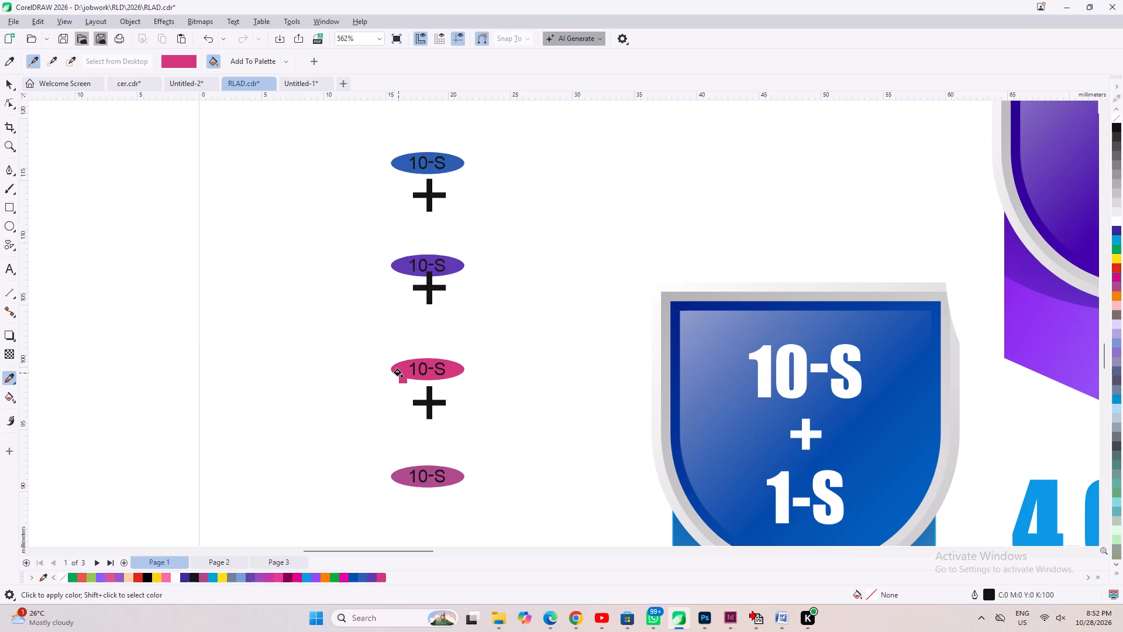
scroll(398, 373, down, 10)
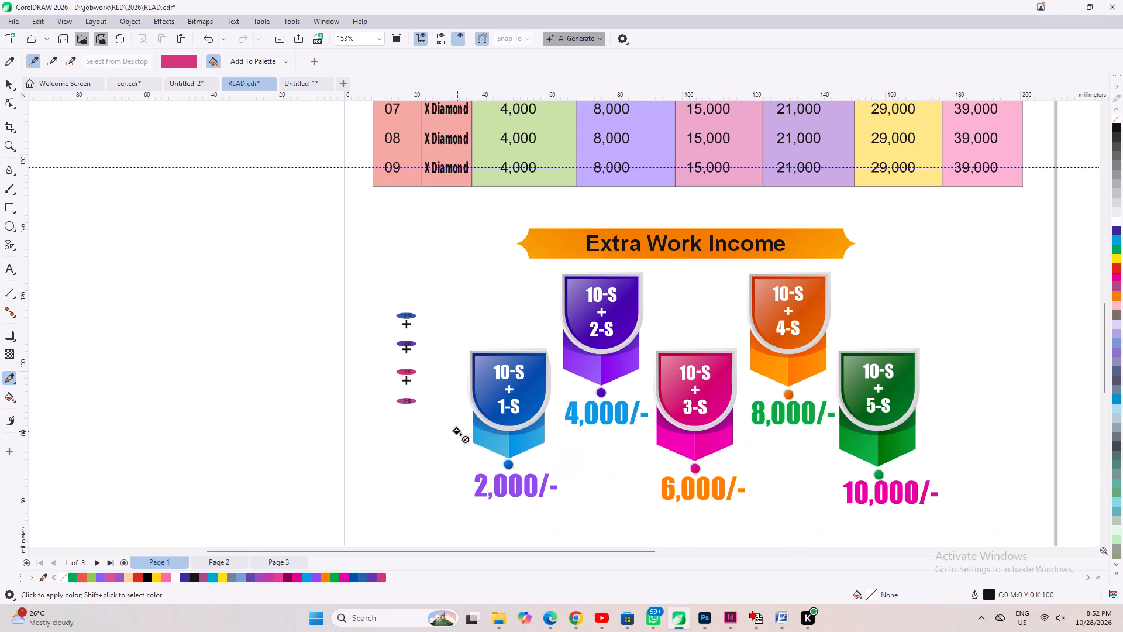
Fill the fourth 10-S oval with the orange sampled from the "10-S + 4-S" banner.
click(7, 377)
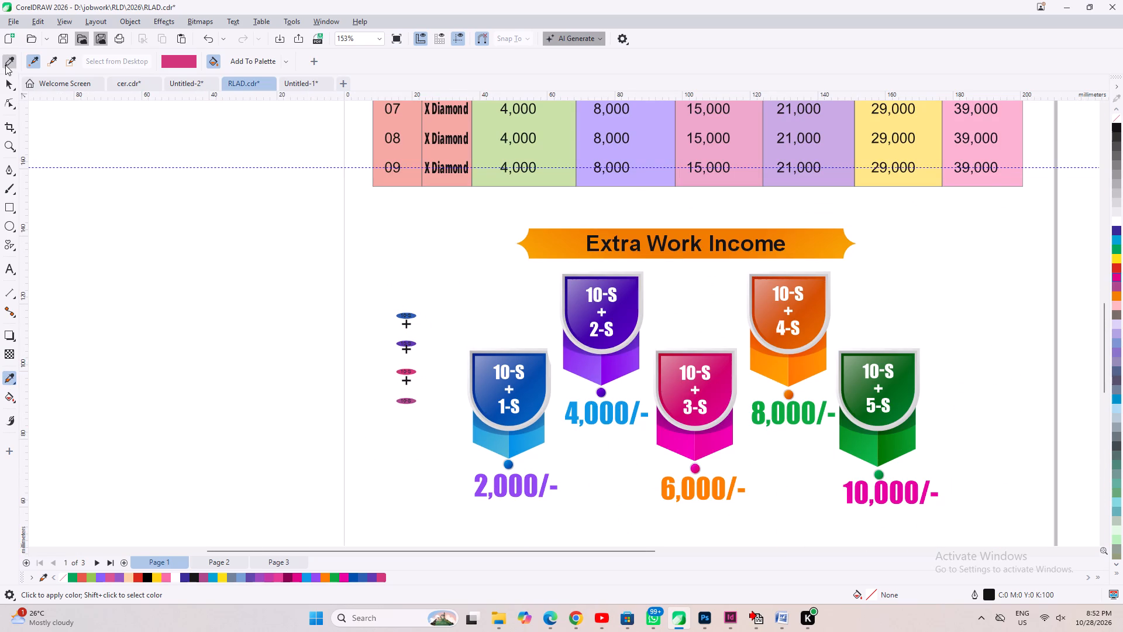
click(5, 65)
click(807, 311)
Apply the orange sampled from the "10-S + 4-S" banner to the fourth 10-S oval.
scroll(406, 396, up, 2)
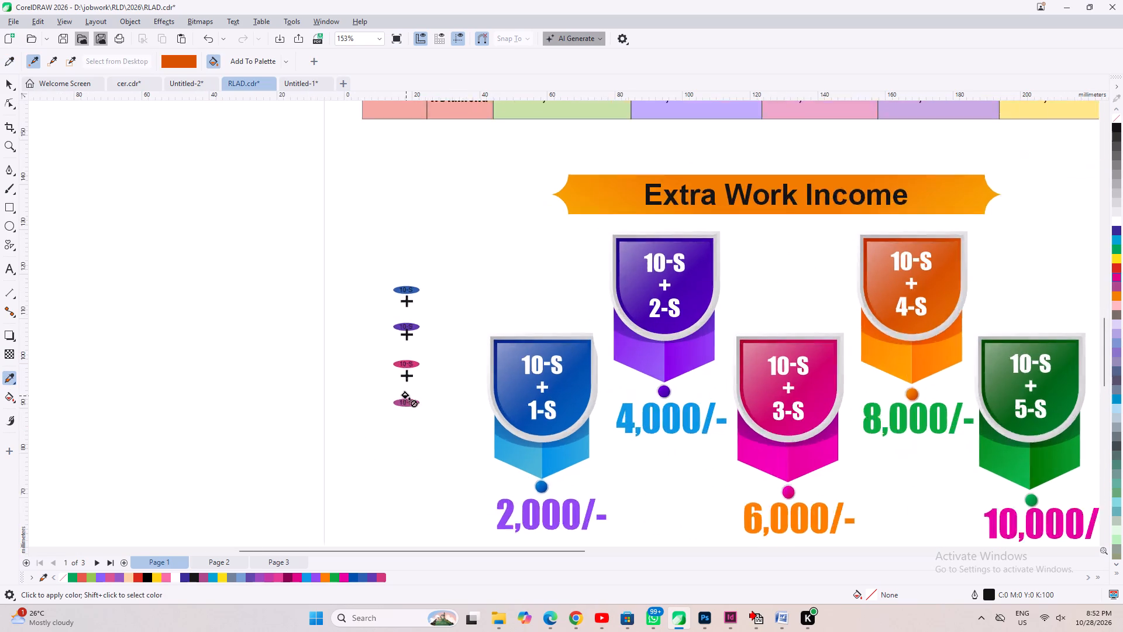
scroll(406, 396, up, 5)
click(393, 397)
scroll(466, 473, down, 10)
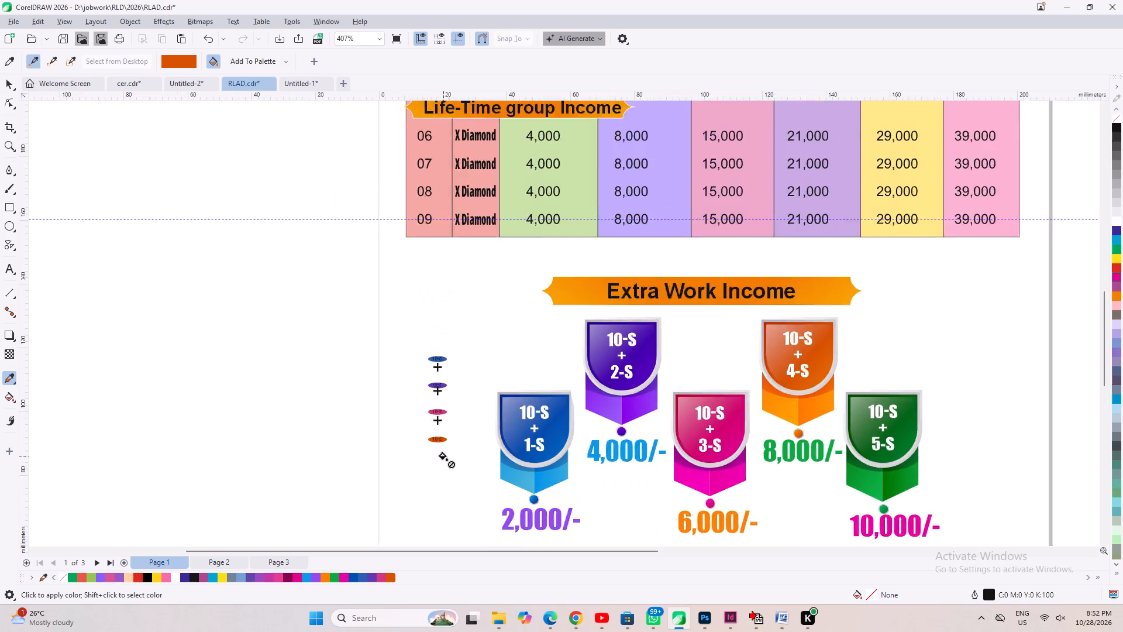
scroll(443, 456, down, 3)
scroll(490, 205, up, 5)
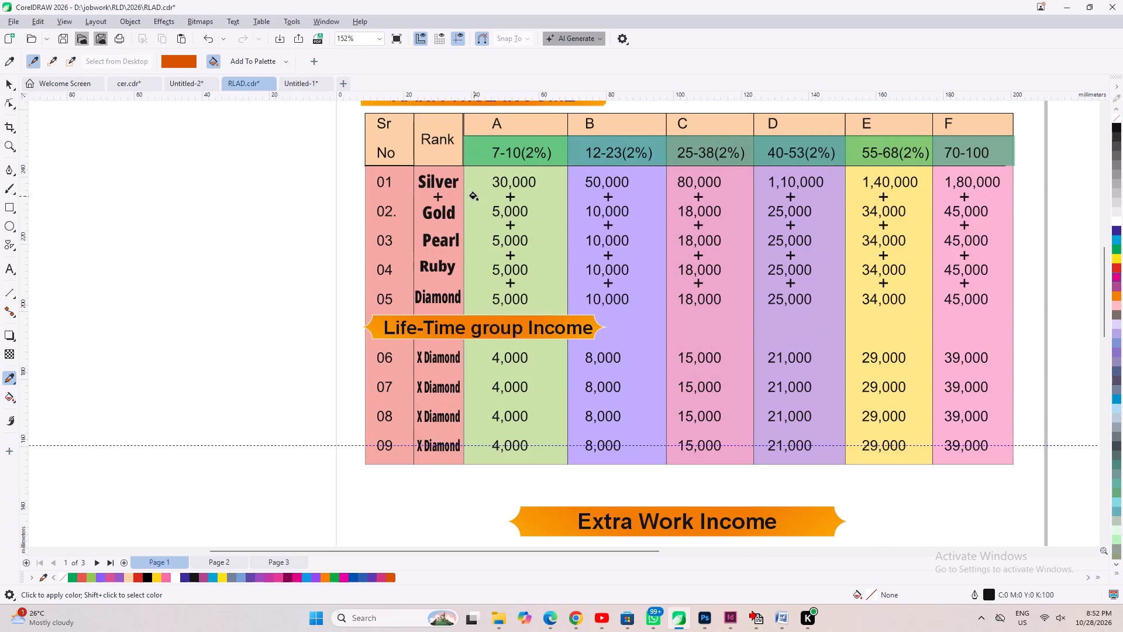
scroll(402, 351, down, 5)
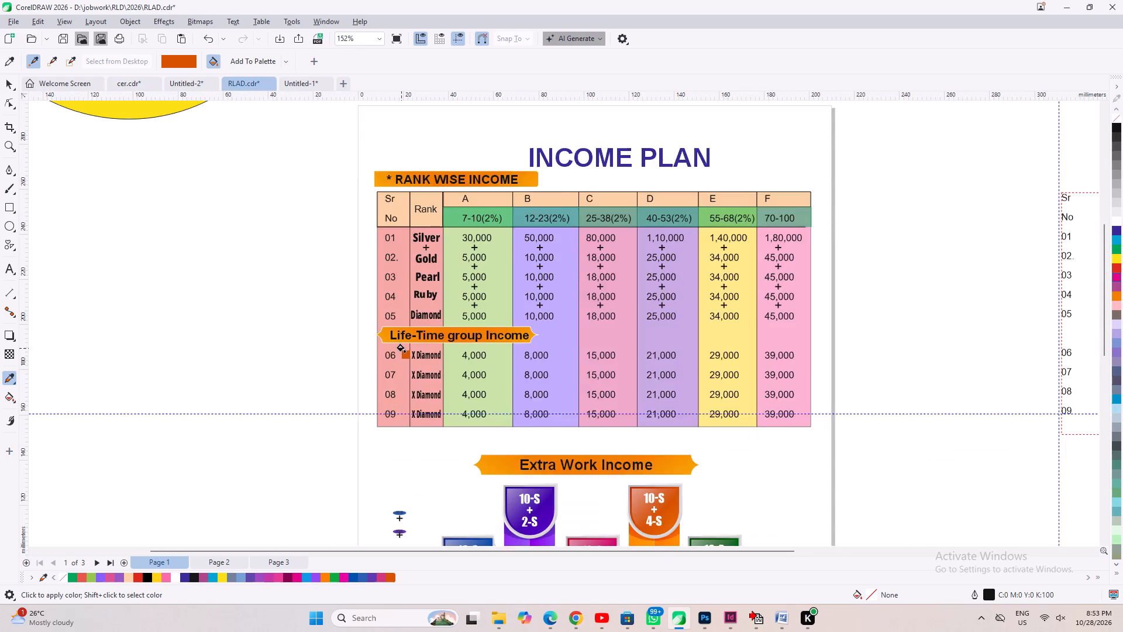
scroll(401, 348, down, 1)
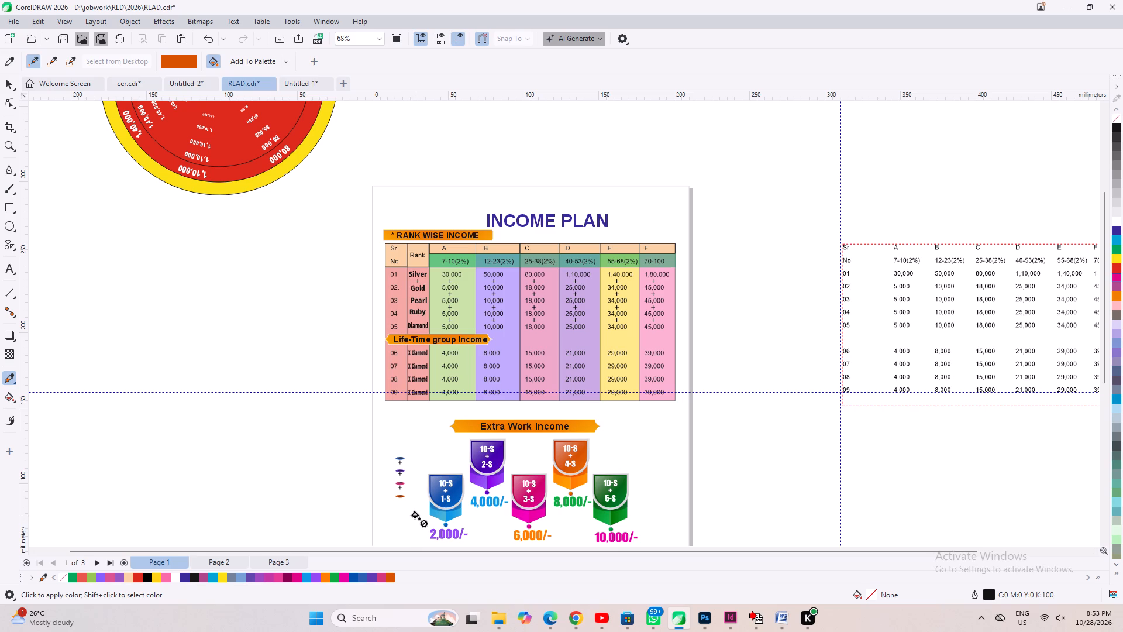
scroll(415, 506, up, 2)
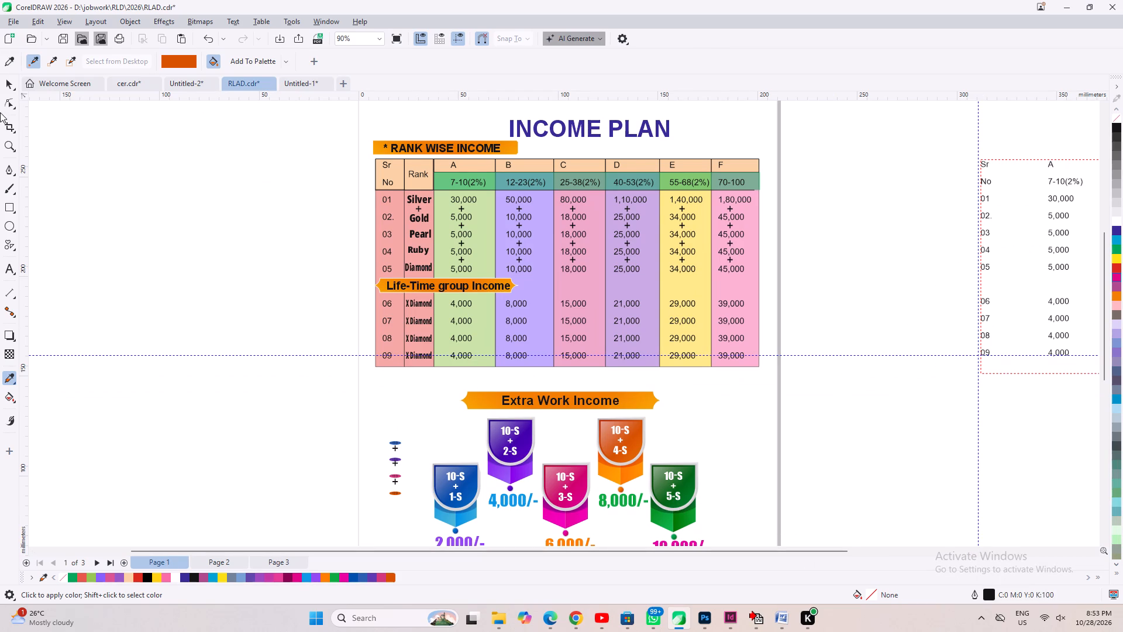
Recolour the 10-S text in the top blue oval beside the banners white.
click(6, 85)
drag(339, 415, 422, 524)
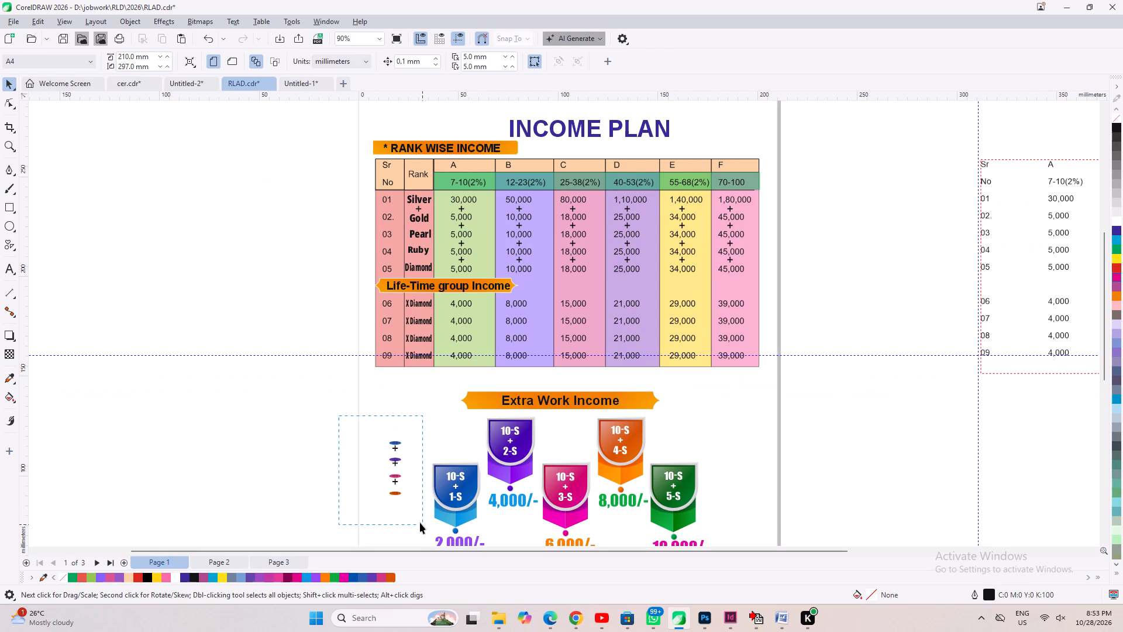
scroll(408, 520, up, 6)
click(469, 364)
scroll(457, 362, up, 7)
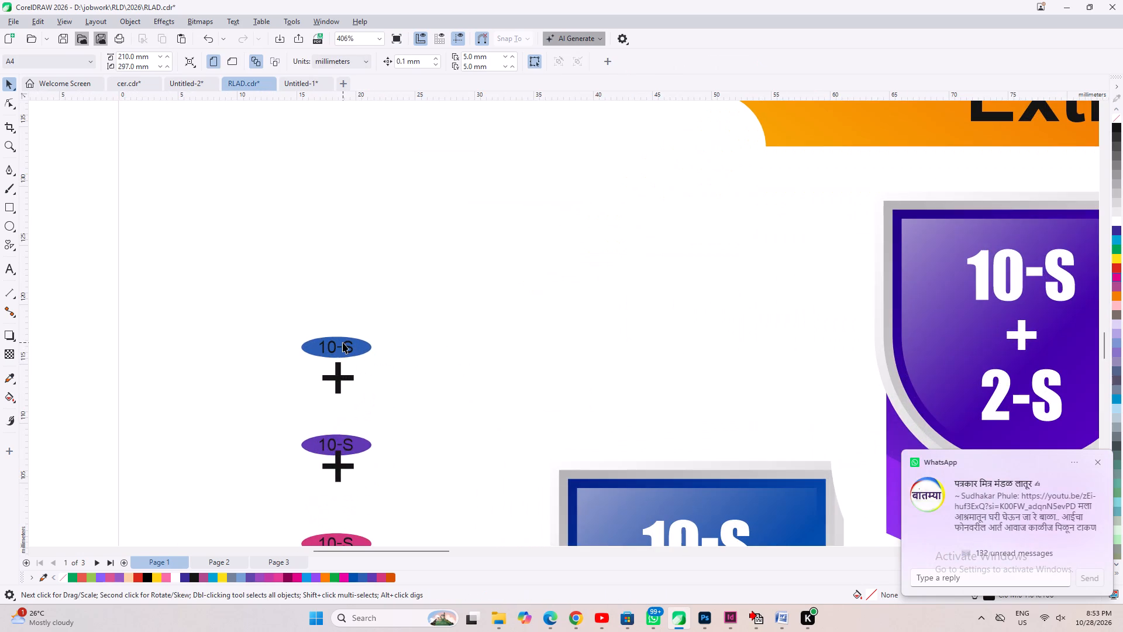
click(343, 342)
click(477, 354)
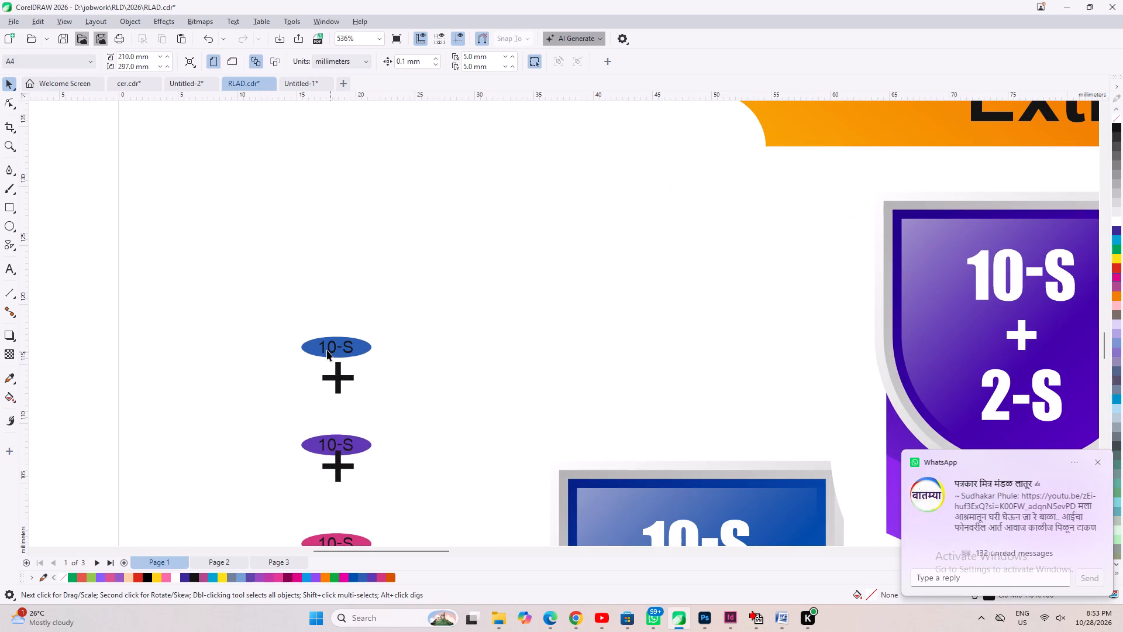
ctrl+click(328, 349)
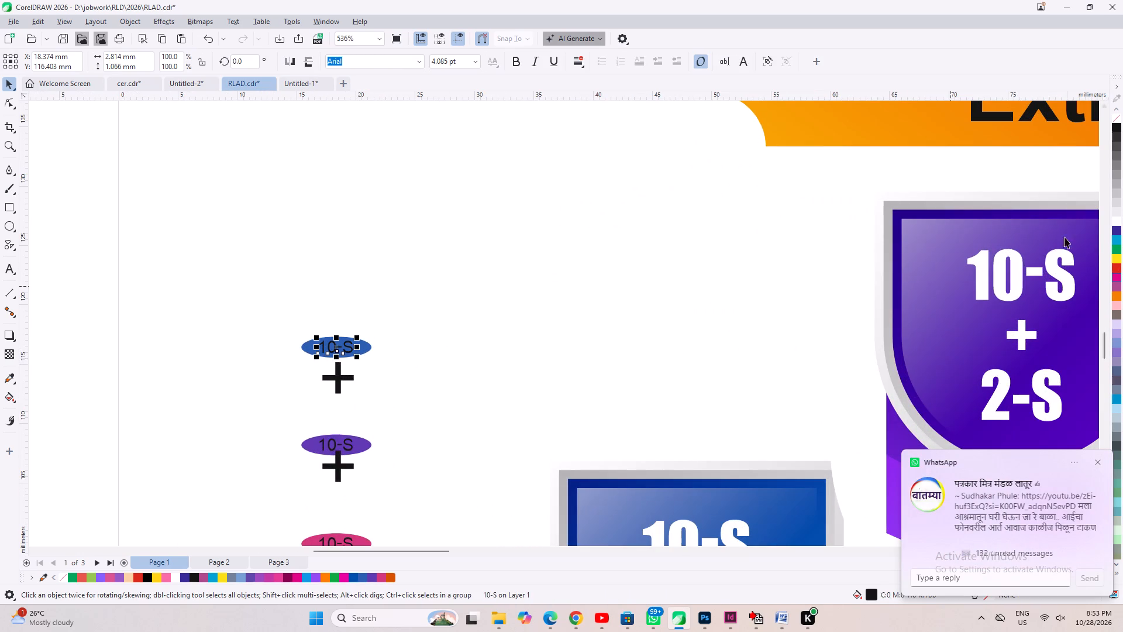
click(1115, 222)
click(615, 308)
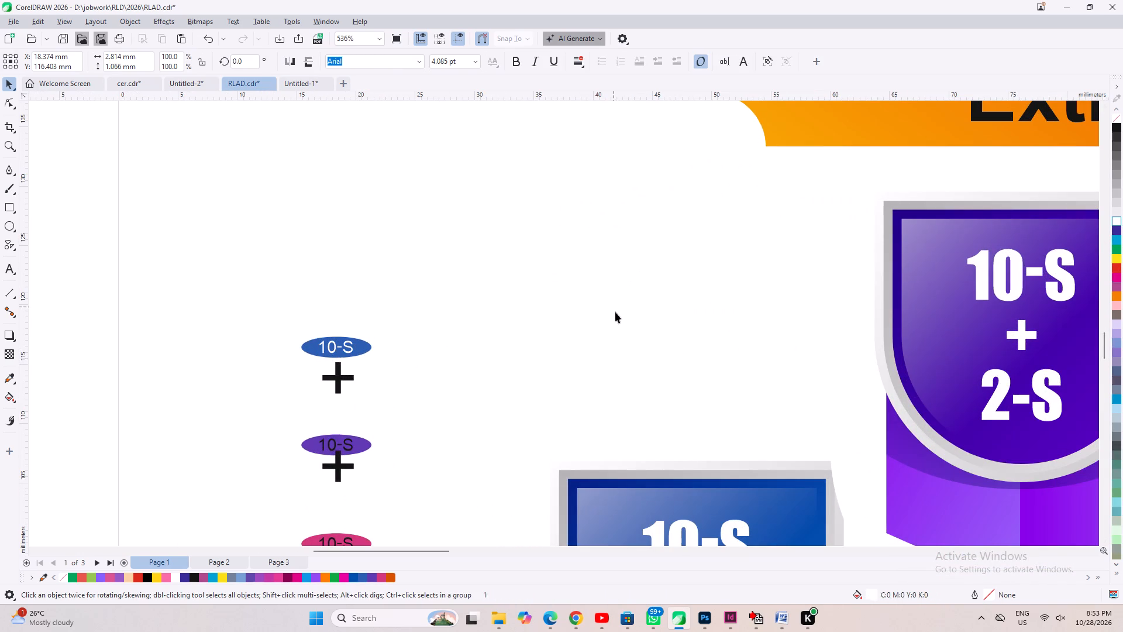
Recolour the 10-S text in the purple, pink and orange ovals white.
ctrl+click(328, 442)
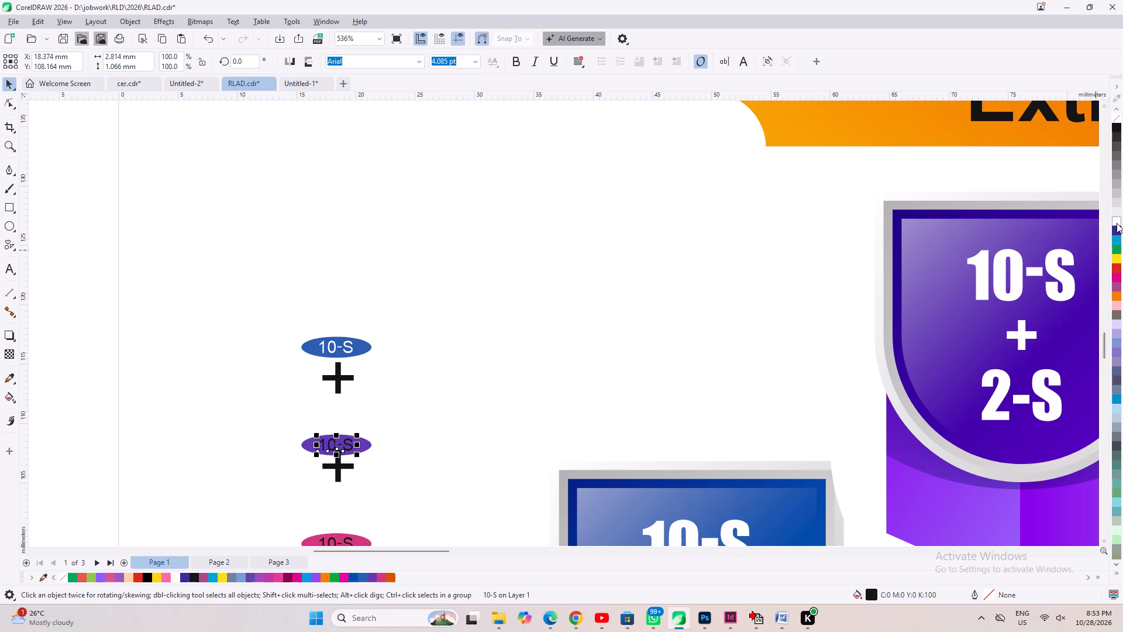
click(1117, 222)
scroll(468, 224, down, 3)
scroll(391, 463, up, 2)
ctrl+click(368, 433)
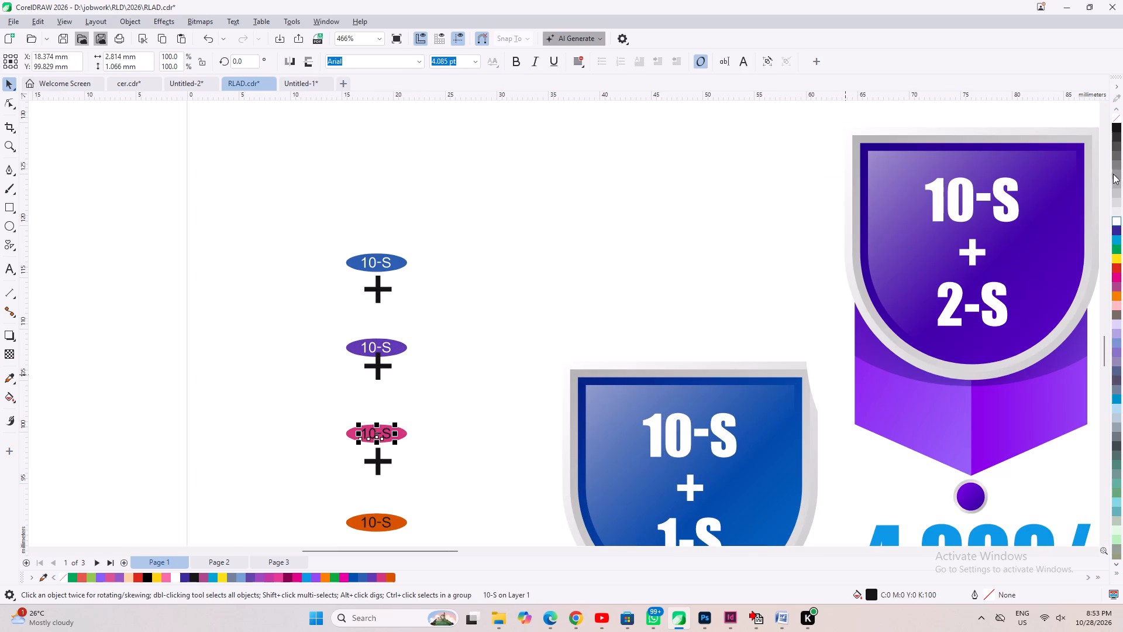
click(1117, 219)
ctrl+click(374, 526)
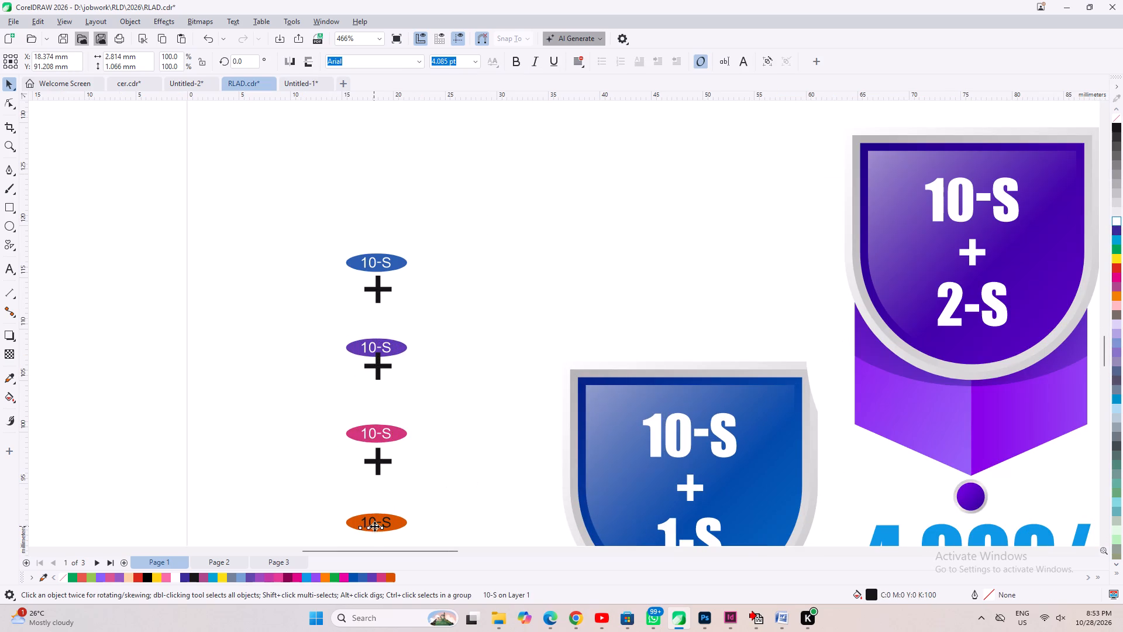
click(1117, 221)
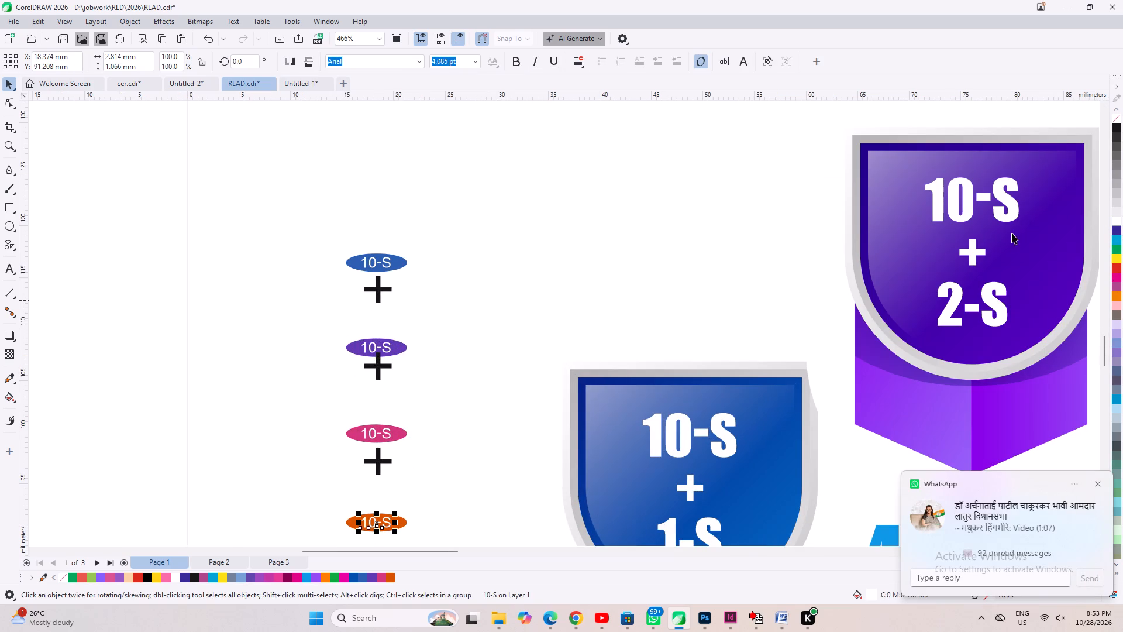
click(480, 320)
Make the 10-S text in the four ovals bold and place the grouped ovals and plus signs back in the table's Rank column.
scroll(402, 453, up, 5)
ctrl+click(380, 411)
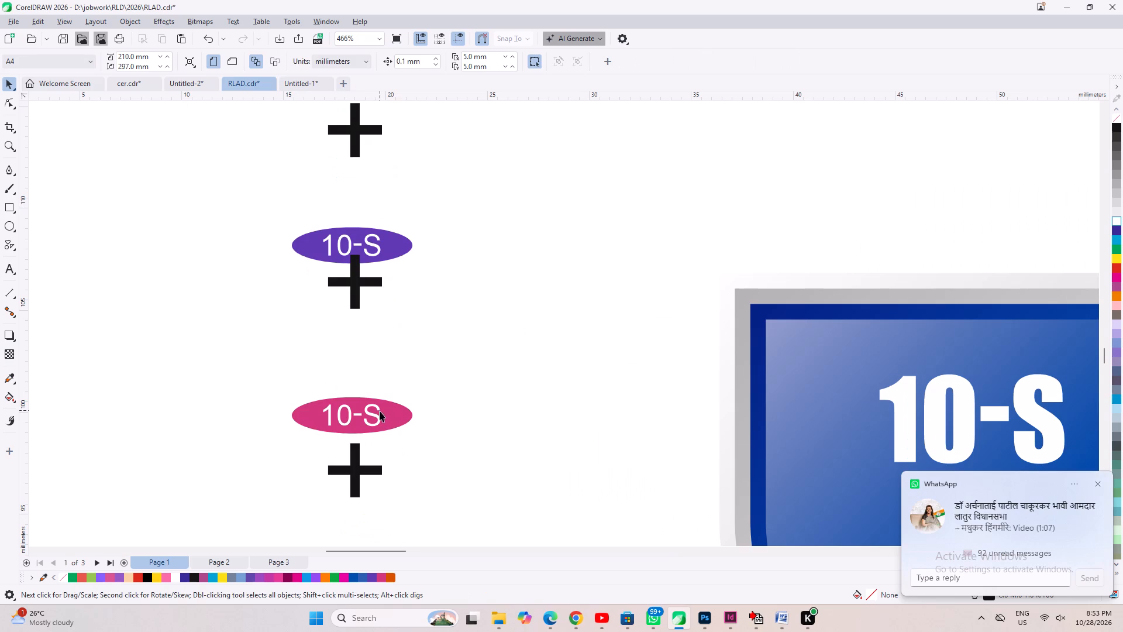
scroll(390, 424, down, 9)
scroll(440, 421, down, 6)
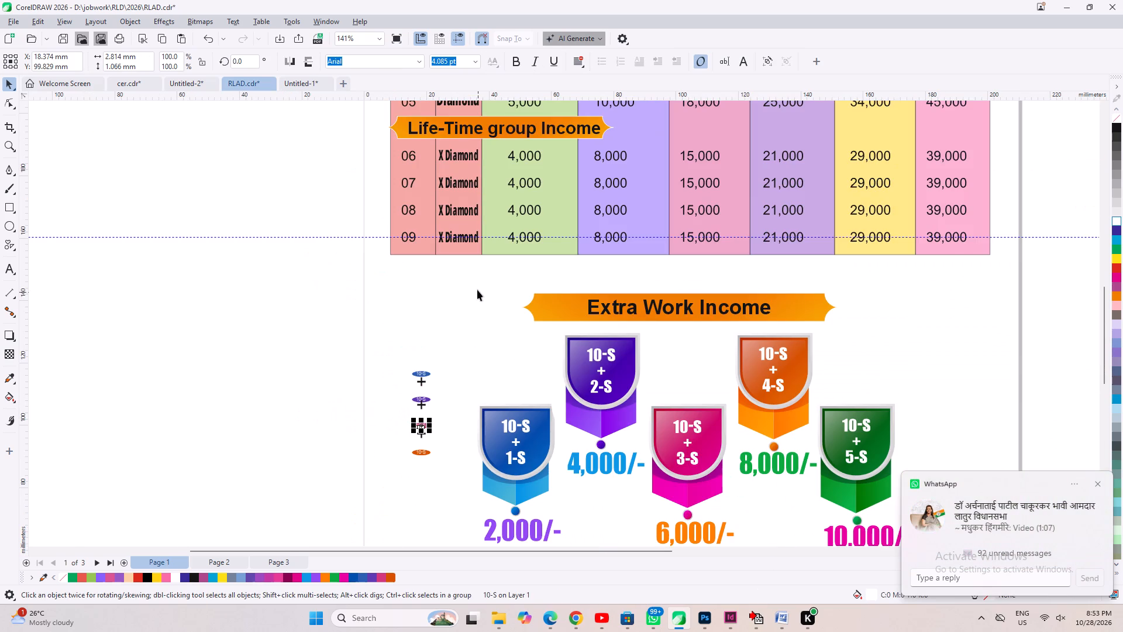
click(435, 444)
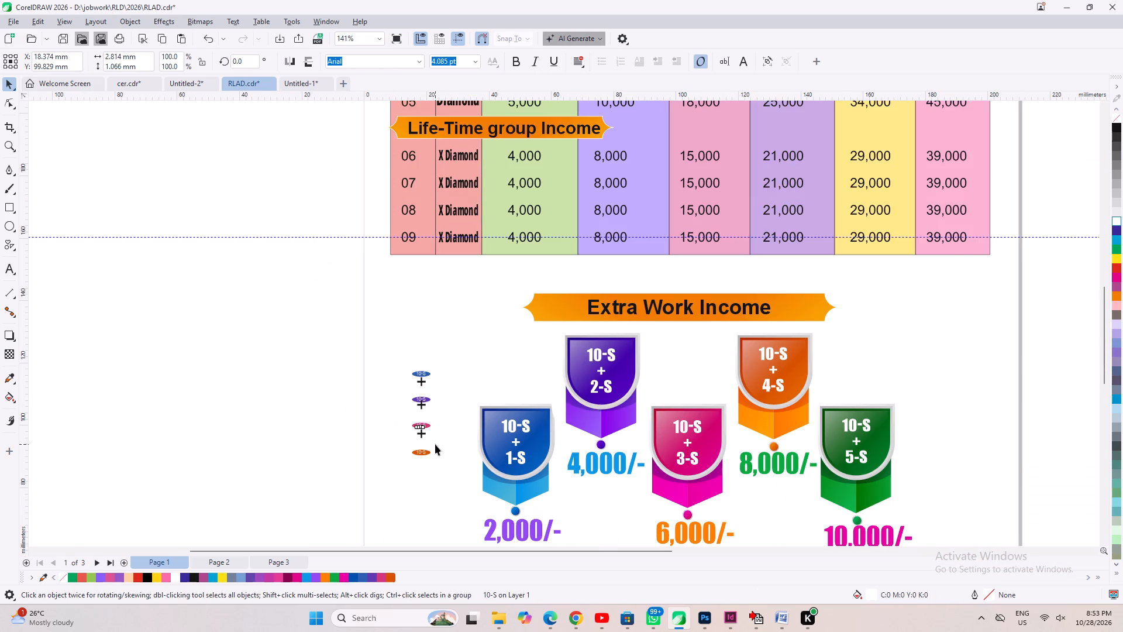
scroll(435, 443, up, 14)
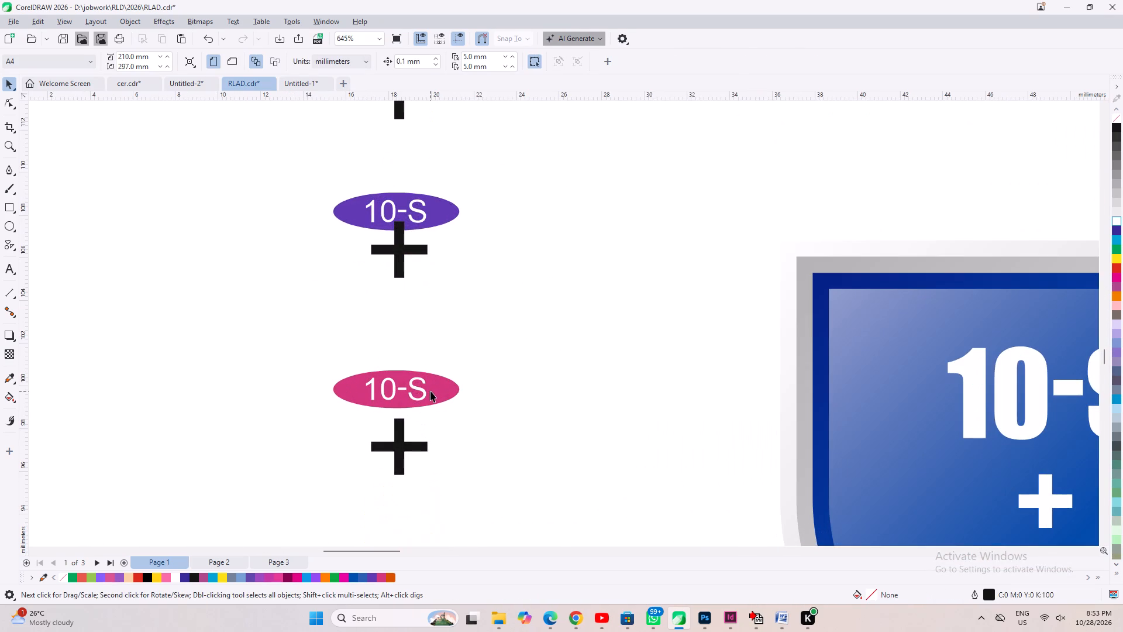
ctrl+click(430, 391)
scroll(433, 405, down, 8)
scroll(418, 302, up, 2)
click(432, 276)
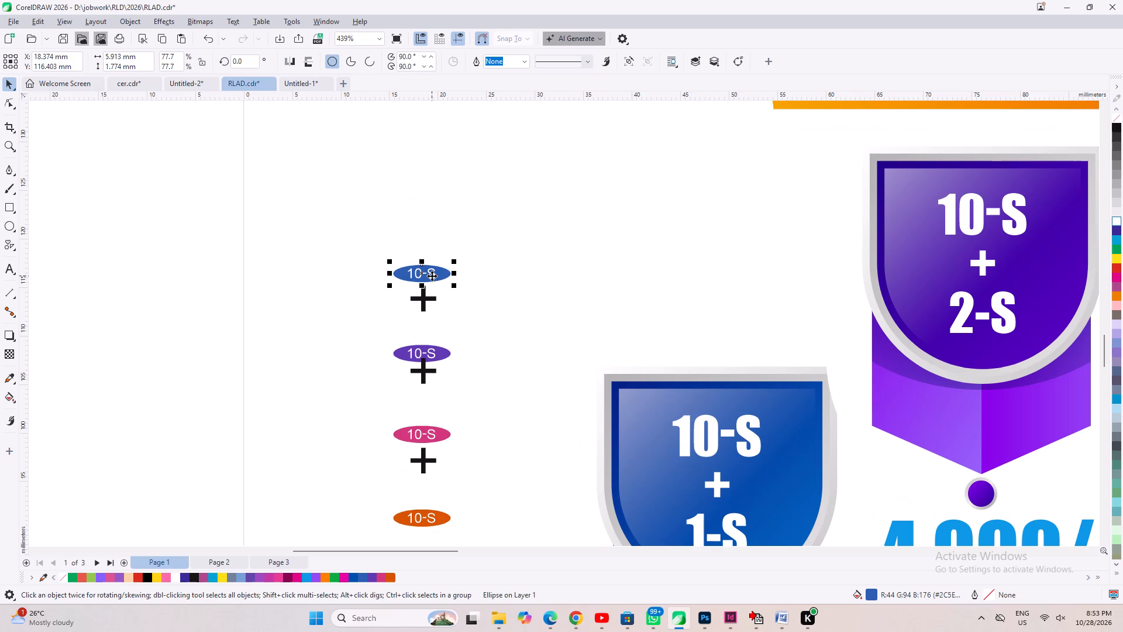
click(611, 192)
scroll(471, 334, up, 4)
ctrl+click(393, 256)
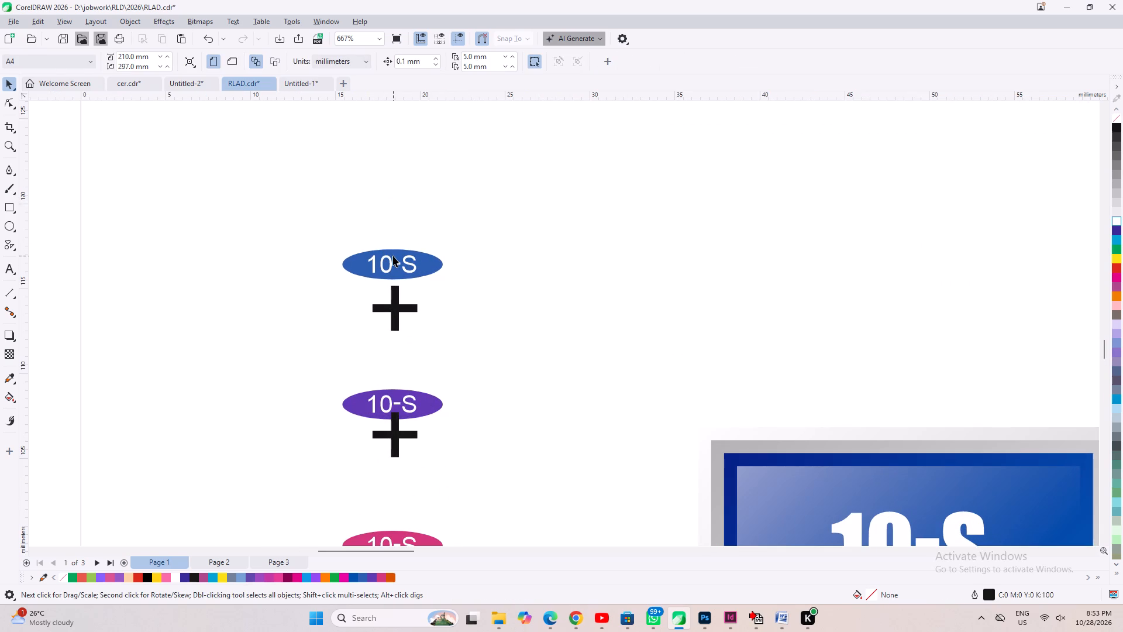
ctrl+click(391, 261)
ctrl+click(390, 263)
ctrl+click(570, 260)
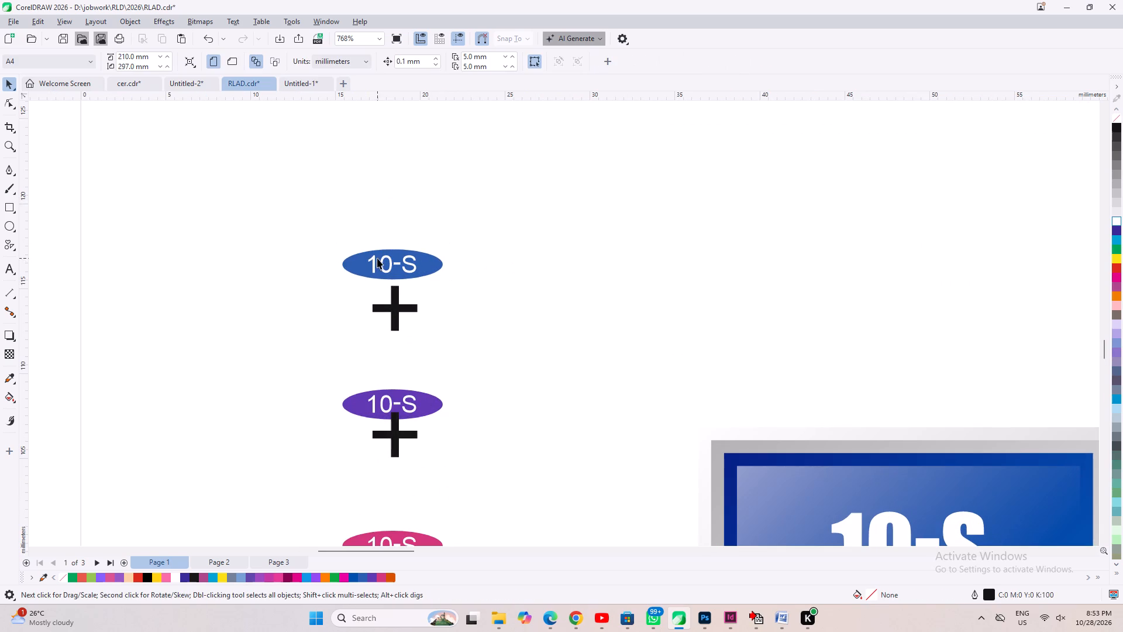
Make the 10-S text bold in the blue, purple, pink and orange ovals beside the banners.
ctrl+click(374, 261)
click(518, 62)
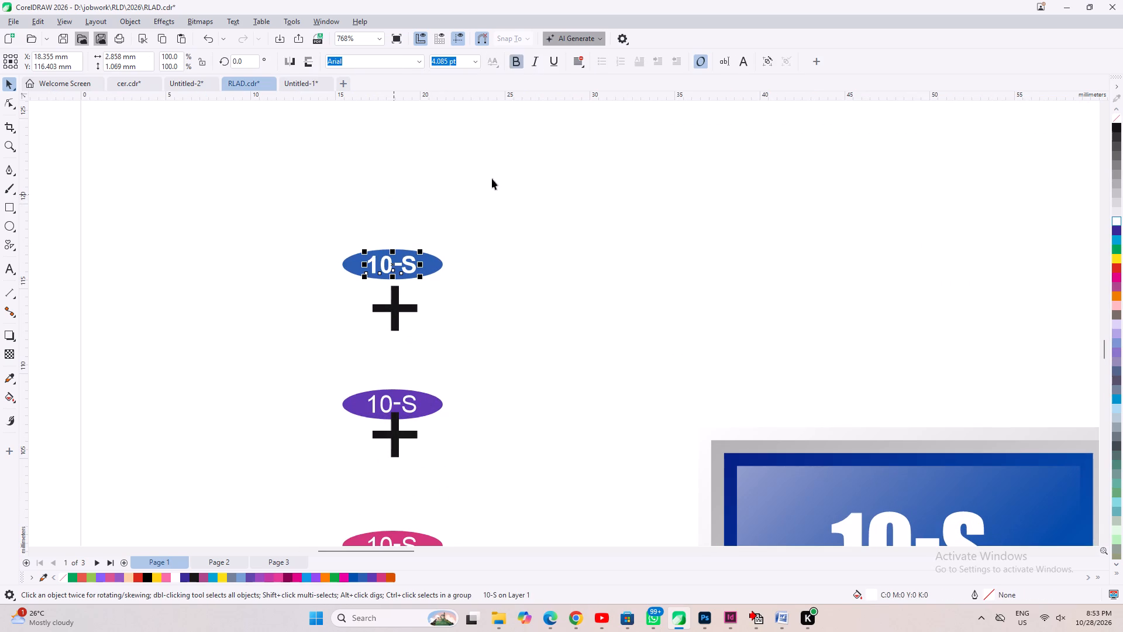
ctrl+click(381, 400)
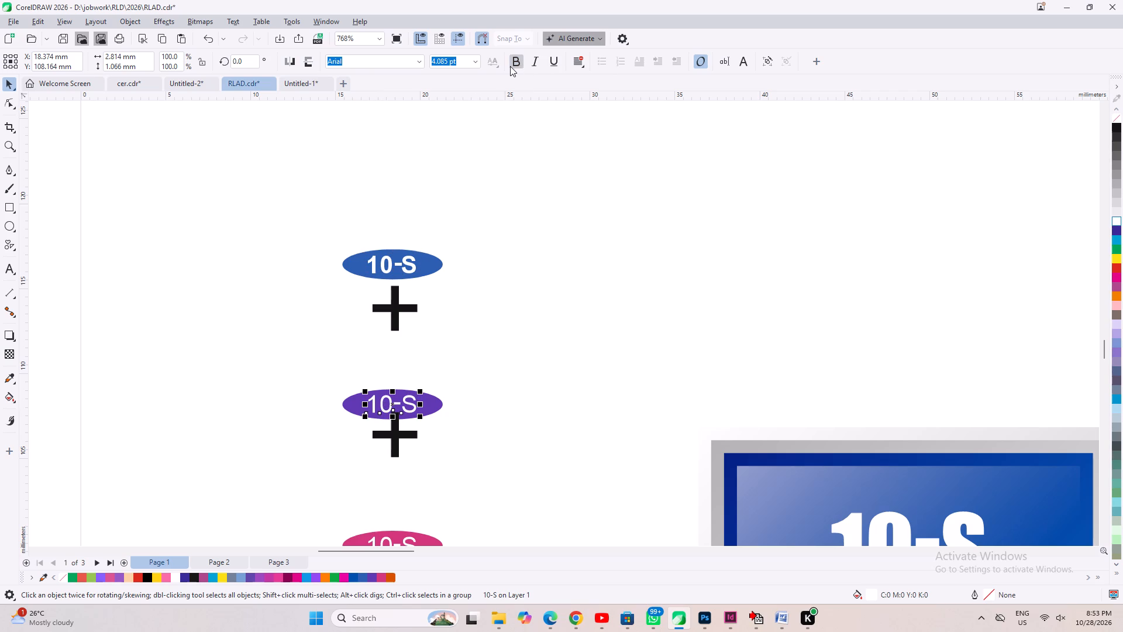
click(510, 66)
scroll(472, 358, down, 6)
scroll(420, 463, up, 4)
ctrl+click(411, 407)
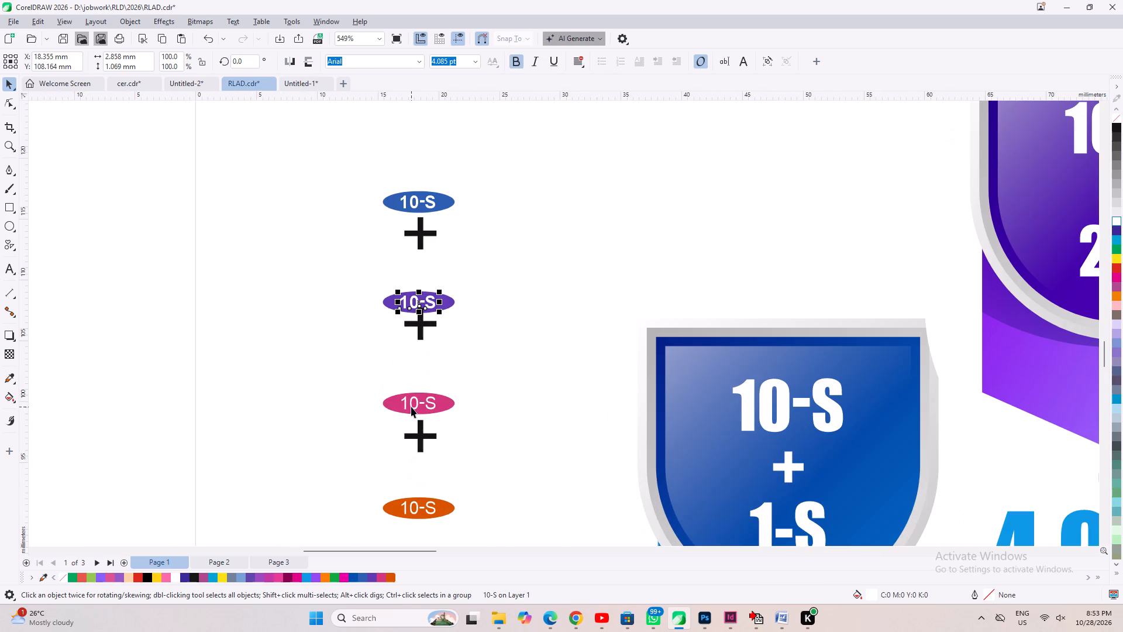
click(516, 60)
ctrl+click(410, 508)
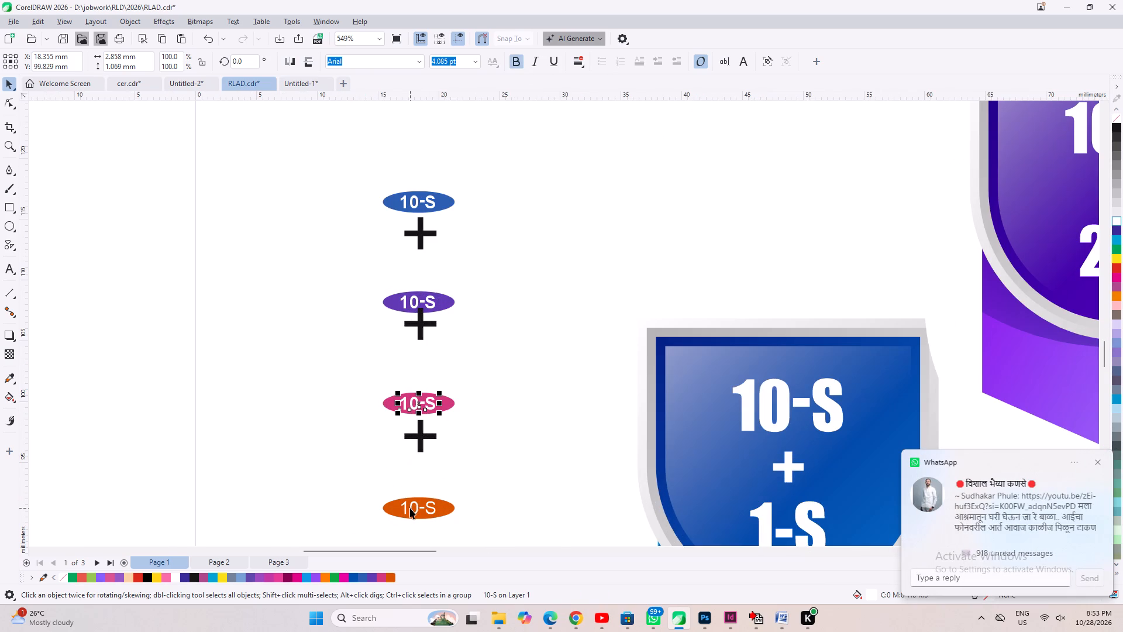
click(518, 61)
click(510, 355)
Group the four 10-S ovals with their plus signs and place them in the Rank column, ovals just beneath Gold, Pearl, Ruby and Diamond.
scroll(542, 303, down, 5)
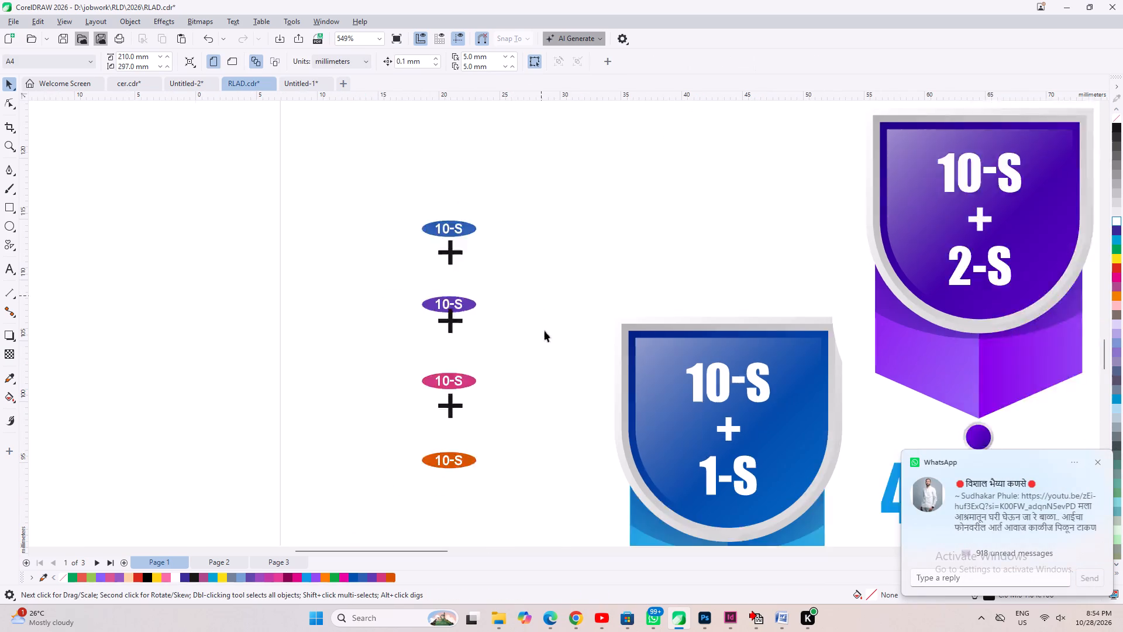
drag(381, 188, 548, 517)
key(ctrl+g)
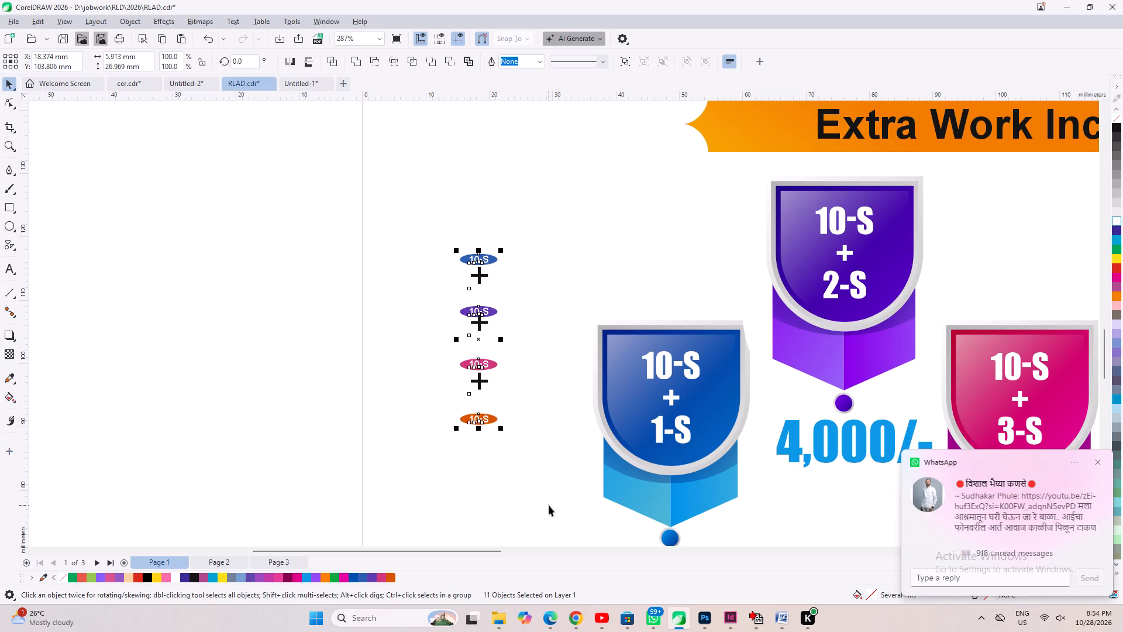
scroll(549, 506, down, 7)
scroll(531, 353, up, 1)
scroll(540, 451, down, 1)
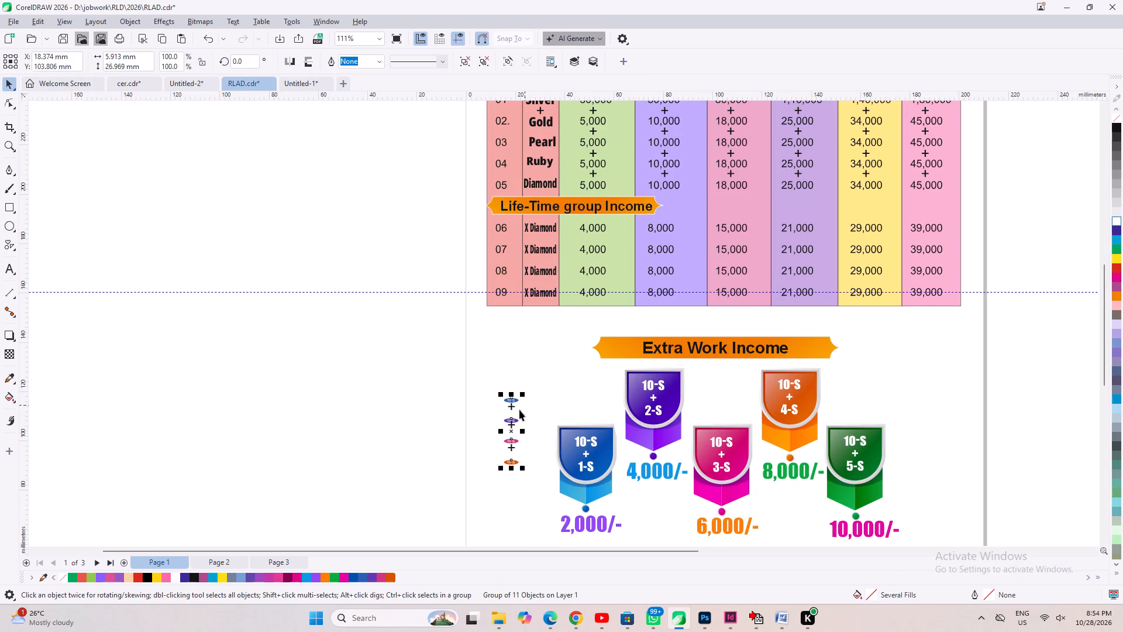
drag(514, 415, 543, 135)
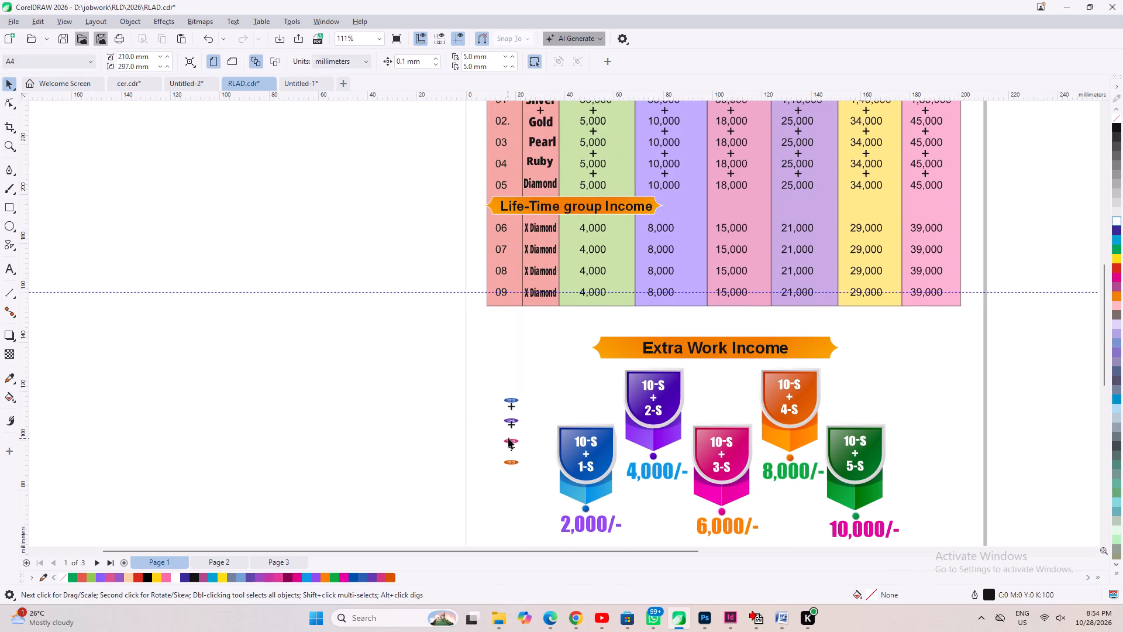
click(515, 401)
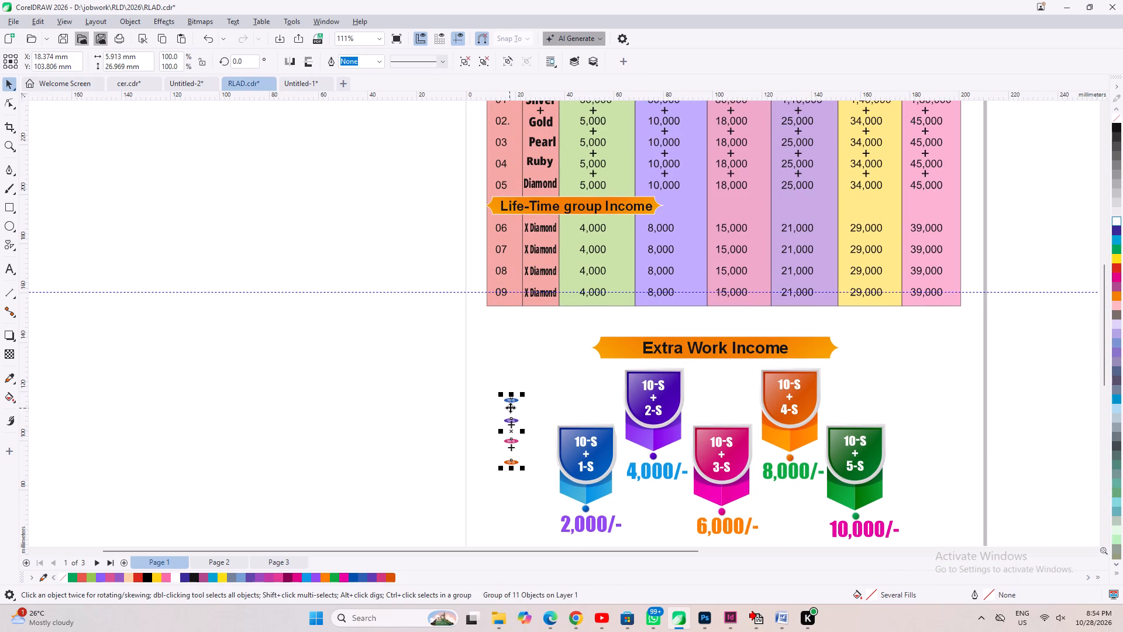
drag(510, 407, 540, 138)
scroll(550, 112, up, 9)
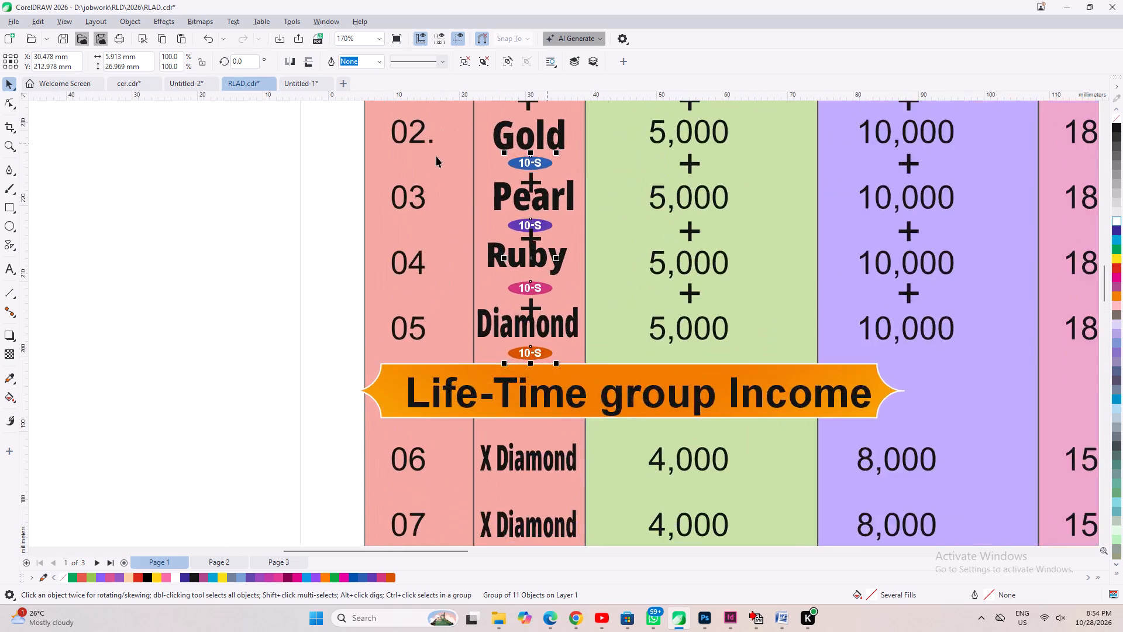
scroll(436, 156, up, 4)
drag(602, 162, 600, 152)
scroll(607, 206, down, 3)
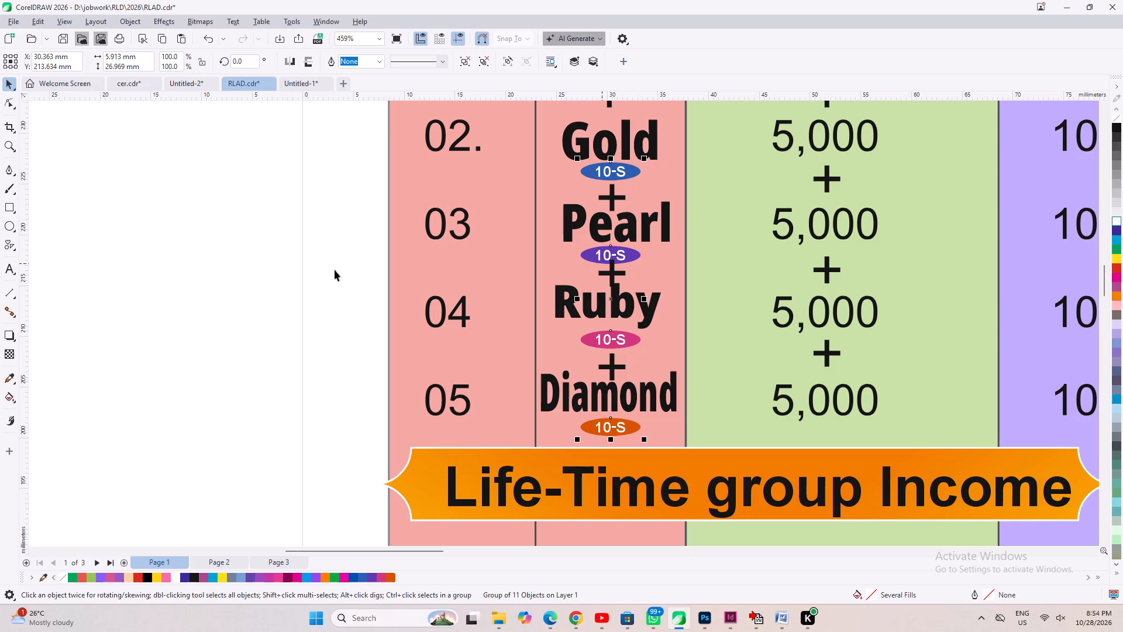
click(266, 287)
click(618, 256)
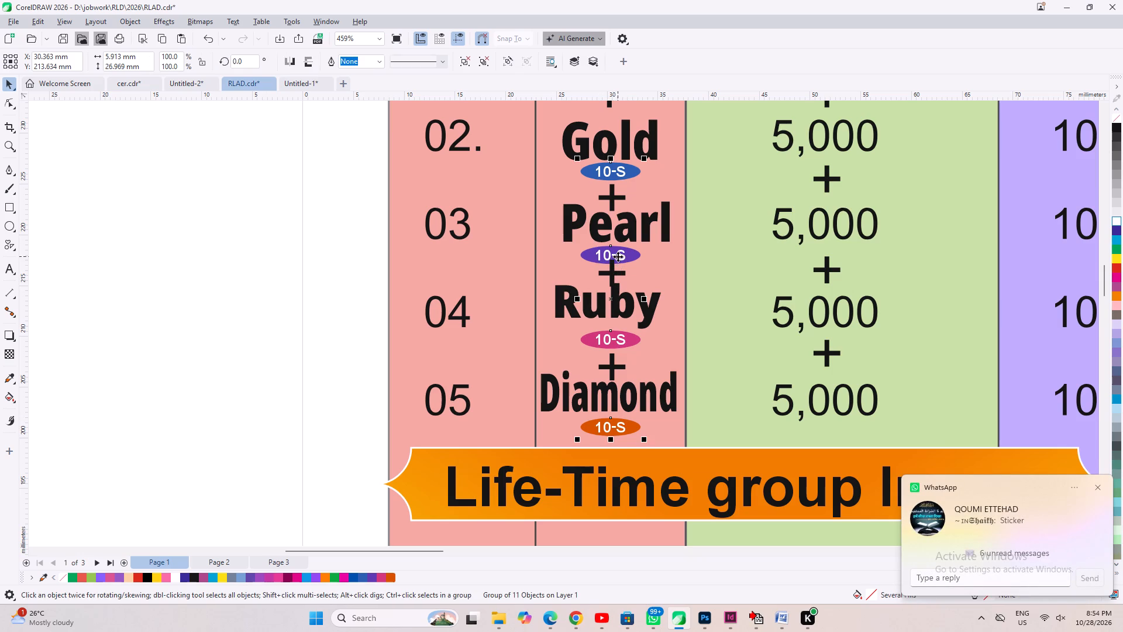
Shrink the plus signs above Ruby and Diamond to about 8.7 pt, nudging the one above Diamond up slightly.
scroll(345, 207, down, 4)
scroll(512, 332, up, 2)
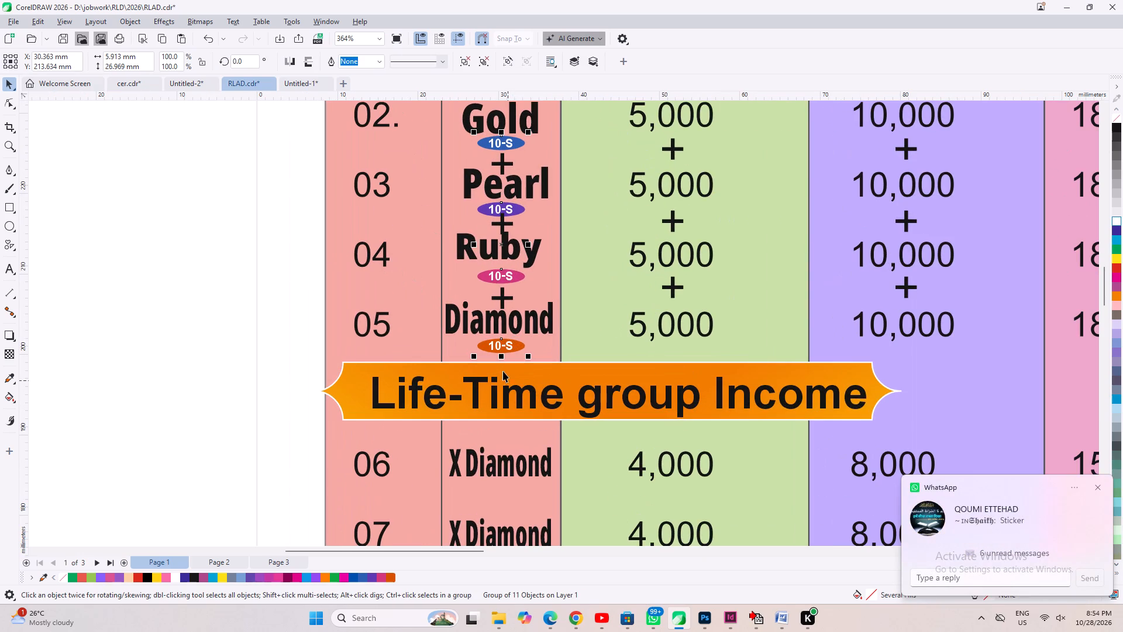
ctrl+click(493, 222)
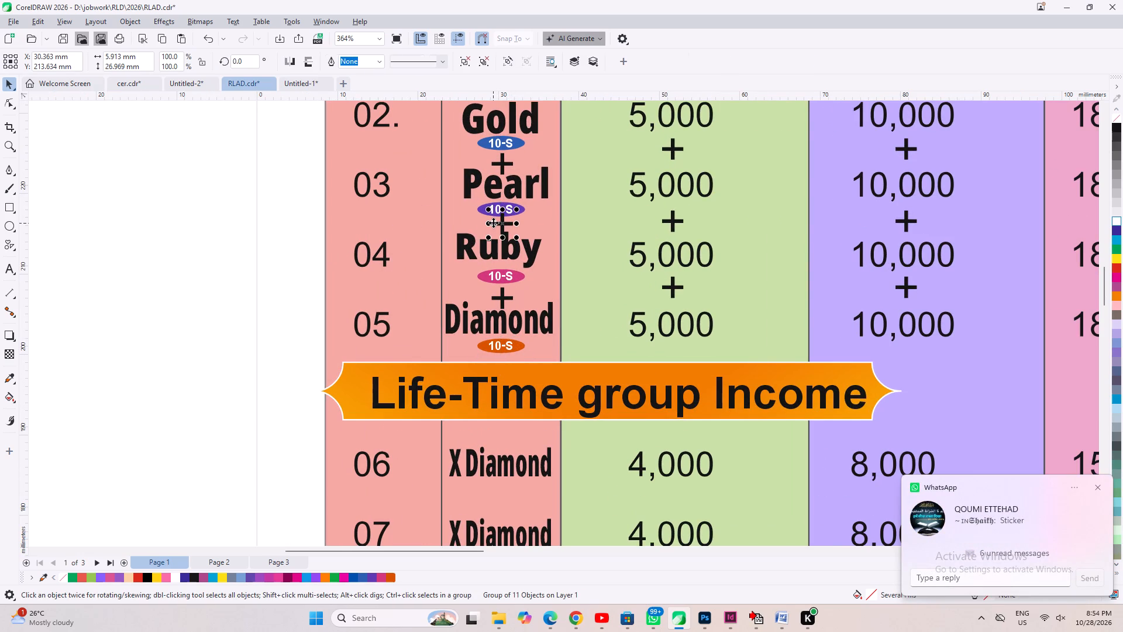
scroll(497, 225, up, 6)
shift+drag(523, 248, 515, 236)
ctrl+click(502, 392)
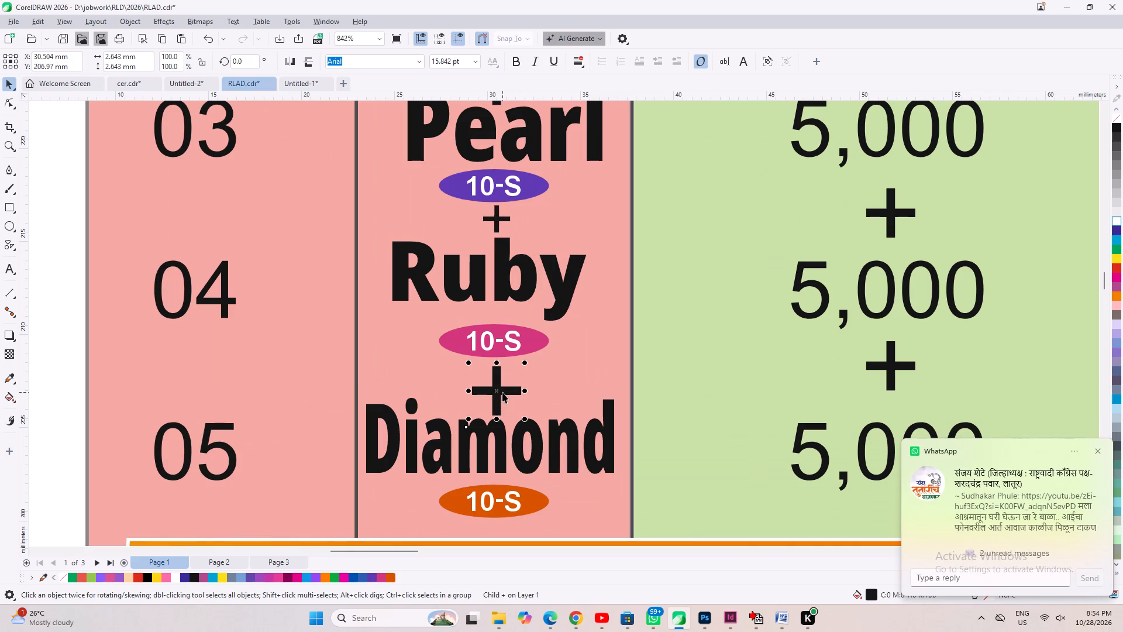
key(ctrl+r)
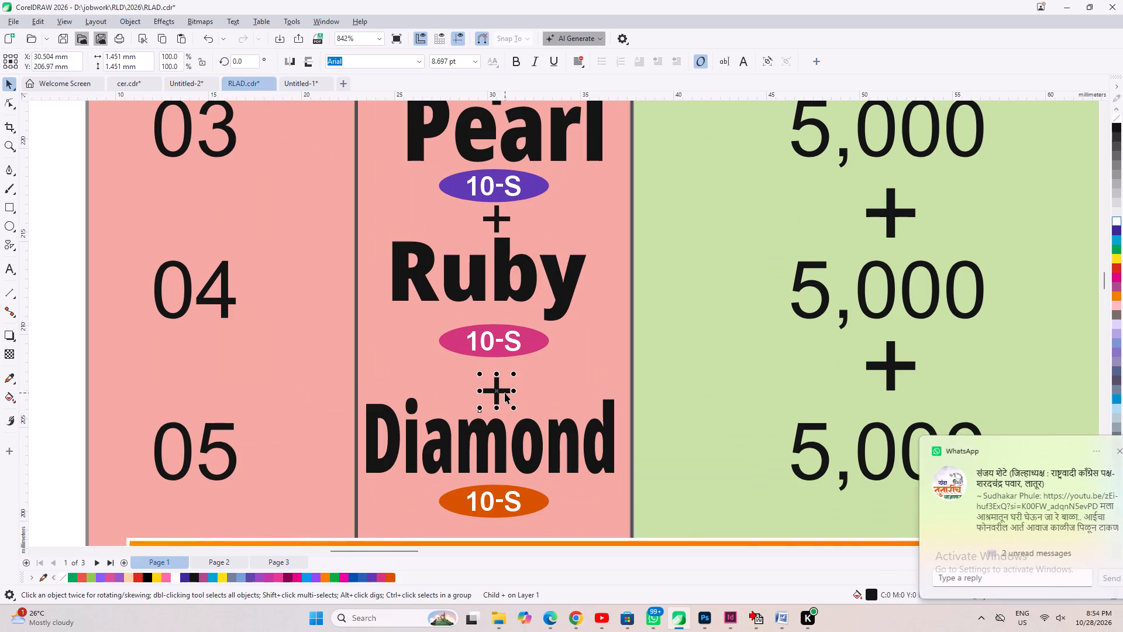
key(Up)
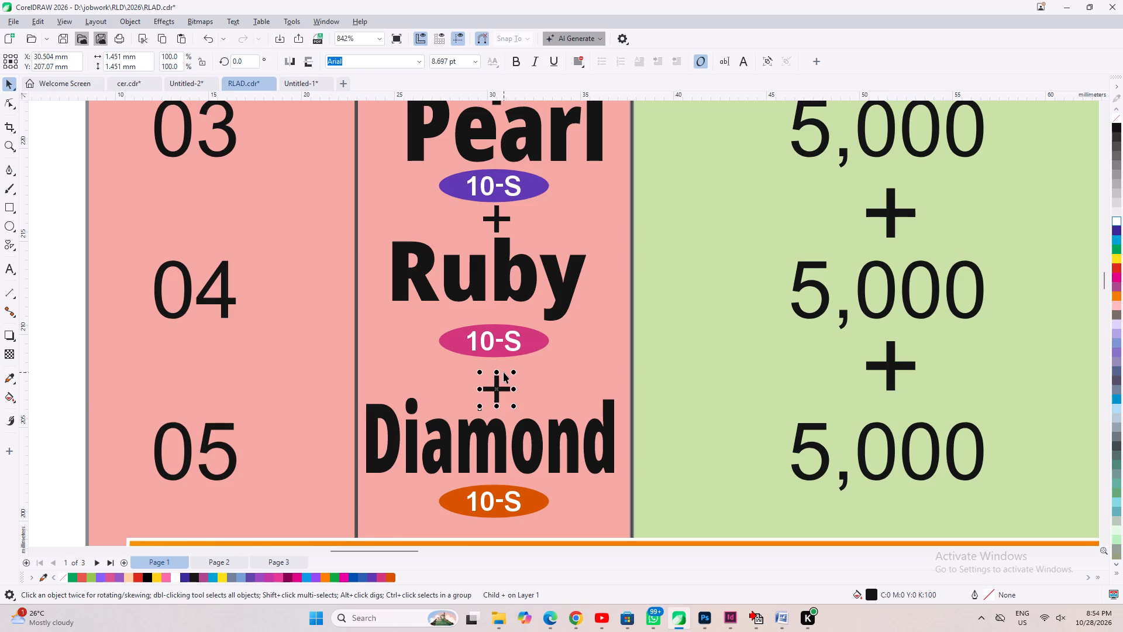
Nudge the Ruby label in the Rank column down by about 0.4 mm.
scroll(504, 356, down, 2)
click(162, 250)
drag(150, 242, 170, 267)
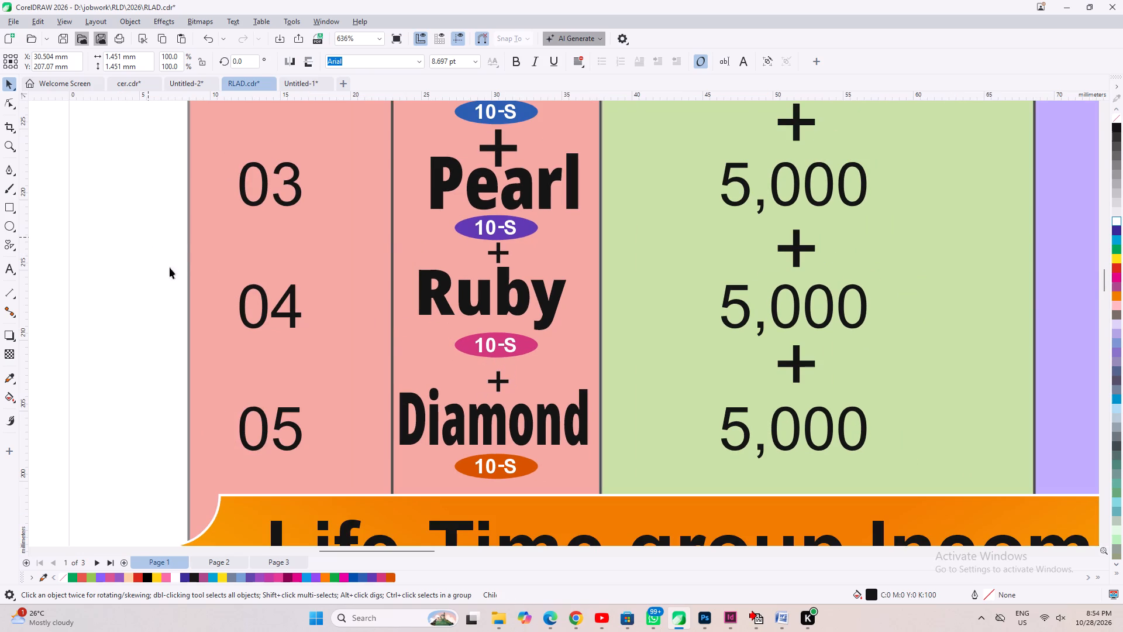
drag(170, 267, 590, 360)
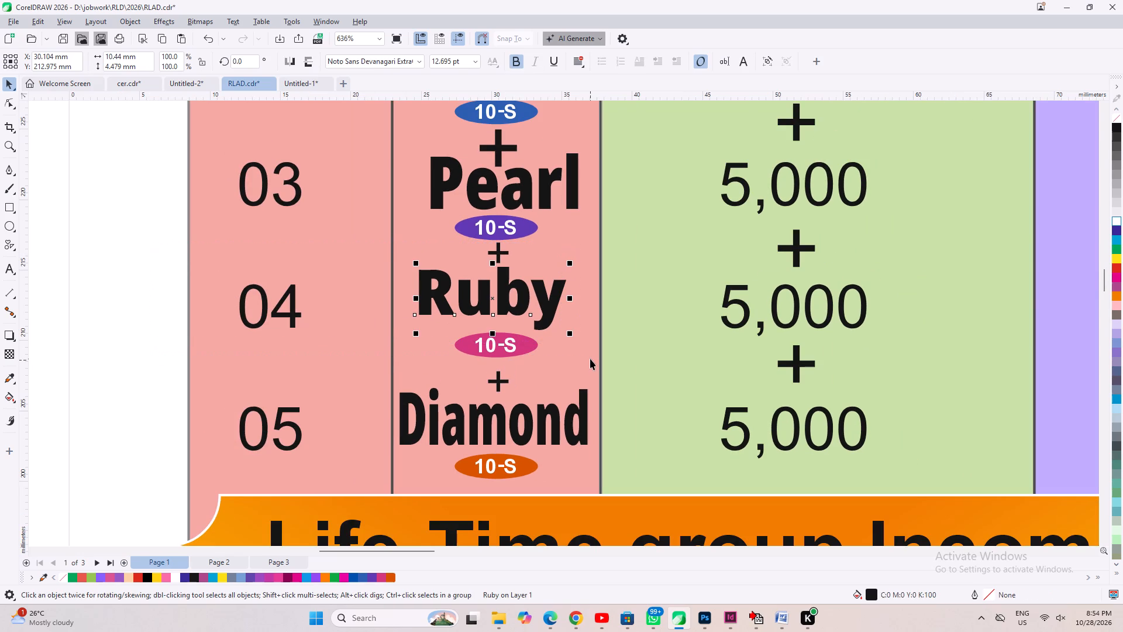
key(shift+Down)
key(shift+Down)
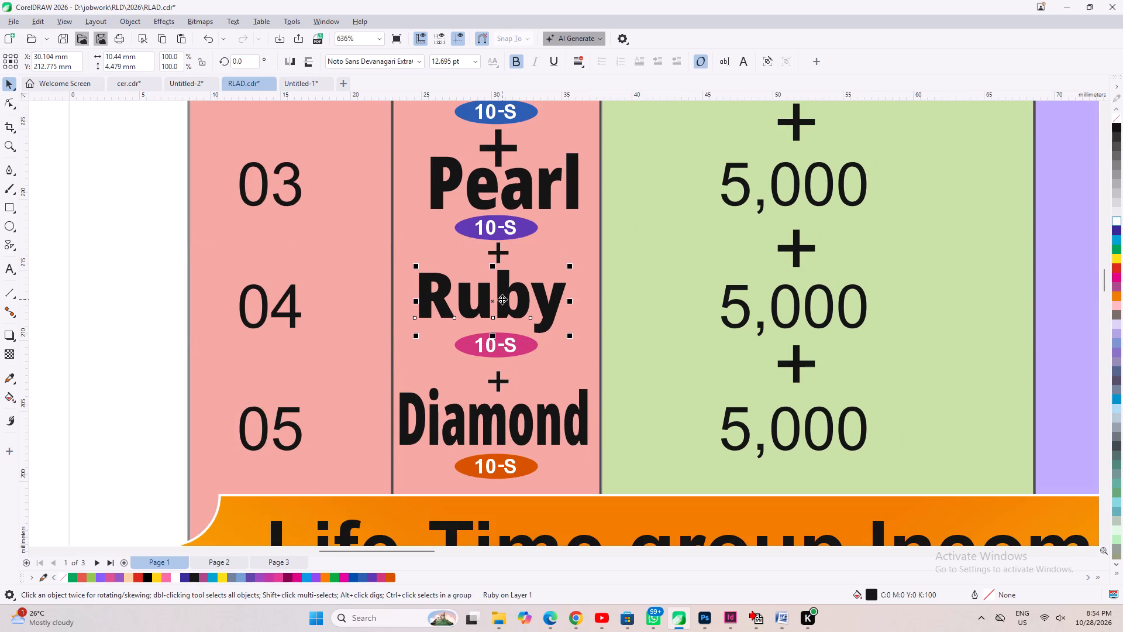
Shrink the plus sign above Pearl to match the smaller one above Ruby.
click(515, 203)
click(502, 139)
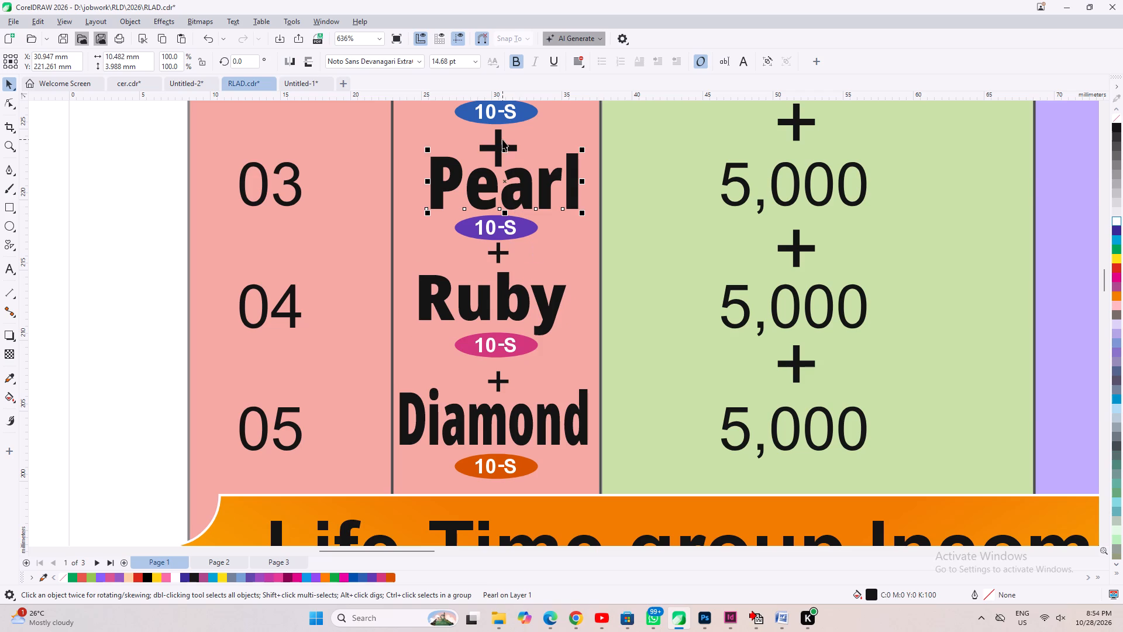
ctrl+click(502, 255)
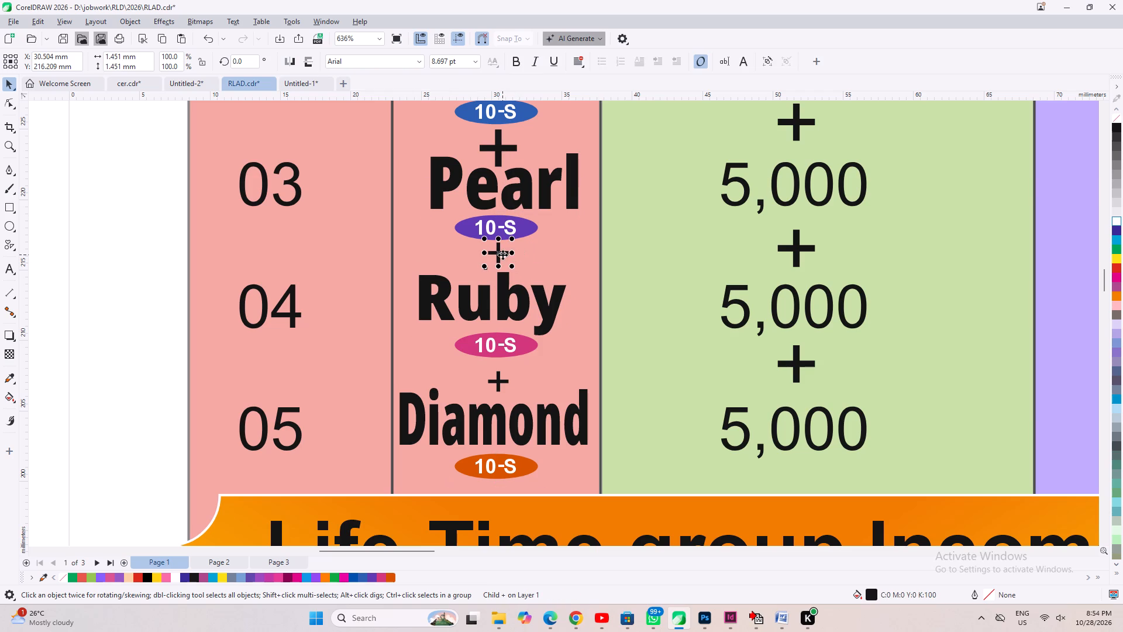
ctrl+click(499, 156)
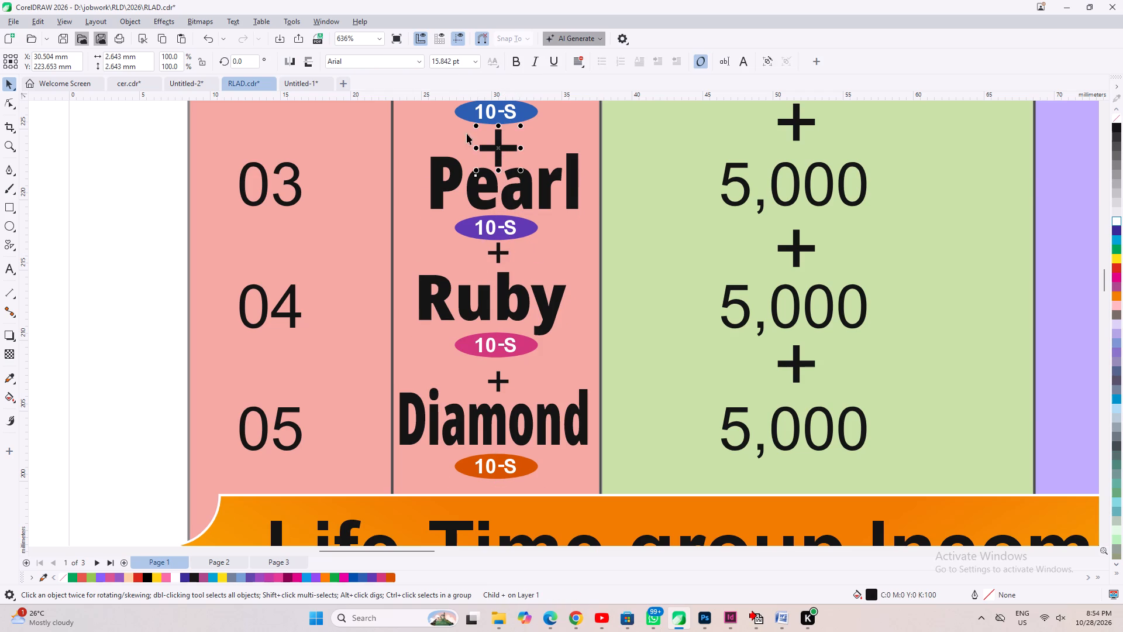
Set the plus sign above Pearl to 8.8 pt and move it into the gap between Gold's blue oval and the Pearl label.
drag(466, 61, 328, 69)
key(ctrl+a)
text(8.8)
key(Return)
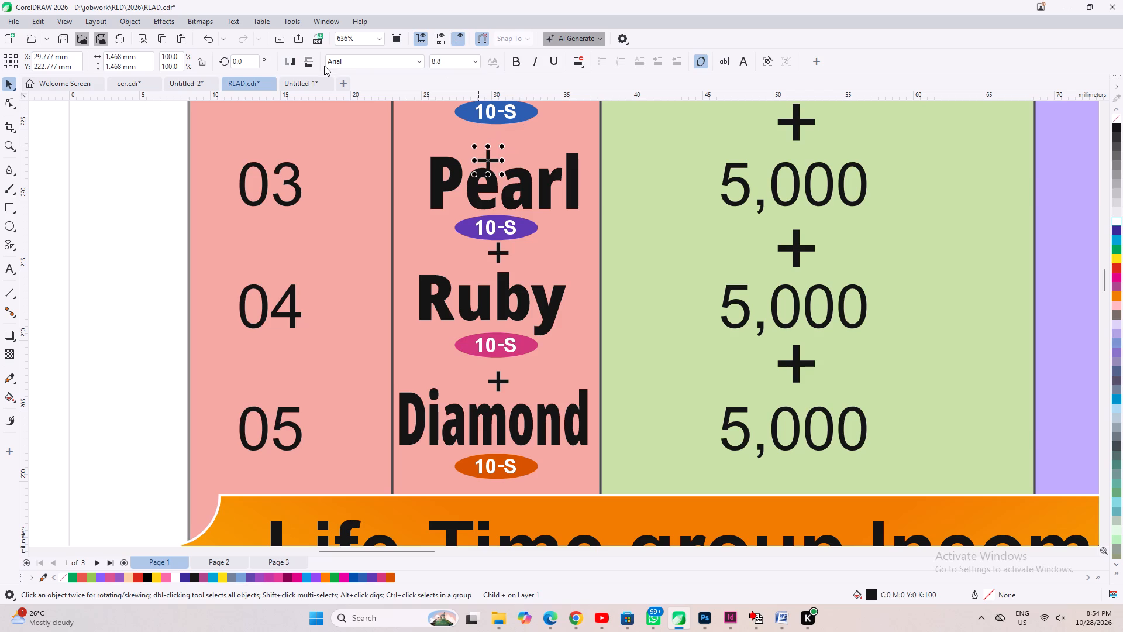
scroll(404, 321, down, 5)
scroll(579, 197, up, 5)
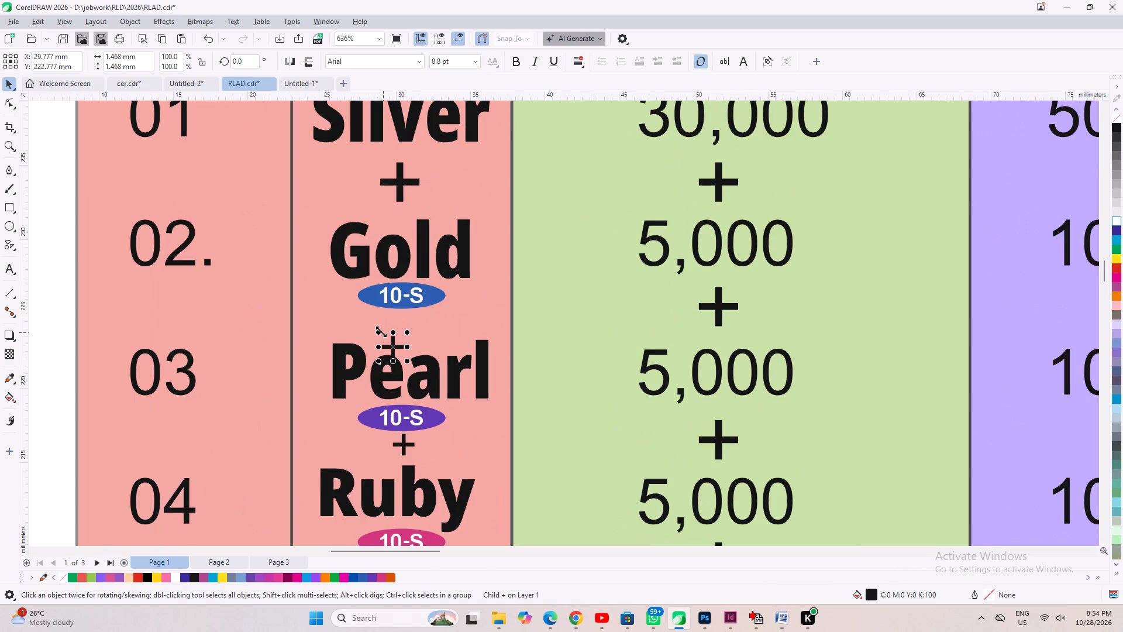
drag(394, 346, 405, 334)
drag(405, 334, 405, 332)
Set the plus sign between Silver and Gold to 8.8 pt and move it up, midway between the two labels.
ctrl+click(402, 186)
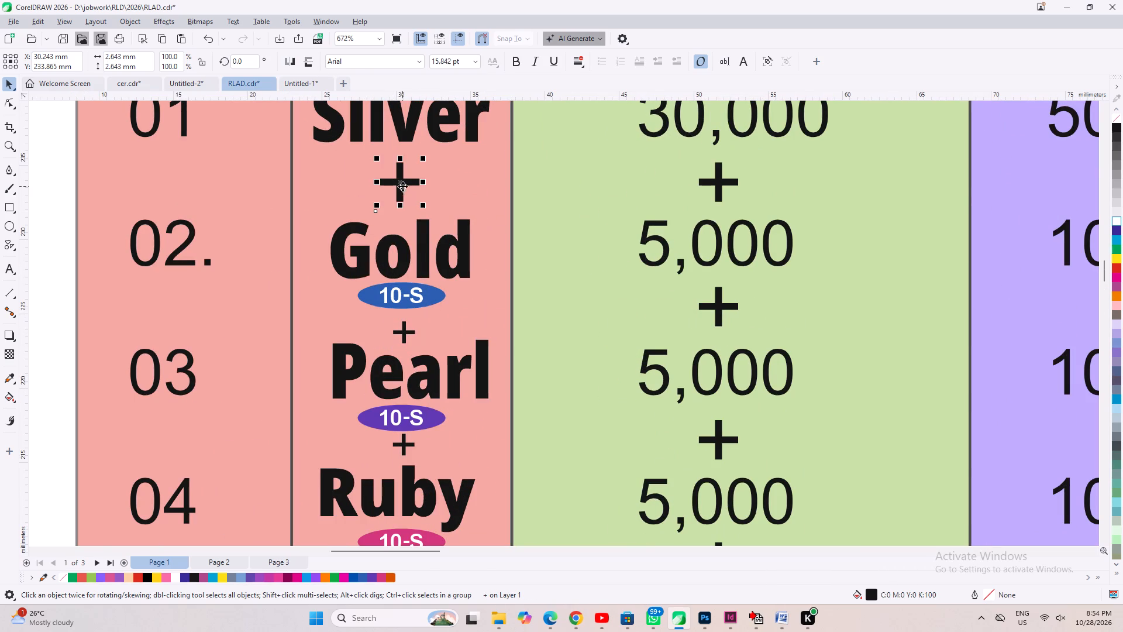
click(461, 61)
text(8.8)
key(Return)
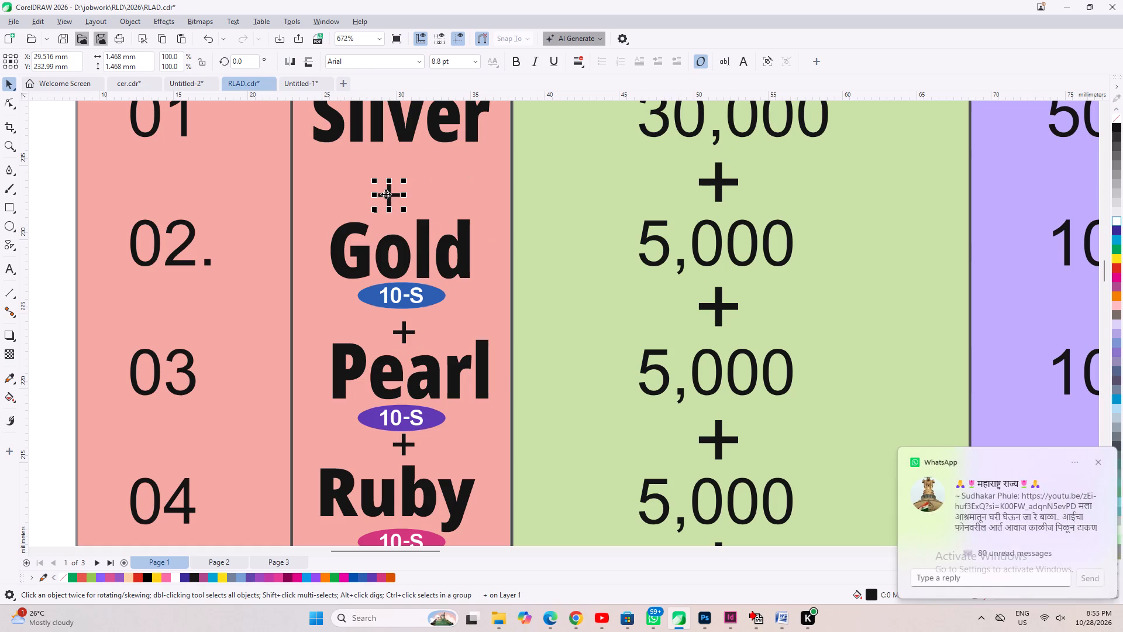
drag(390, 194, 395, 177)
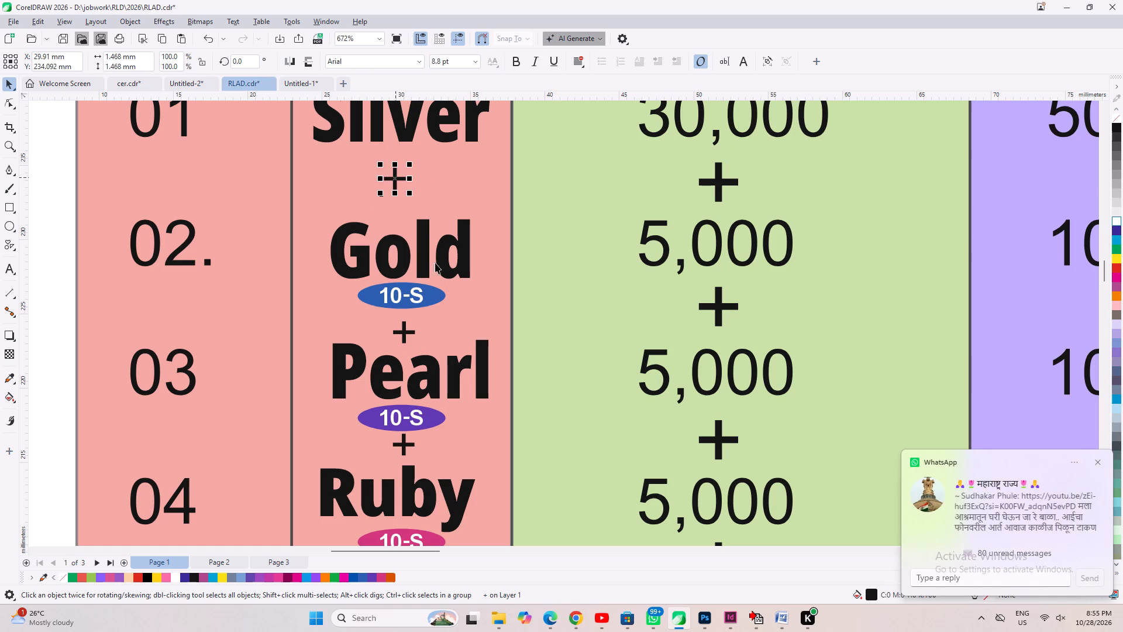
Move the Gold label in the Rank column up slightly, away from its blue 10-S oval.
ctrl+click(417, 250)
drag(422, 243, 424, 232)
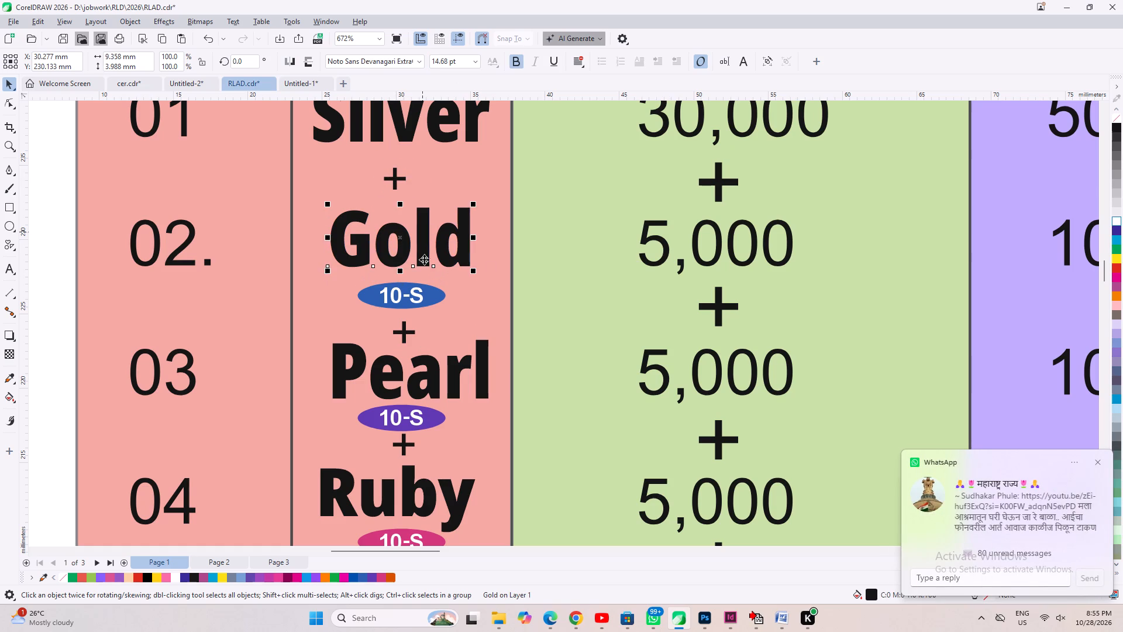
Examine the spacing of the Rank column's labels, ovals and plus signs, and the overall layout of the INCOME PLAN page.
click(405, 309)
scroll(460, 275, down, 3)
scroll(439, 218, down, 4)
scroll(464, 393, up, 2)
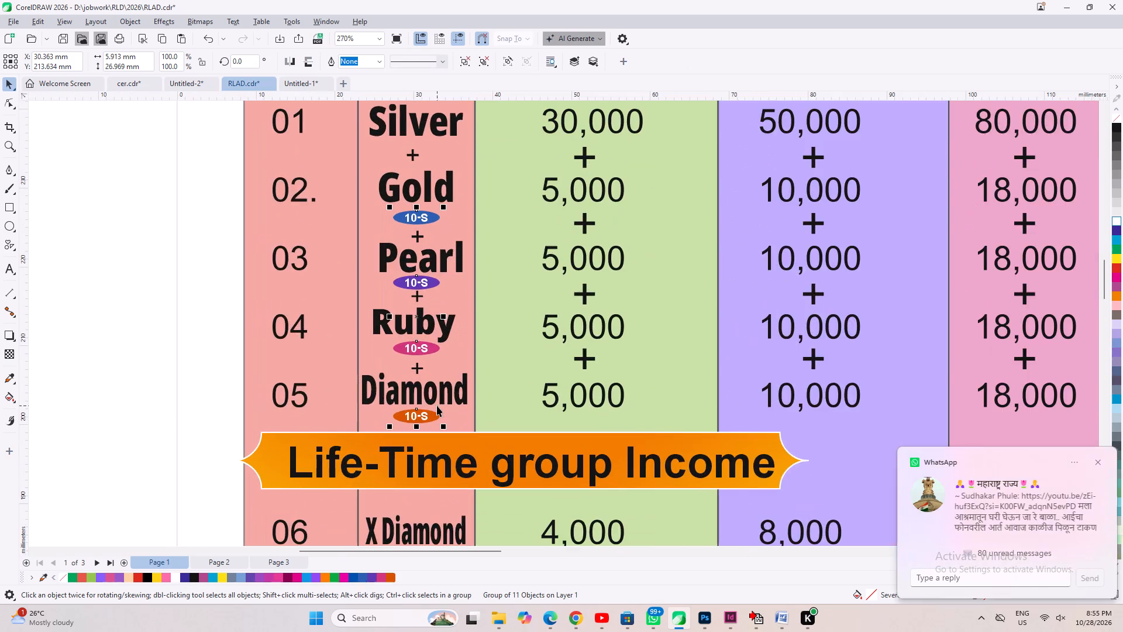
scroll(433, 335, down, 3)
scroll(453, 407, down, 1)
click(280, 294)
scroll(223, 257, down, 3)
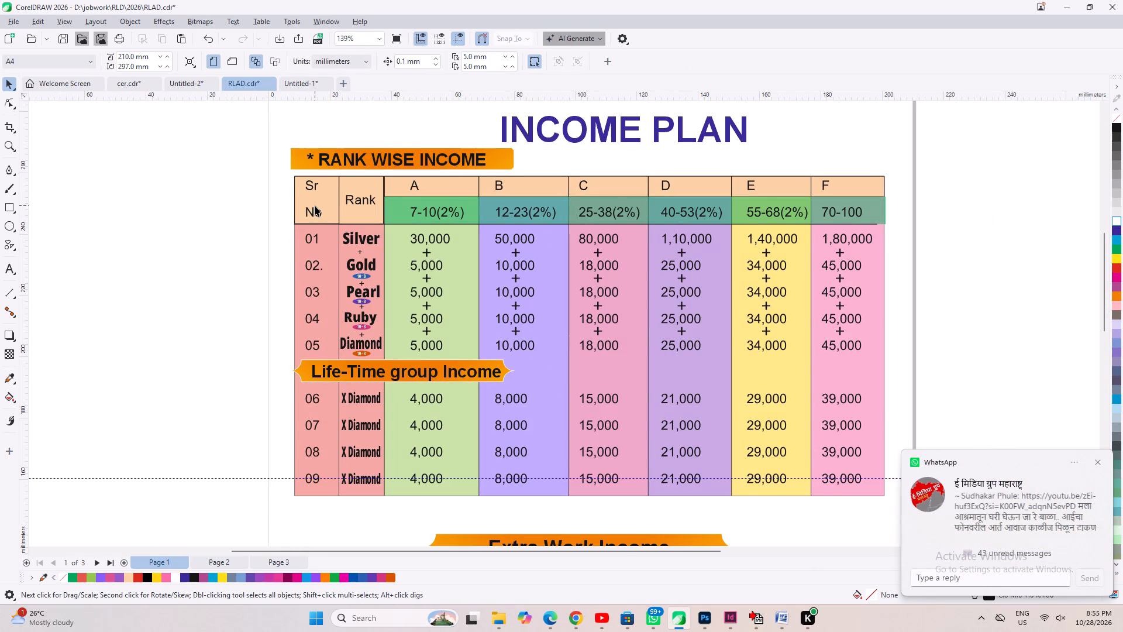
scroll(381, 376, up, 6)
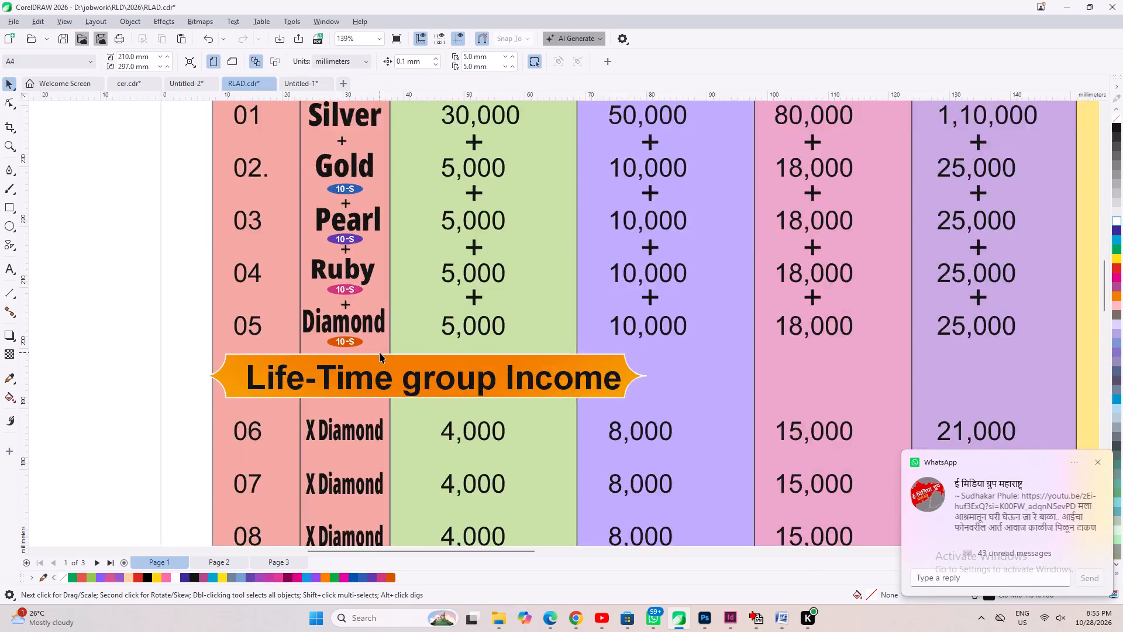
scroll(380, 352, up, 3)
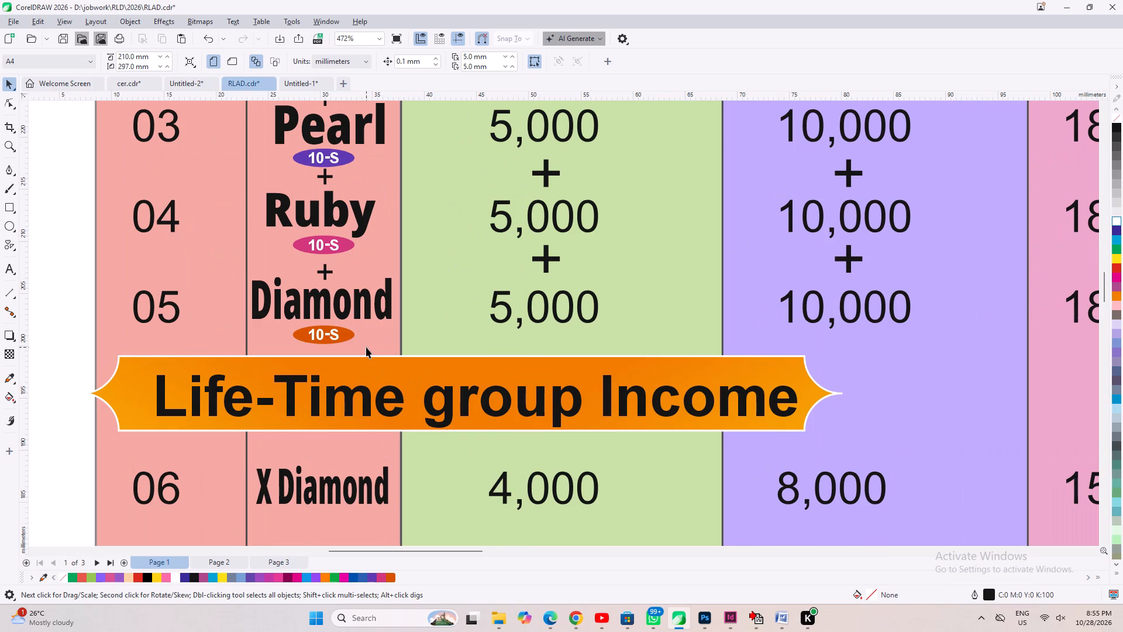
scroll(281, 389, up, 3)
scroll(306, 311, down, 9)
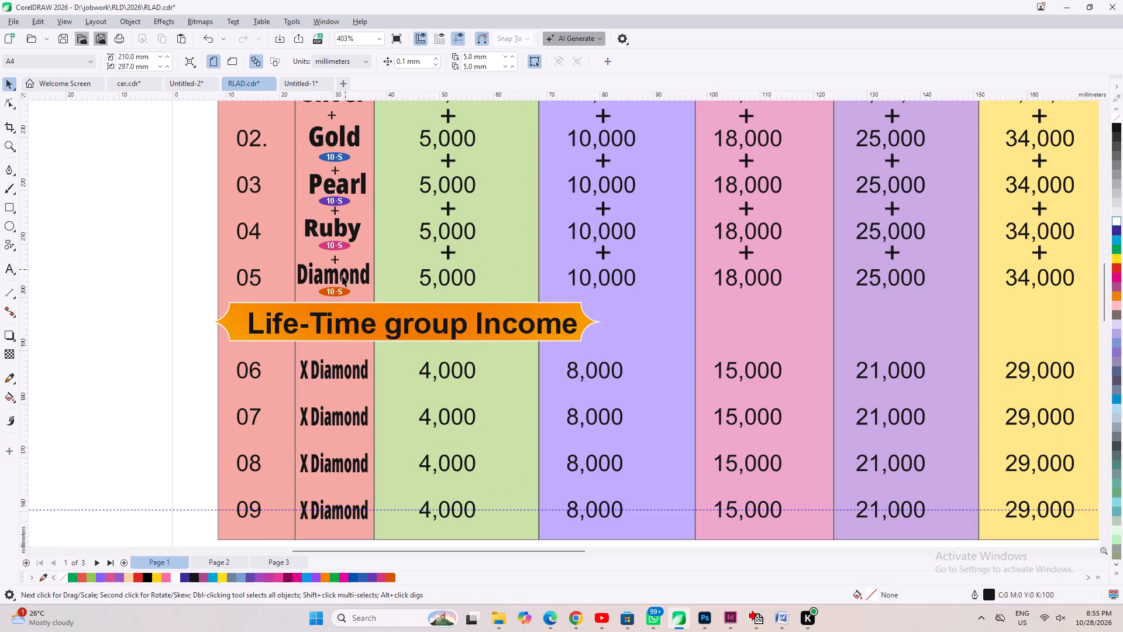
scroll(335, 290, down, 9)
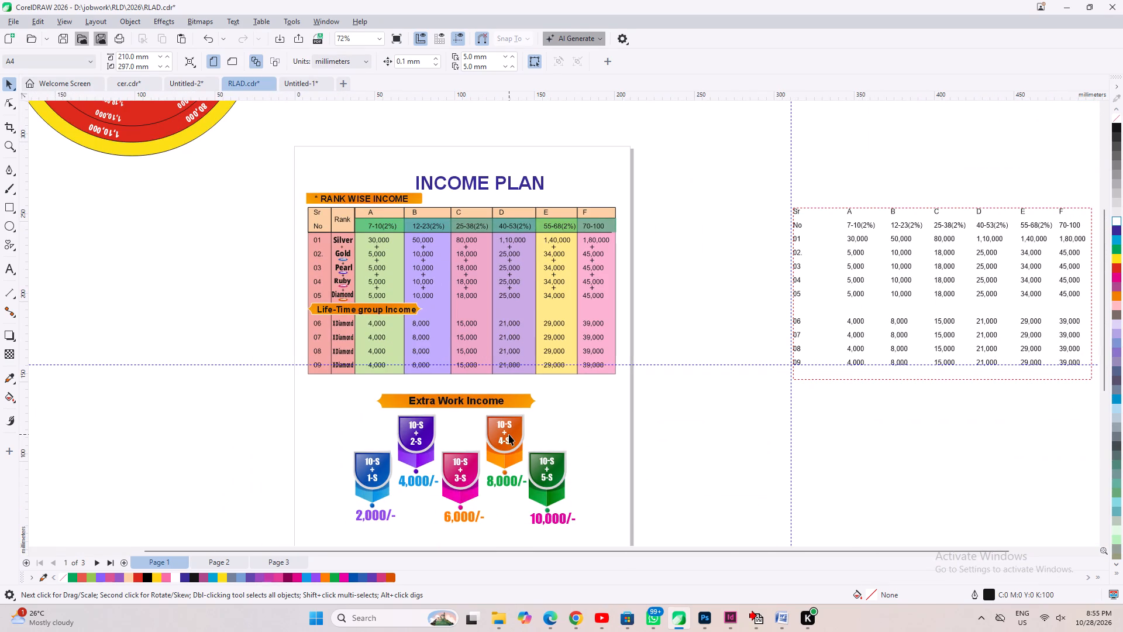
scroll(668, 407, down, 4)
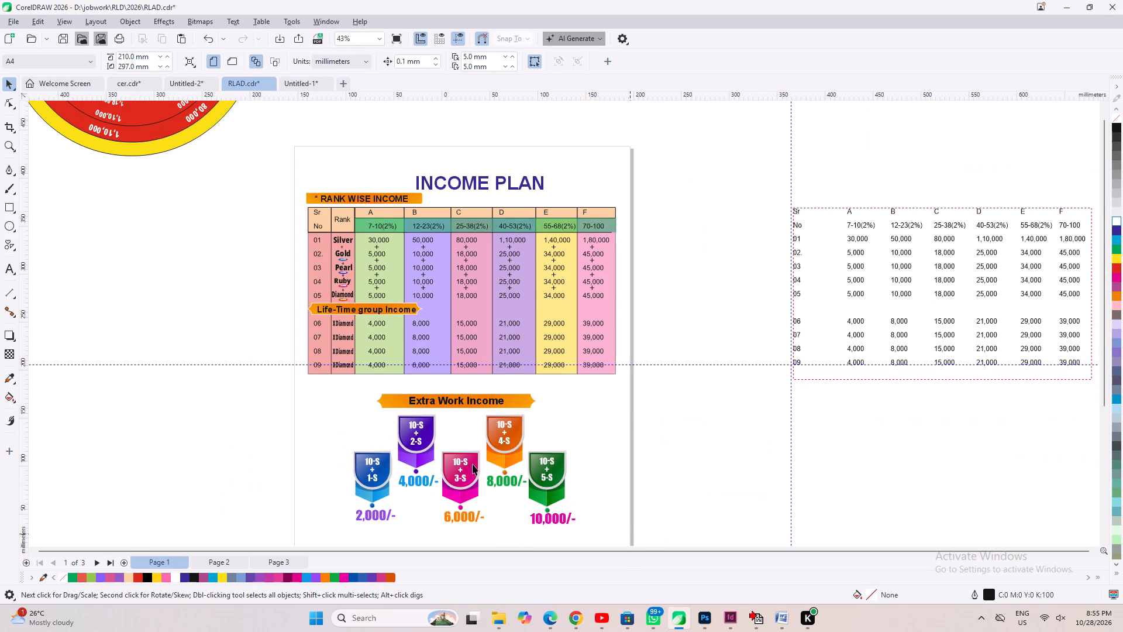
scroll(482, 345, up, 4)
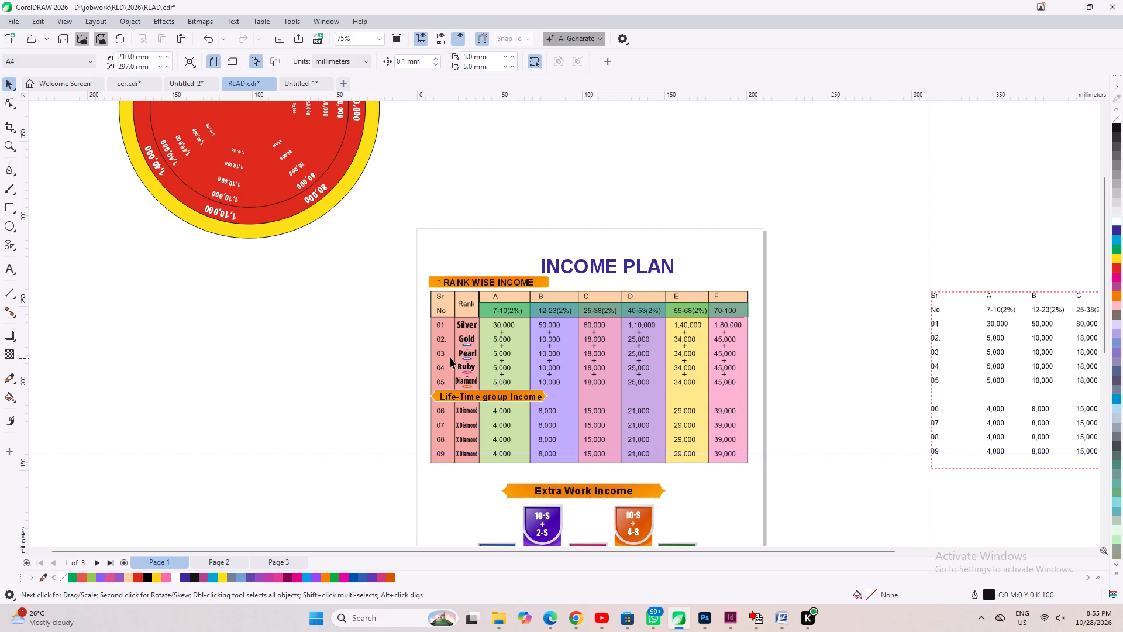
Select the tinted rectangle behind the table's Sr No column.
ctrl+click(450, 358)
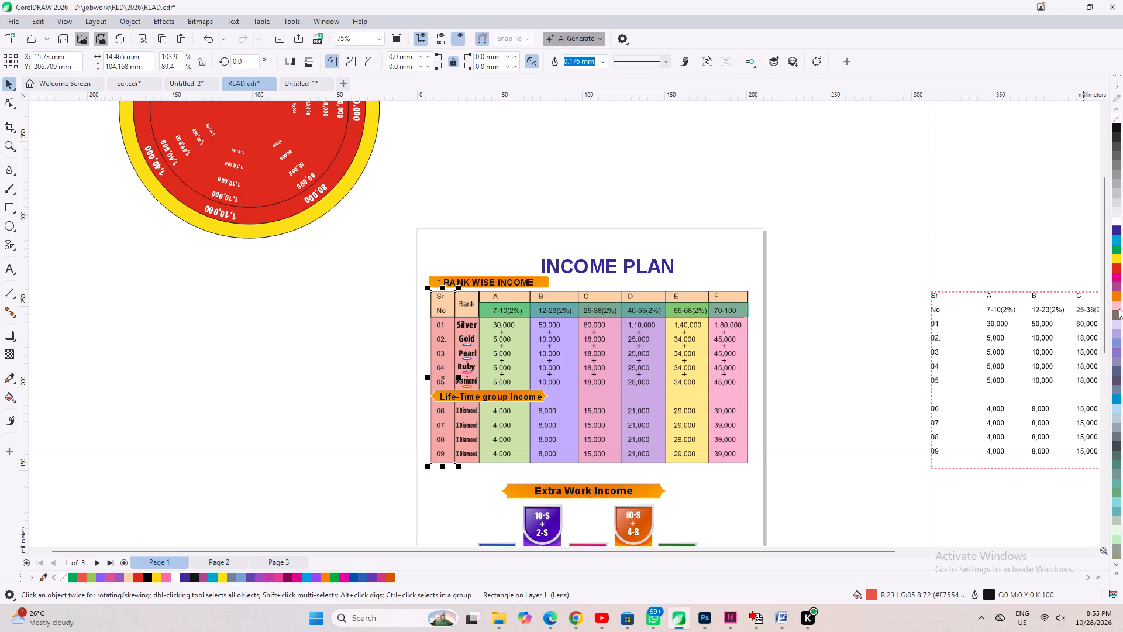
Fill the Sr No column's background with pale lavender C:20 M:20 Y:0 K:0.
click(1116, 327)
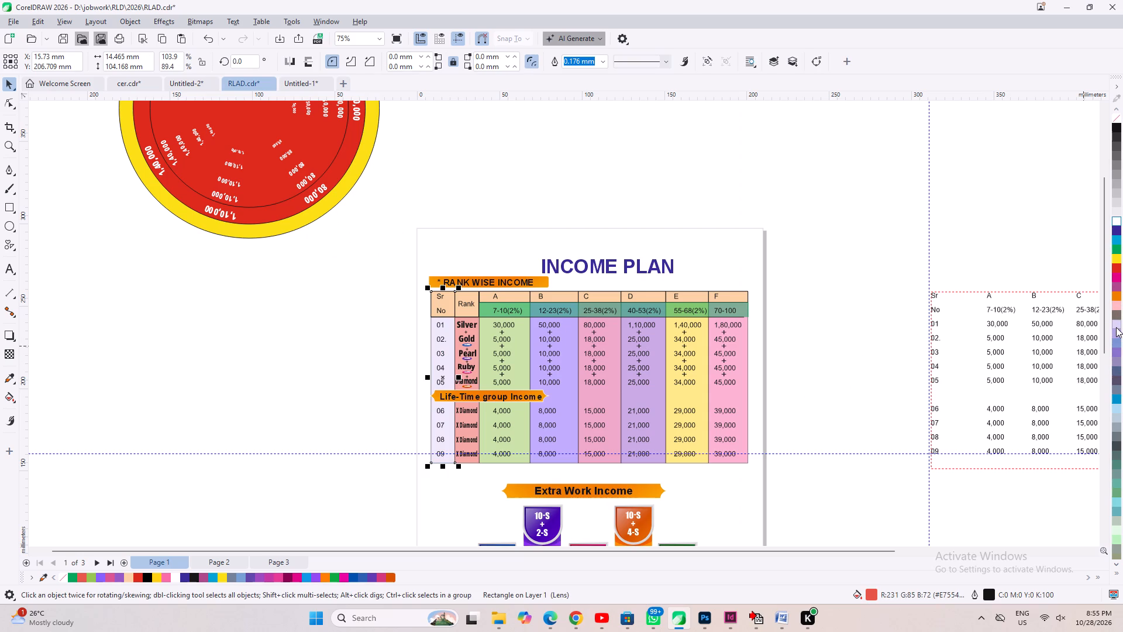
Fill the background of column D, 40-53(2%), with pale blue and check it against the whole table.
ctrl+click(655, 394)
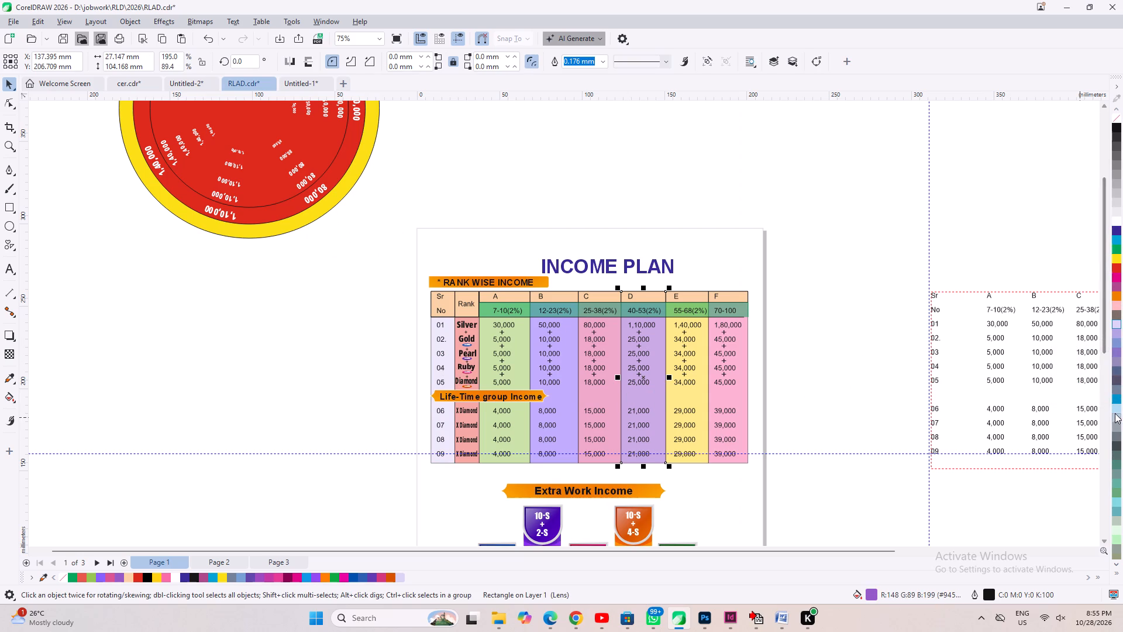
click(1116, 410)
click(783, 508)
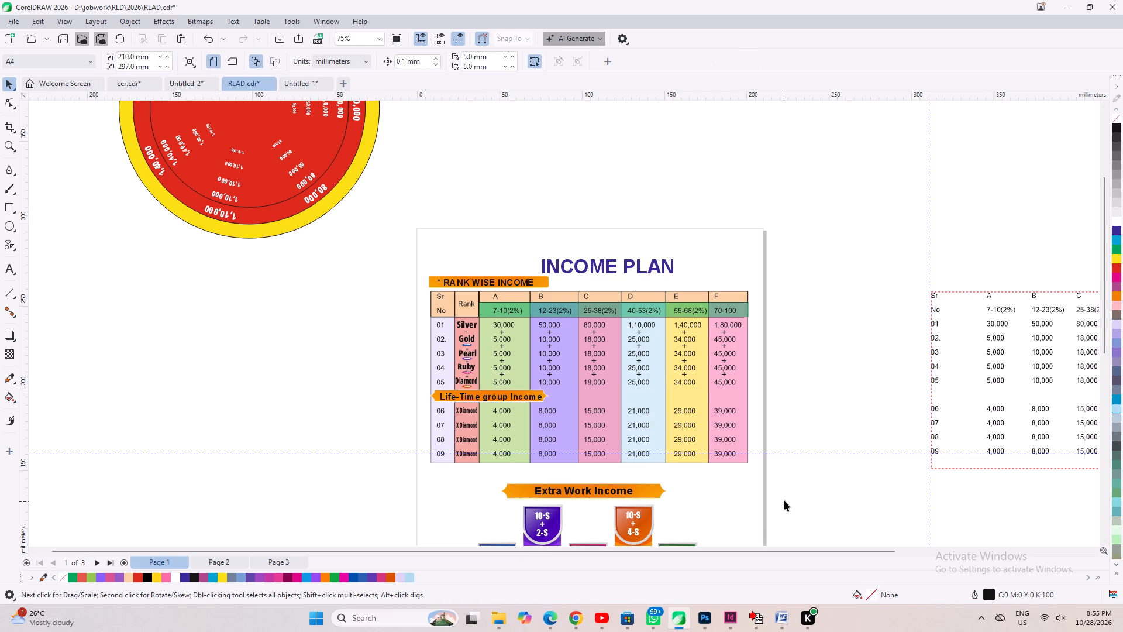
scroll(574, 288, down, 3)
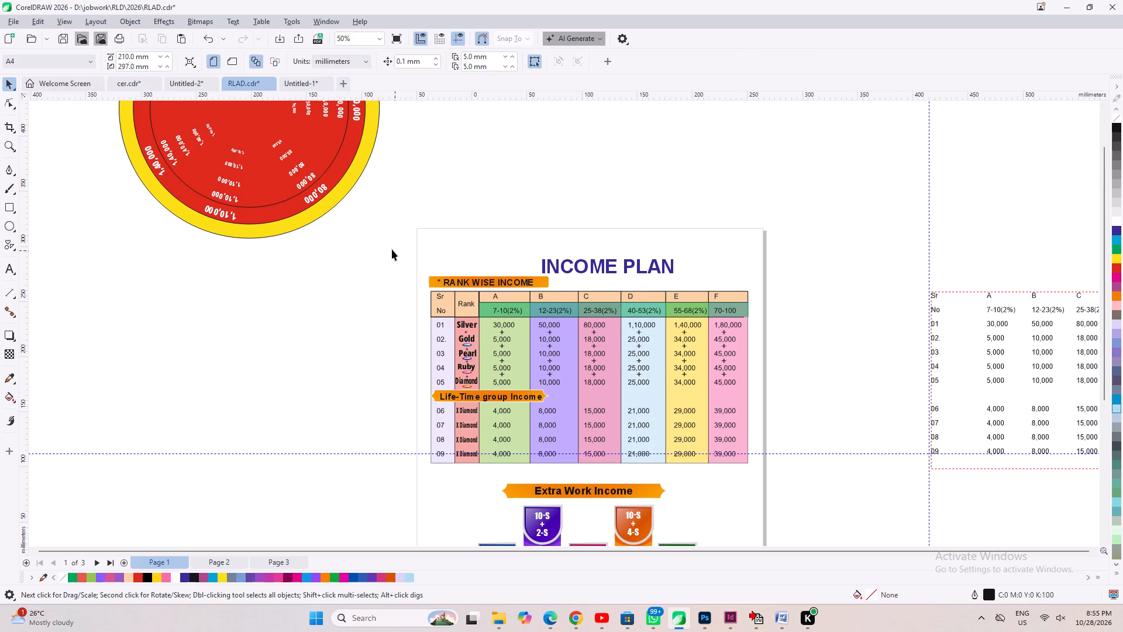
scroll(739, 313, up, 5)
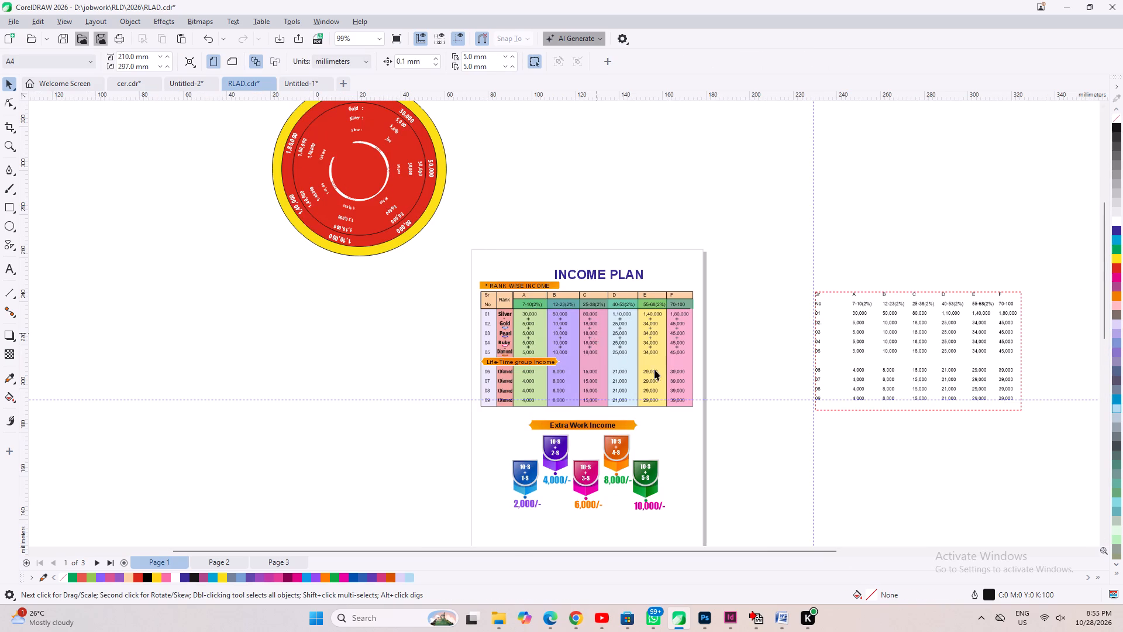
scroll(657, 369, up, 2)
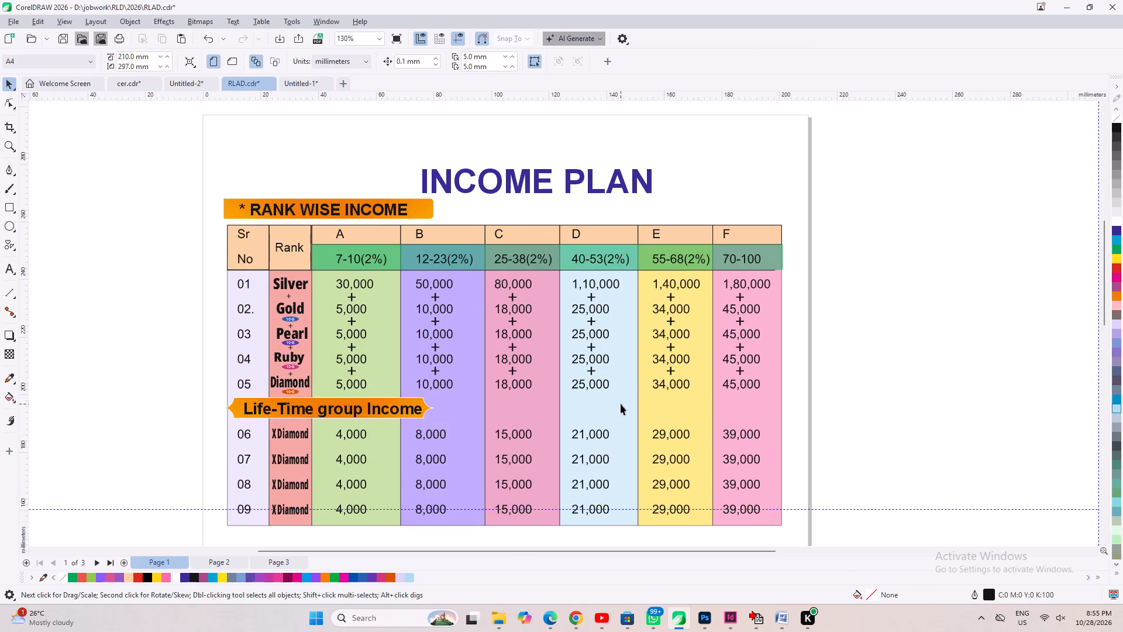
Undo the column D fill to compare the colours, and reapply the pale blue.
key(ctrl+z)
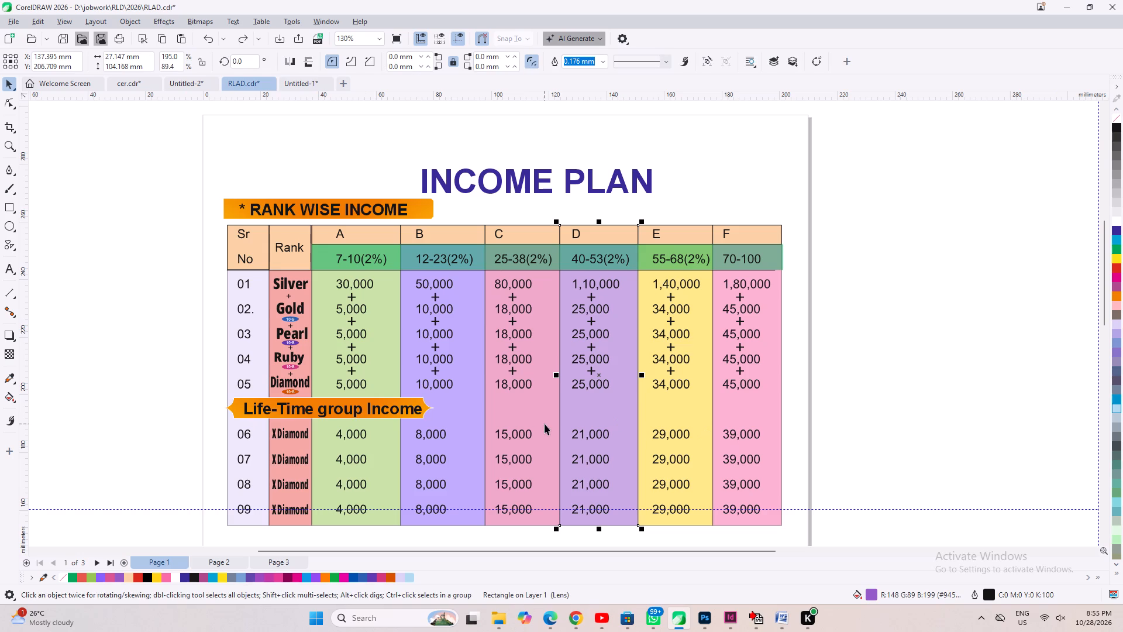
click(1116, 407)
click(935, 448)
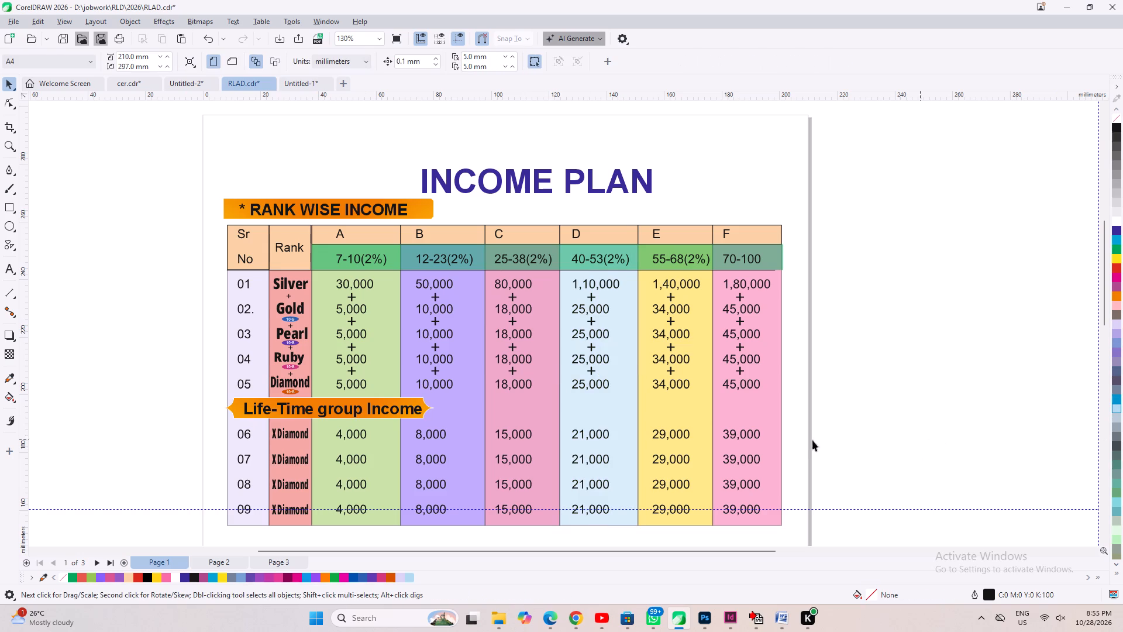
Try Mint Green on column F's background, then settle on pale grey-green C:20 M:0 Y:20 K:20.
ctrl+click(769, 414)
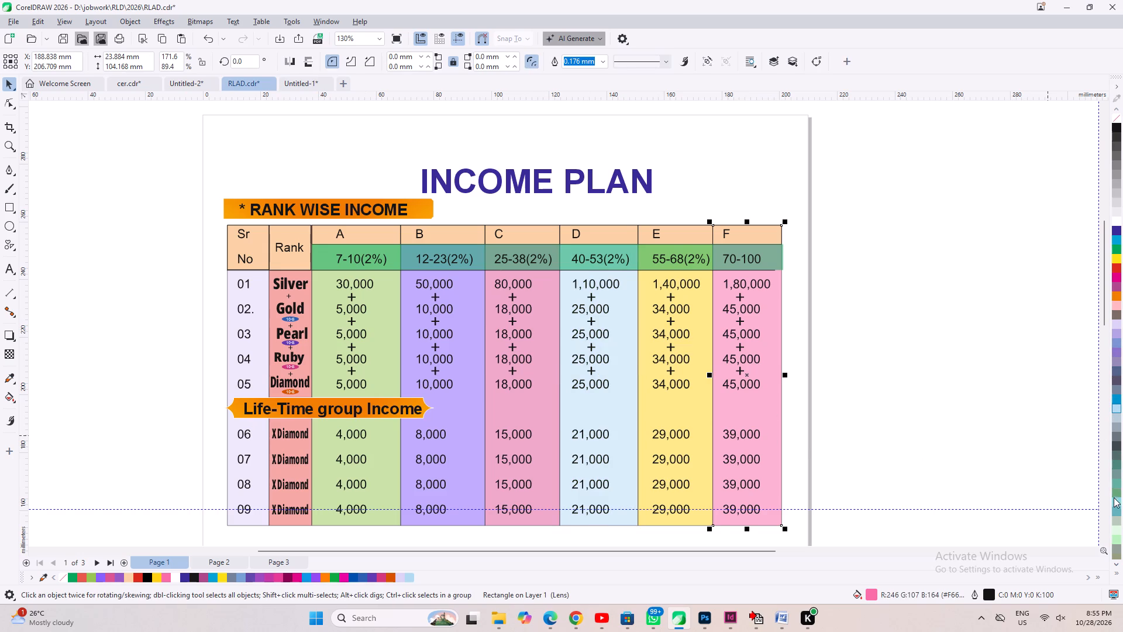
click(1118, 541)
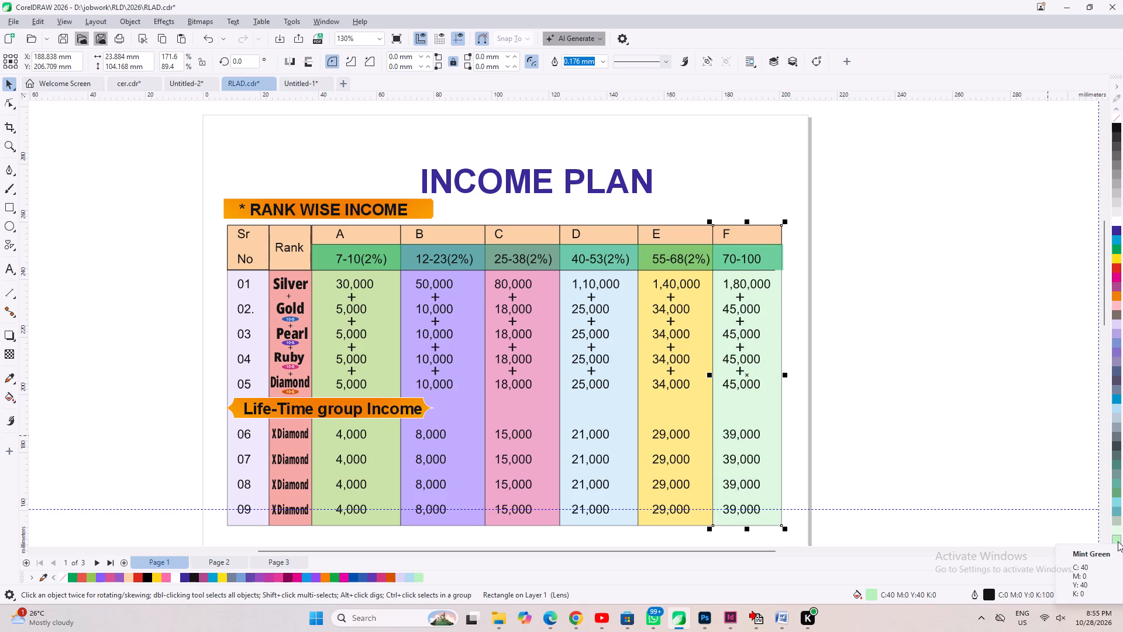
click(1118, 522)
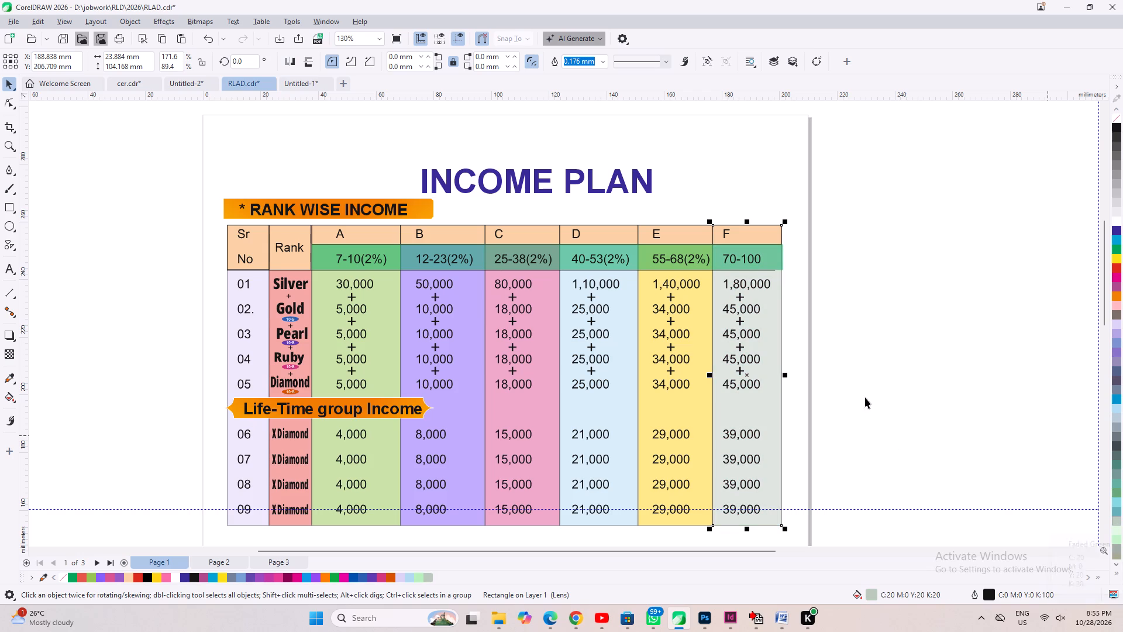
drag(865, 397, 863, 391)
scroll(497, 352, down, 6)
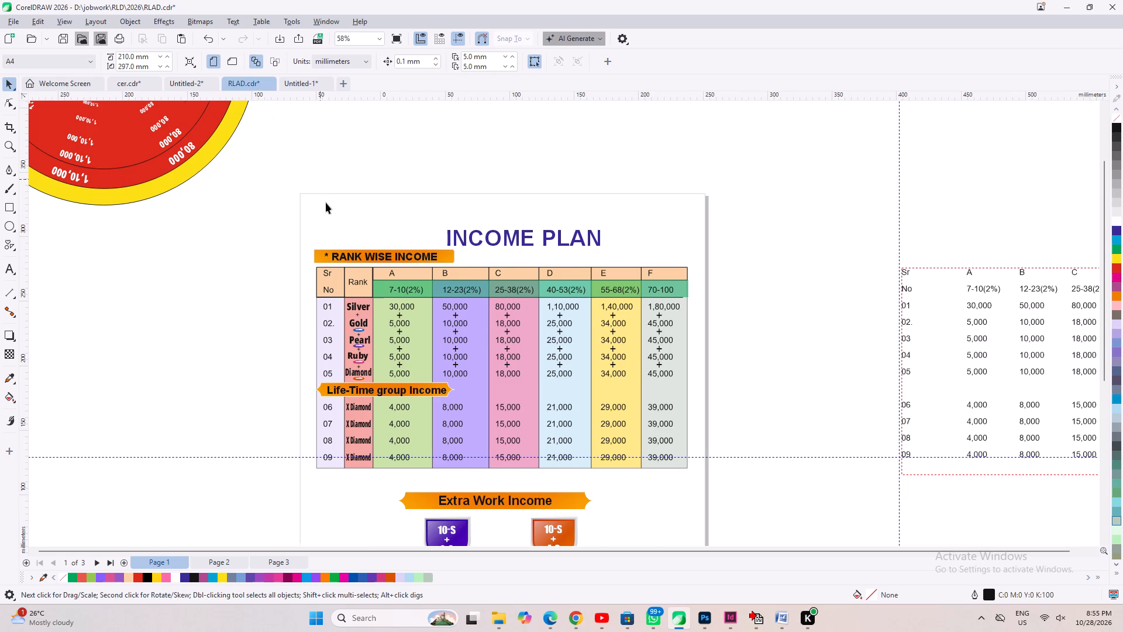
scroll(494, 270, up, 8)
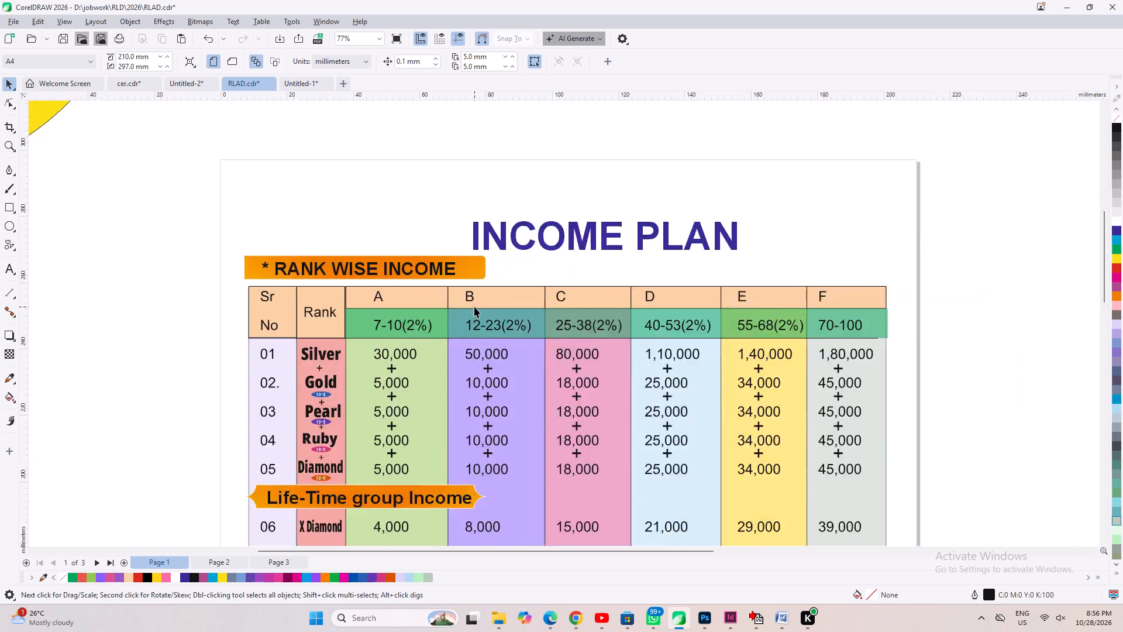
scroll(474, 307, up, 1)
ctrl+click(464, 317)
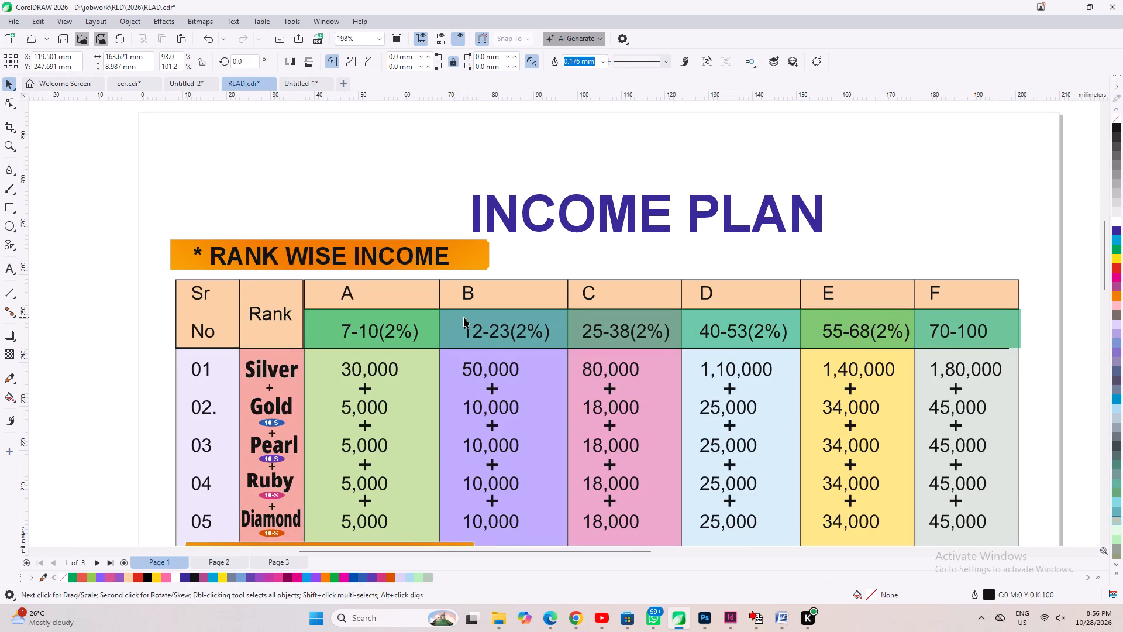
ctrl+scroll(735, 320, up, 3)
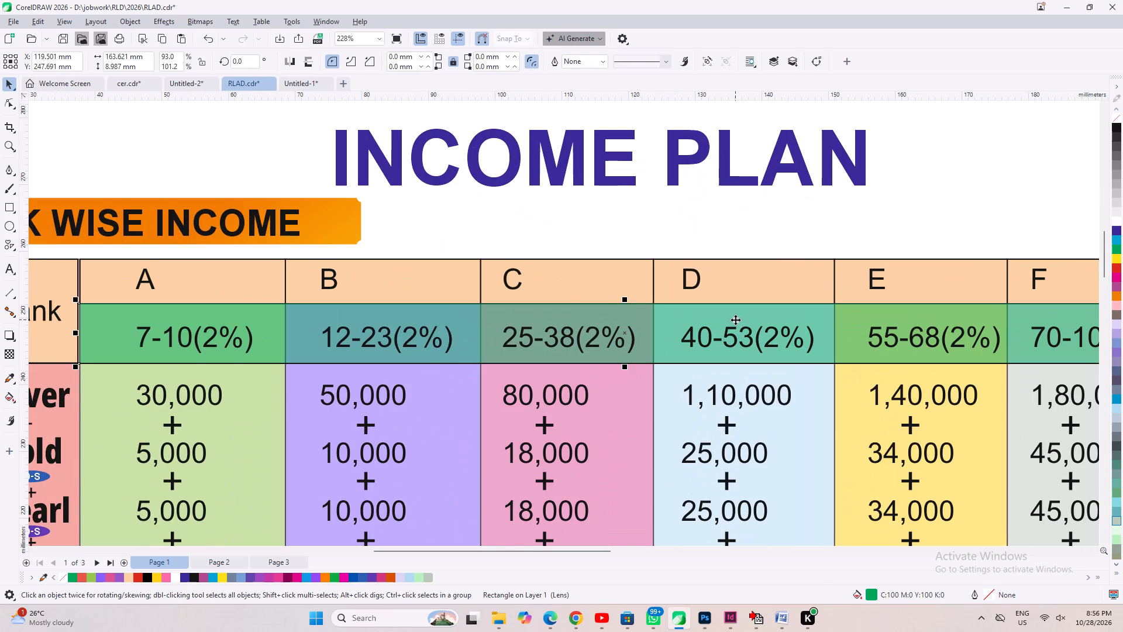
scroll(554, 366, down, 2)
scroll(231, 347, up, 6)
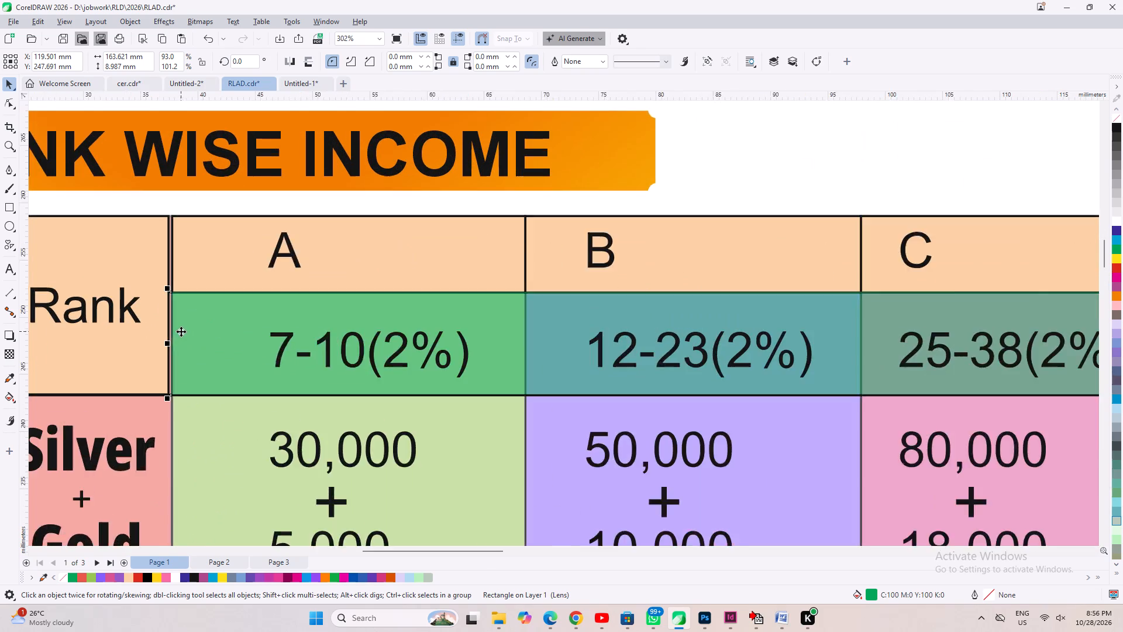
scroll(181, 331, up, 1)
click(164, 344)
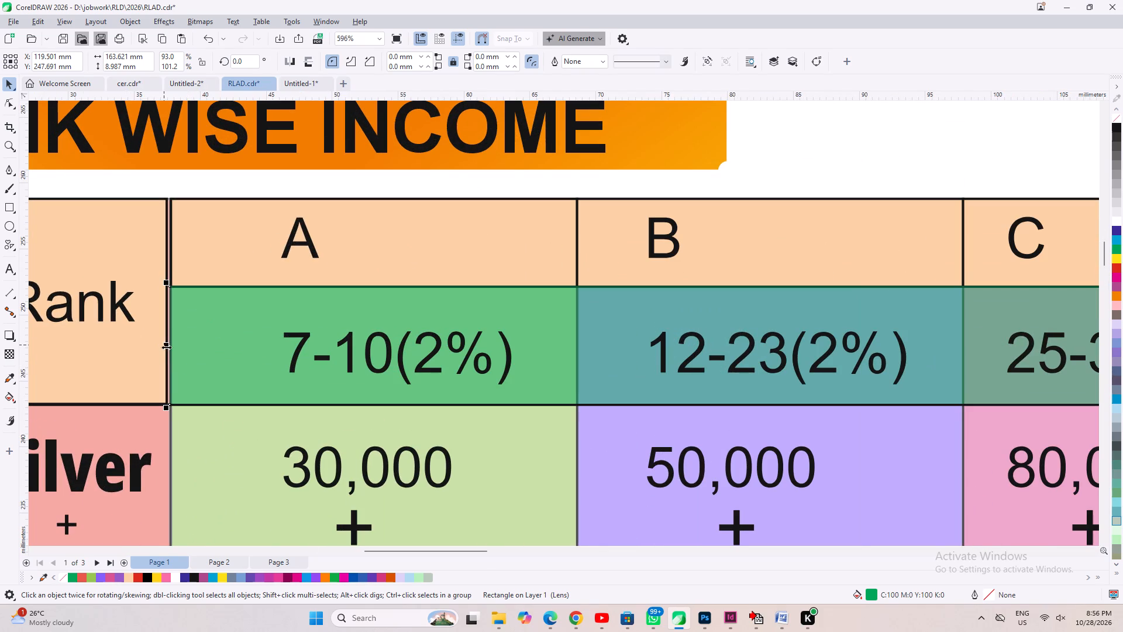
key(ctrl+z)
Widen the Rank header cell to about 14.9 mm so that it closes the gap to column A.
ctrl+click(164, 305)
drag(171, 300, 171, 301)
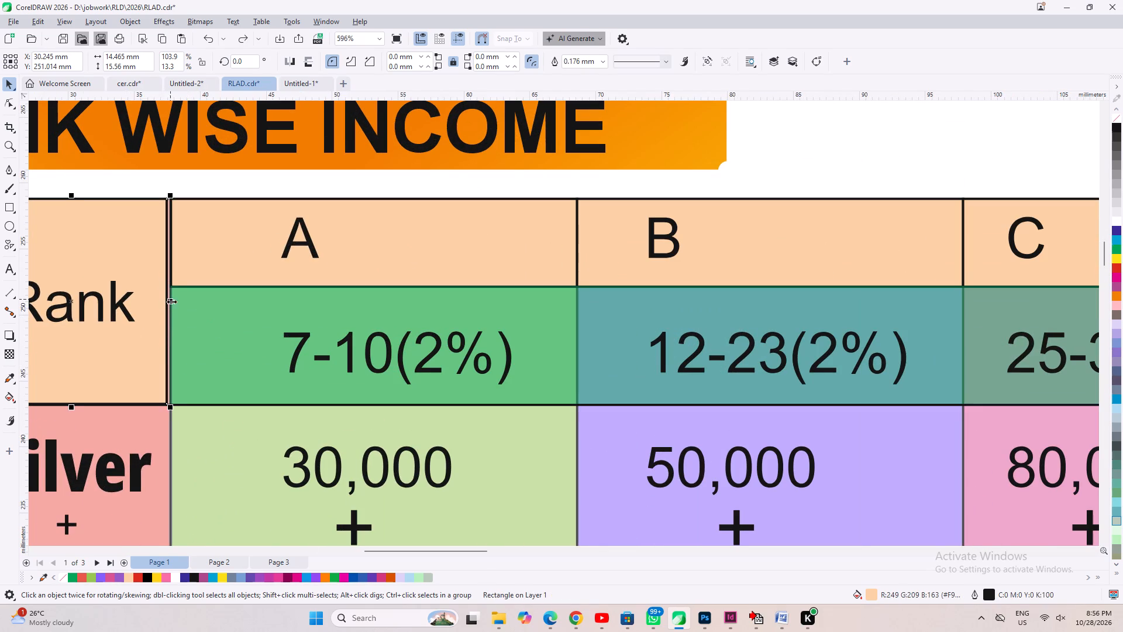
drag(171, 301, 176, 306)
scroll(145, 270, down, 4)
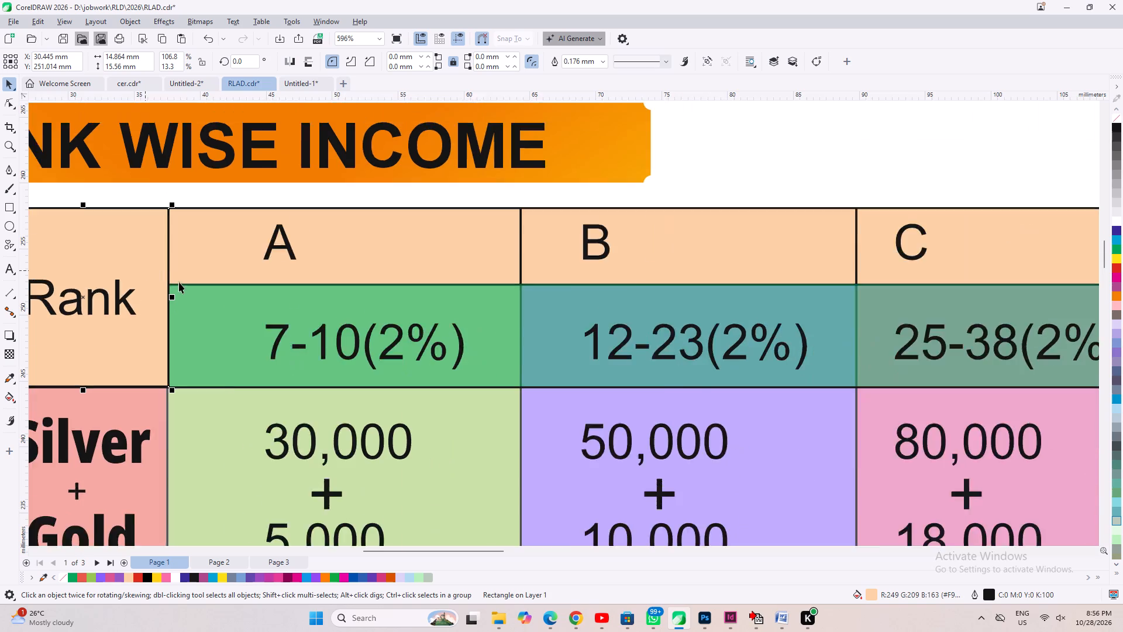
Bring the row of six plus signs between rows 01 and 02 to the front.
scroll(179, 282, down, 9)
ctrl+click(522, 311)
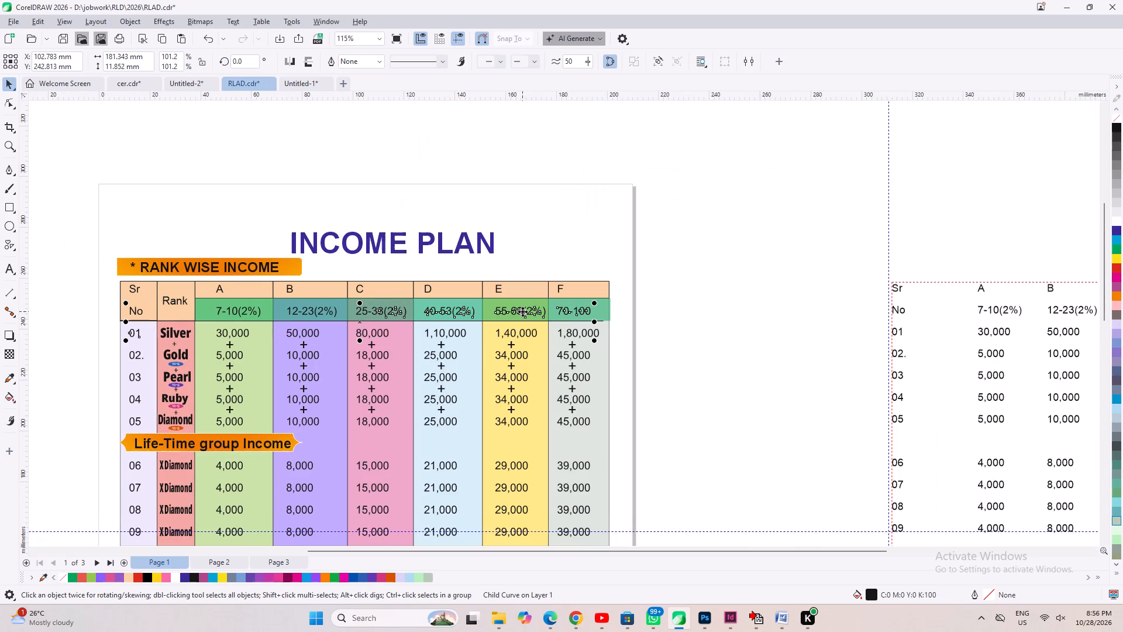
click(652, 311)
drag(656, 300, 202, 363)
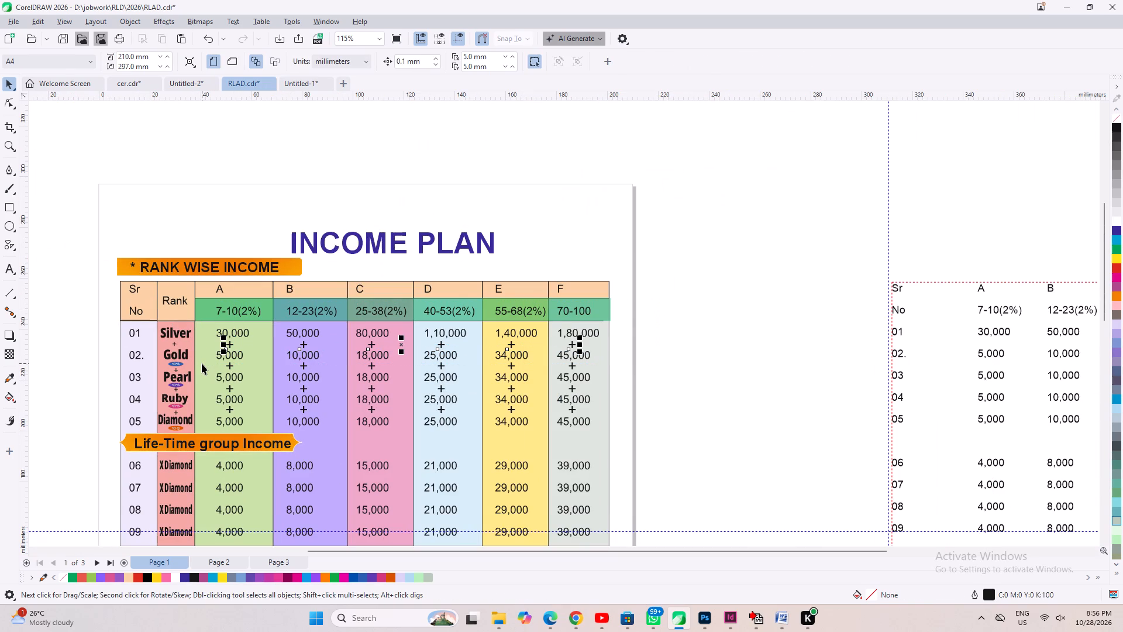
key(shift+Page_Up)
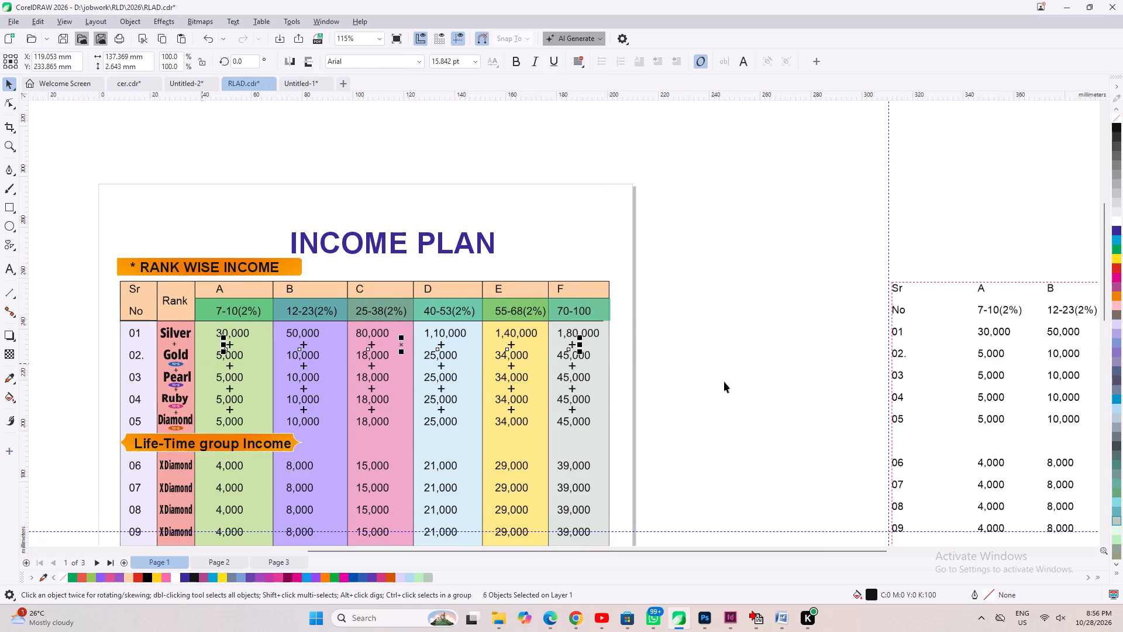
click(724, 382)
Move the INCOME PLAN title slightly higher, away from the table.
scroll(476, 215, down, 7)
ctrl+click(421, 234)
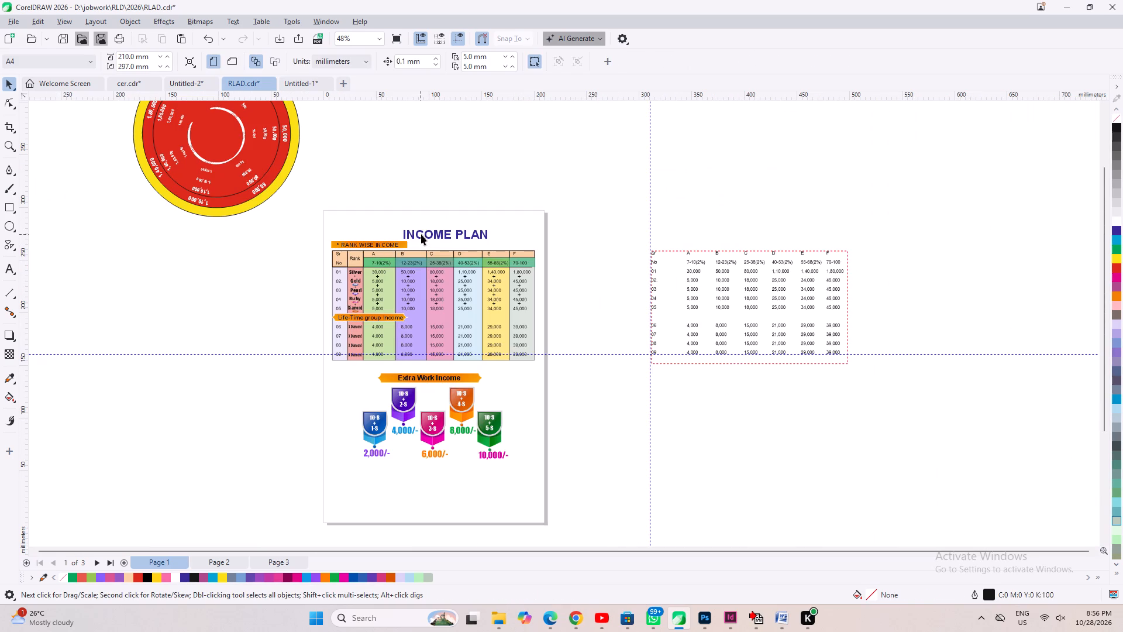
scroll(422, 234, up, 5)
drag(440, 231, 440, 227)
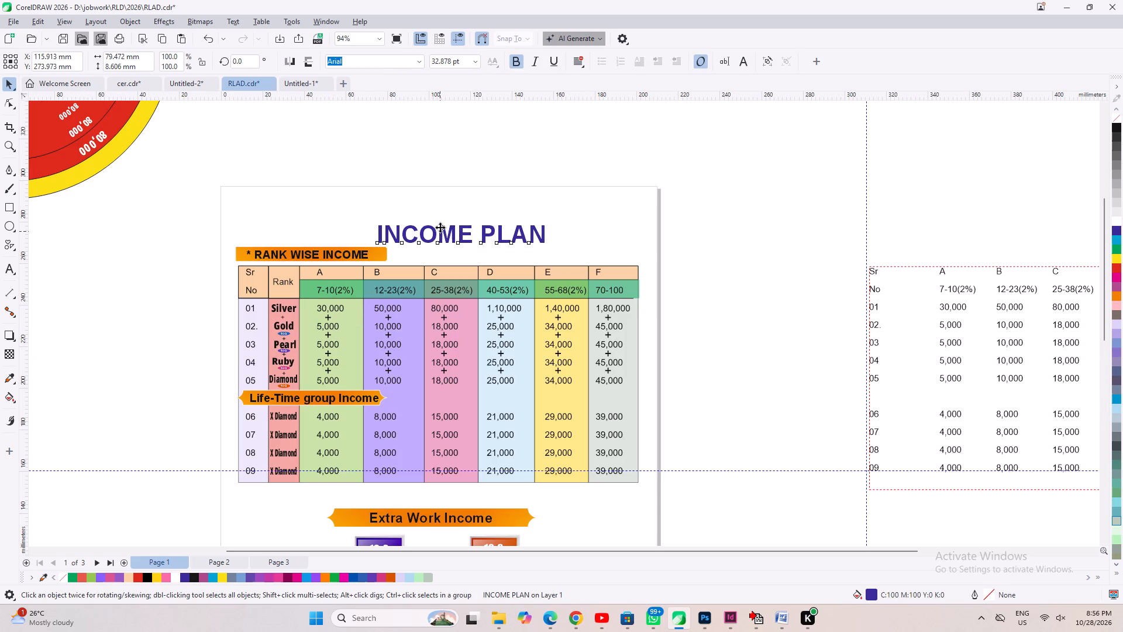
drag(440, 227, 439, 219)
scroll(439, 222, down, 4)
click(190, 125)
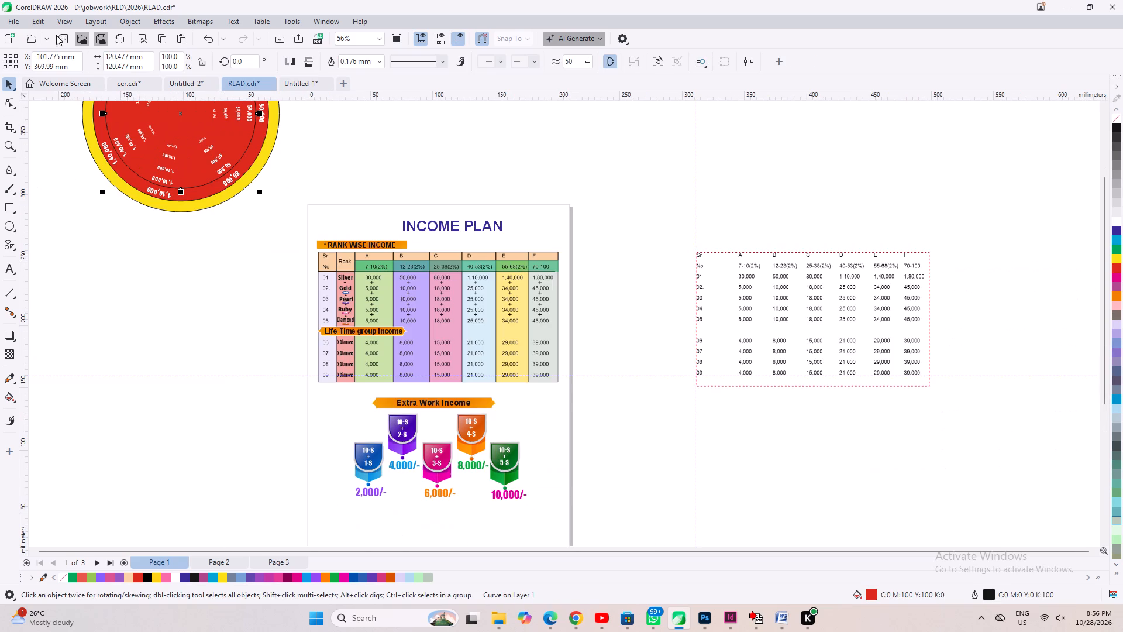
Browse to the 2025 folder under jobwork\RLD to open an existing drawing.
click(32, 40)
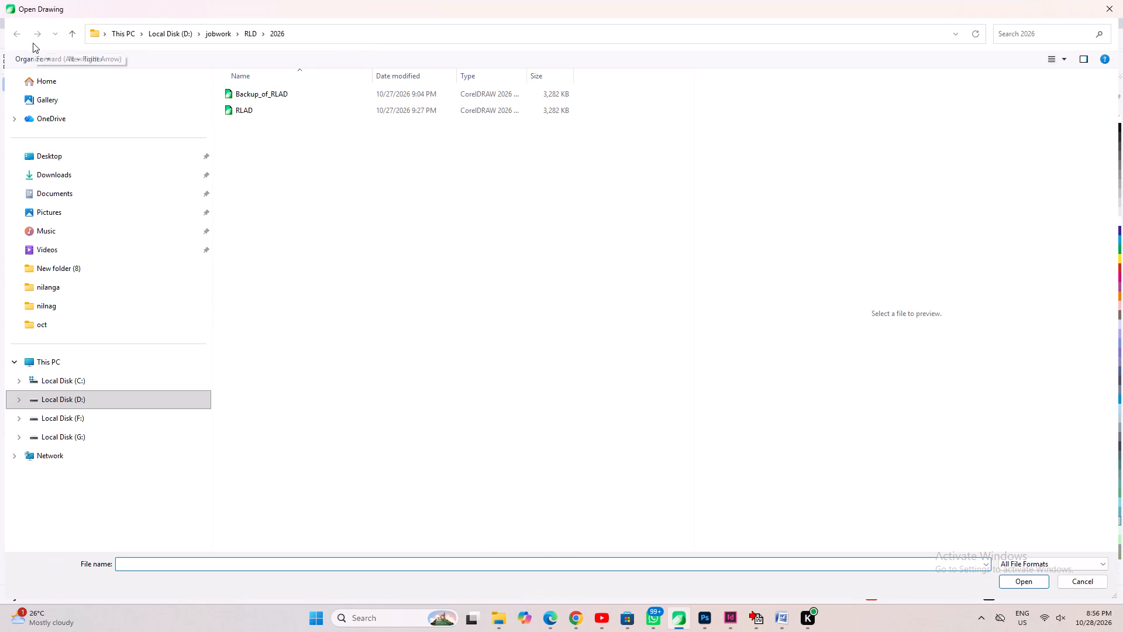
click(214, 33)
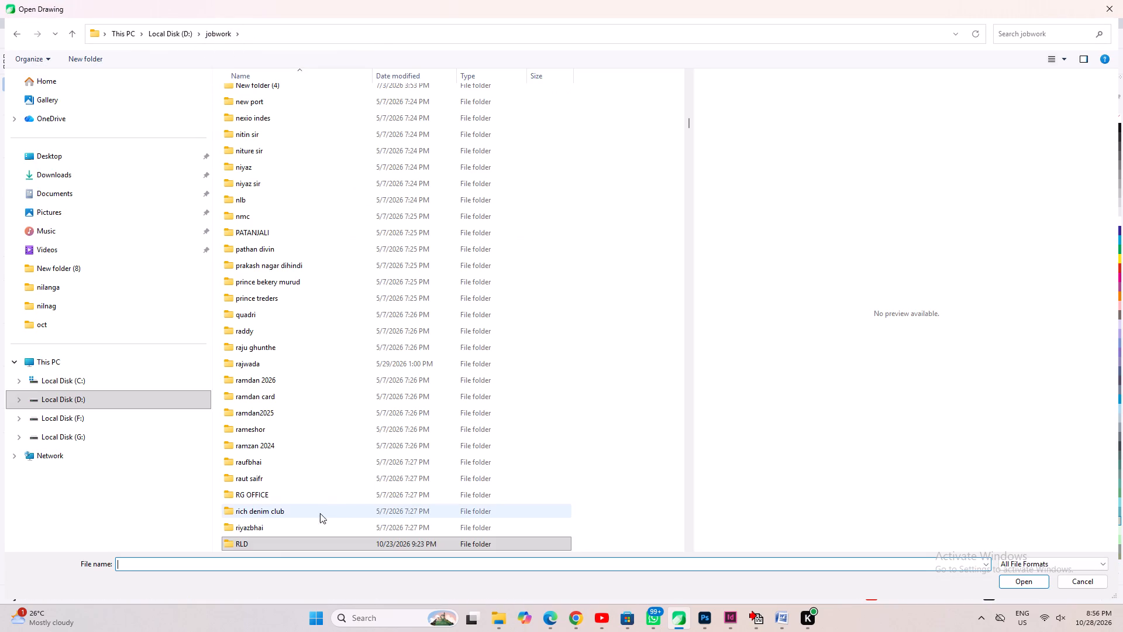
double_click(254, 538)
double_click(245, 208)
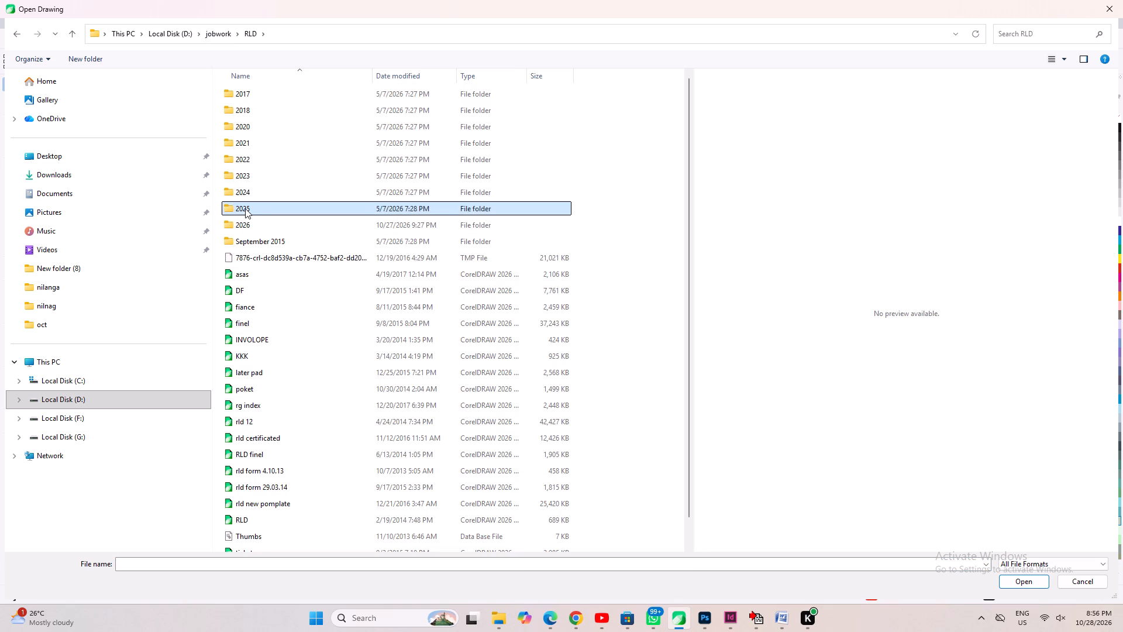
Preview the drawings in the 2025 folder one after another and open BROSHER HORIONTAL.
click(238, 451)
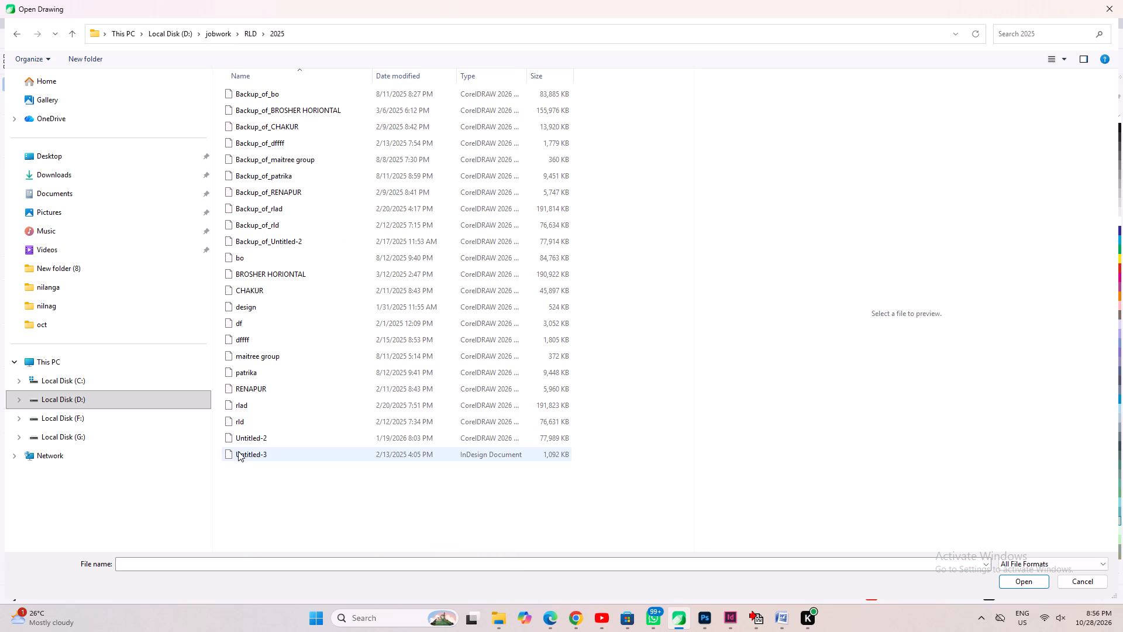
key(Up)
key(Up)
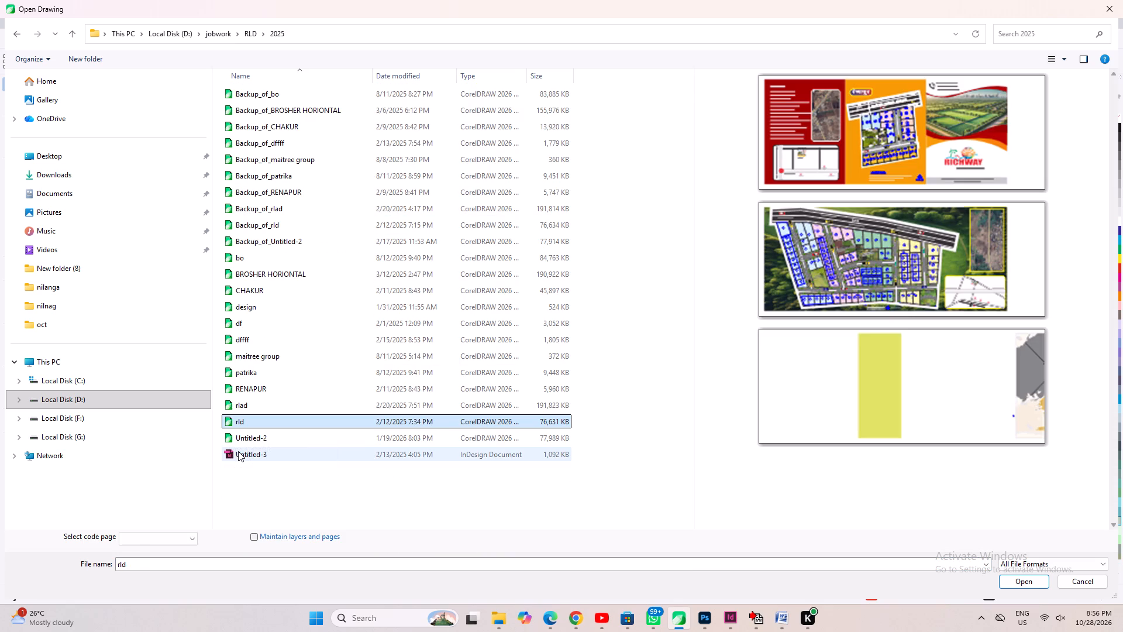
key(Up)
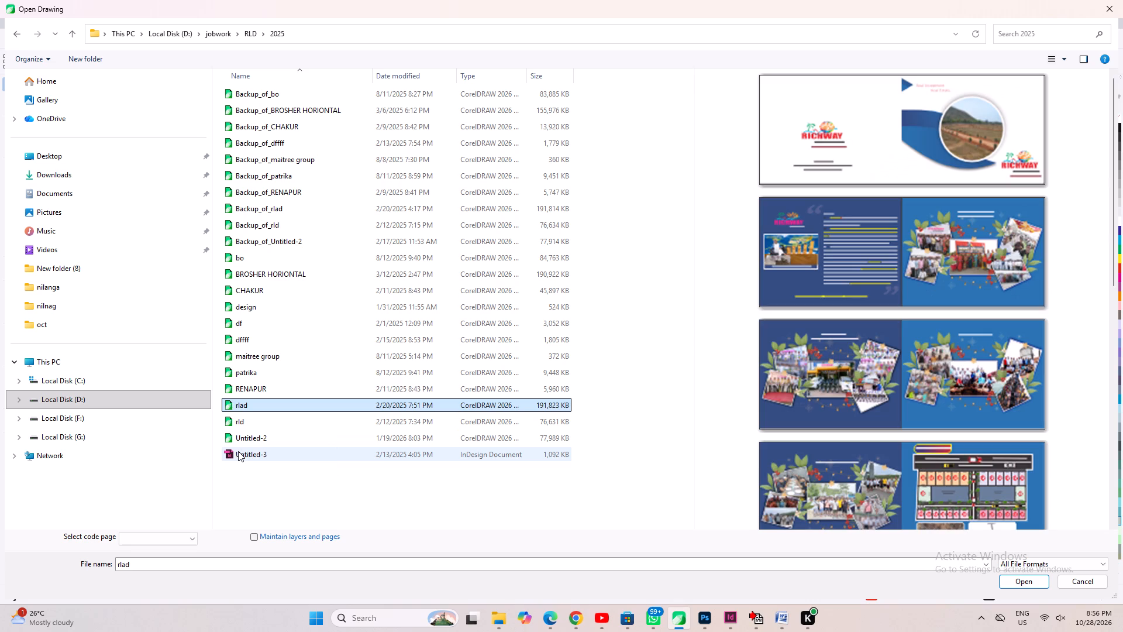
key(Up)
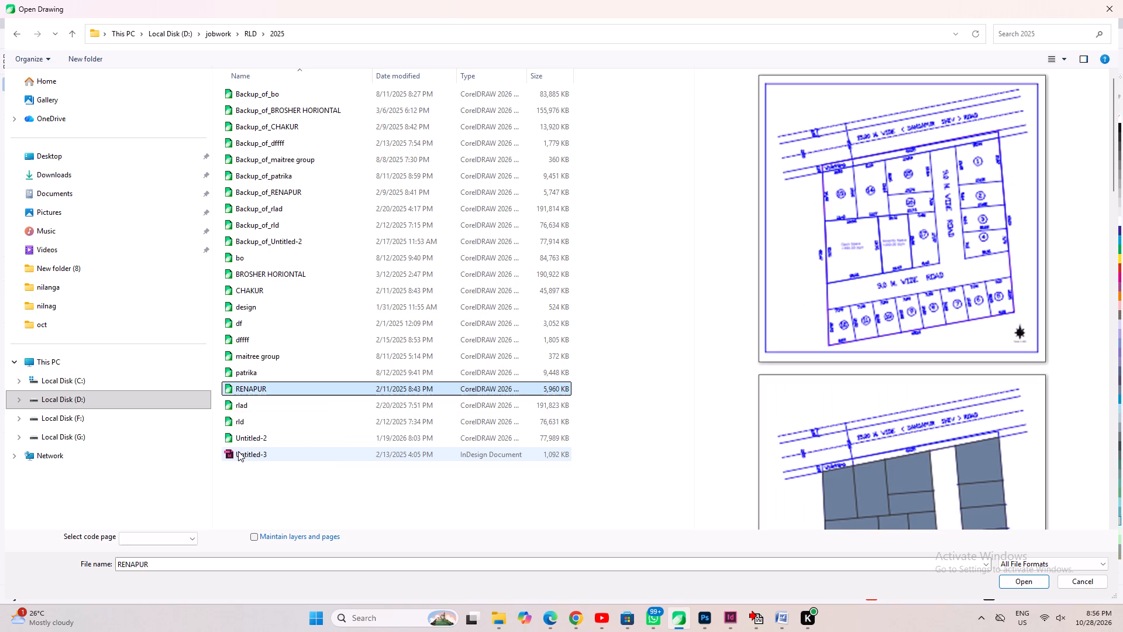
key(Up)
key(Up)
key(Down)
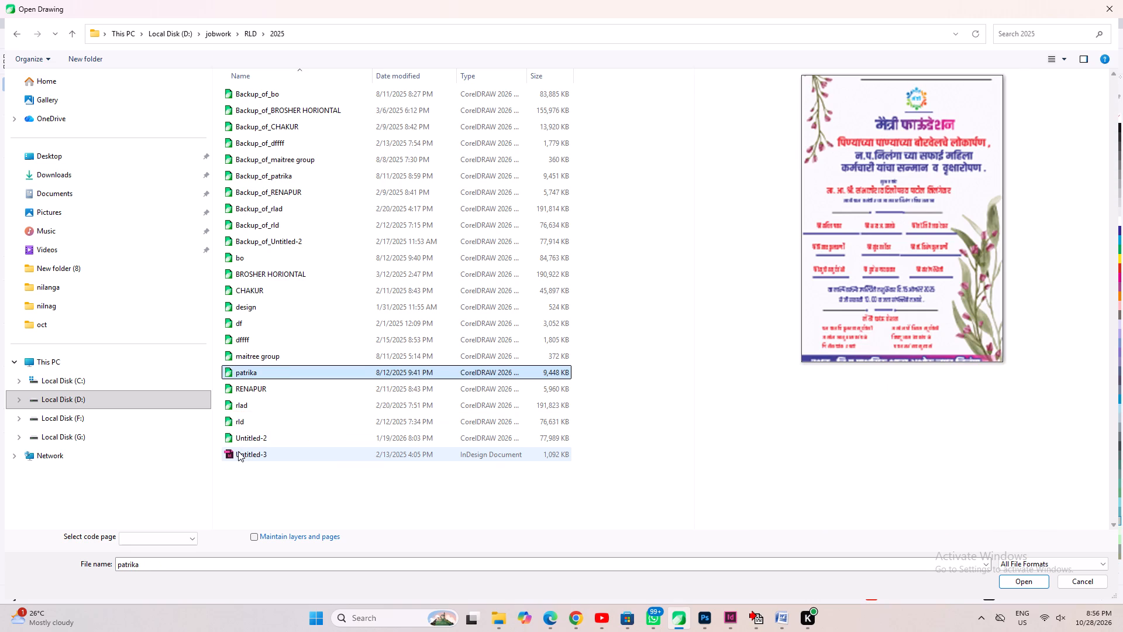
key(Up)
key(Up)
key(Up)
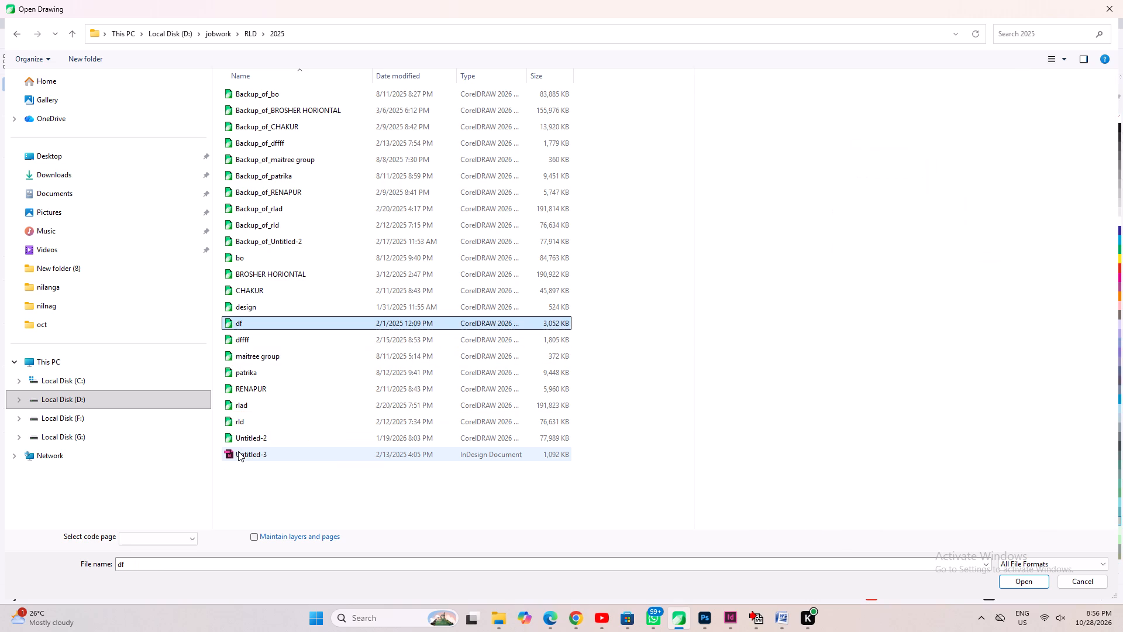
key(Up)
key(Up)
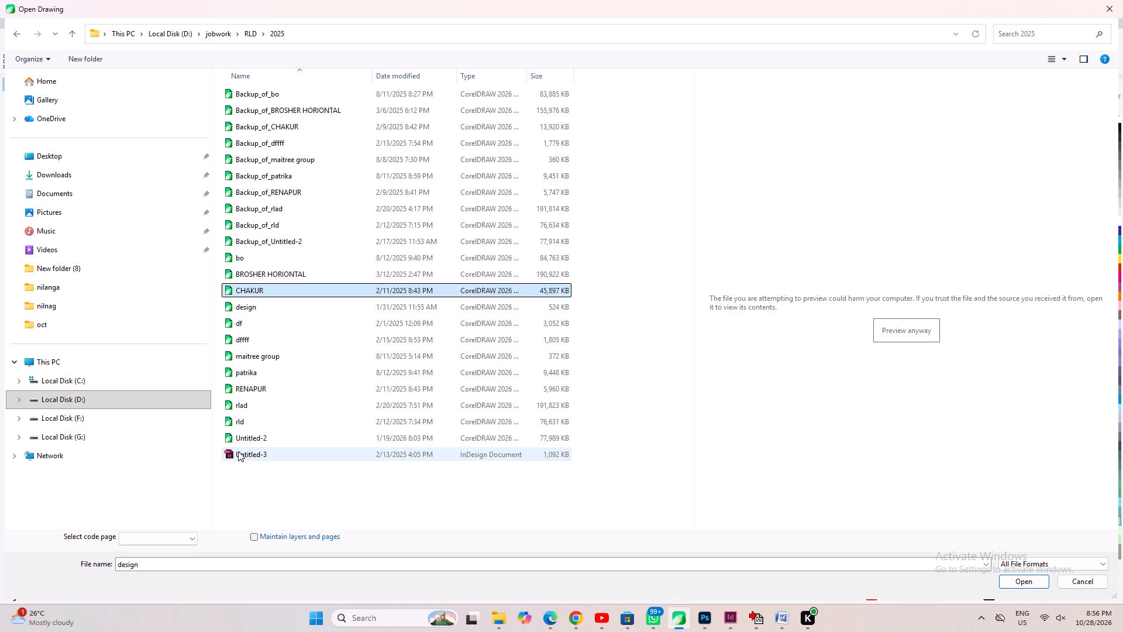
key(Up)
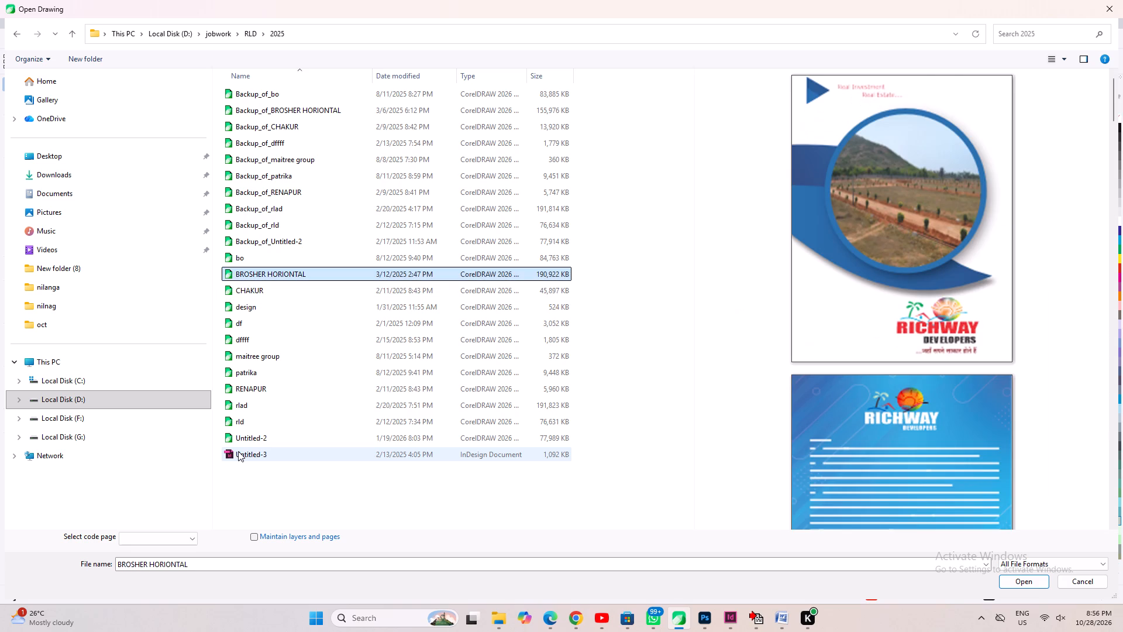
key(Return)
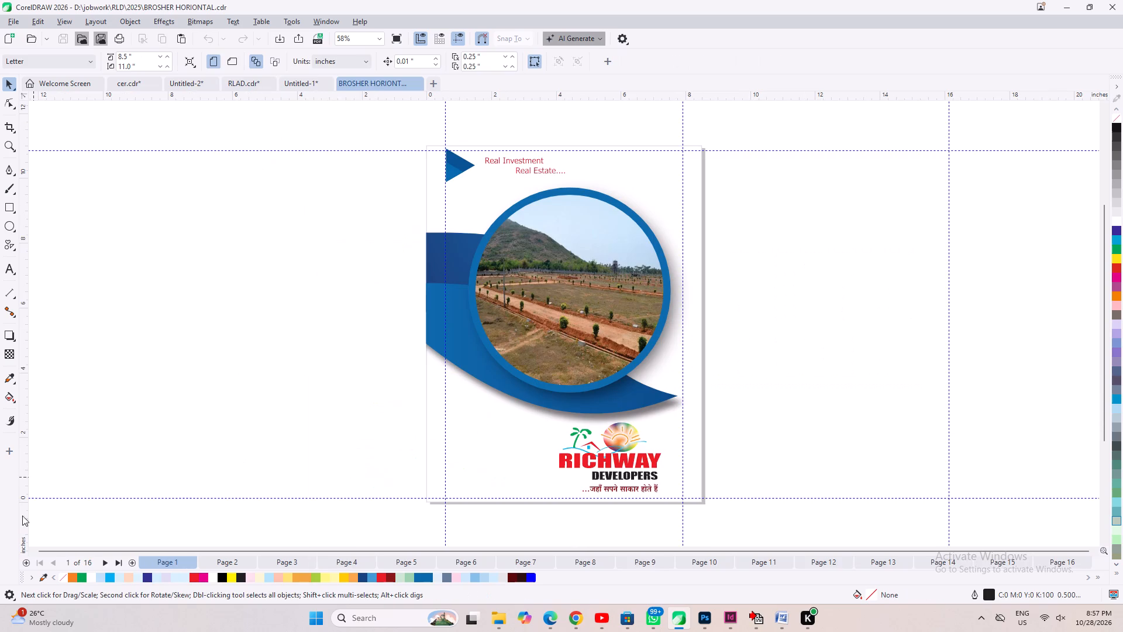
Go to page 16 of the brochure.
click(75, 561)
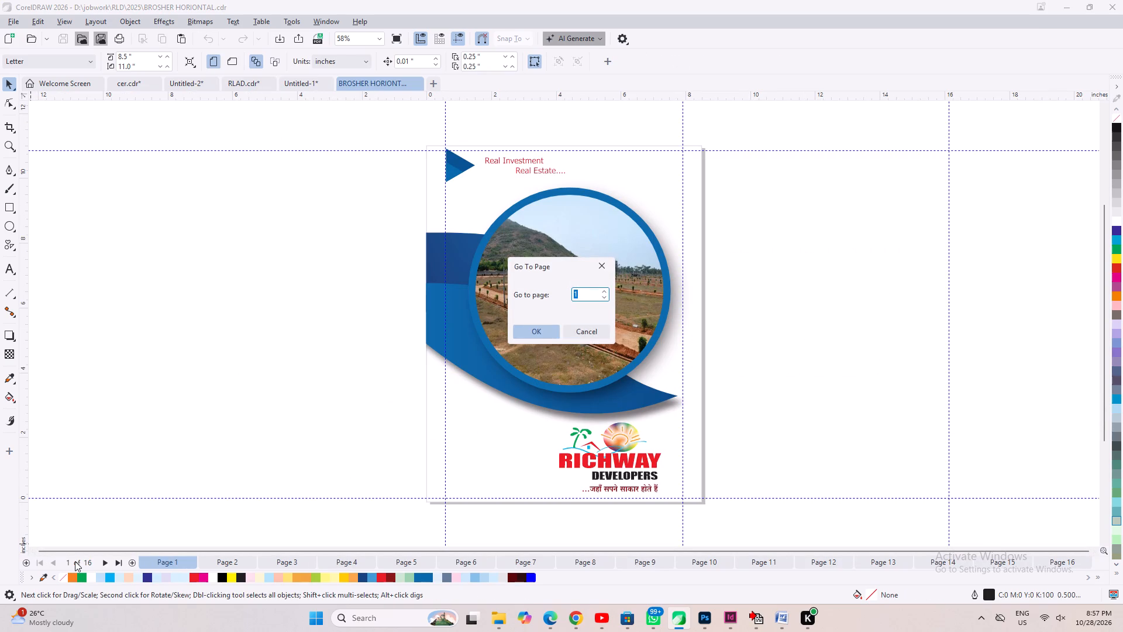
key(1)
key(shift+Left)
text(16)
key(Return)
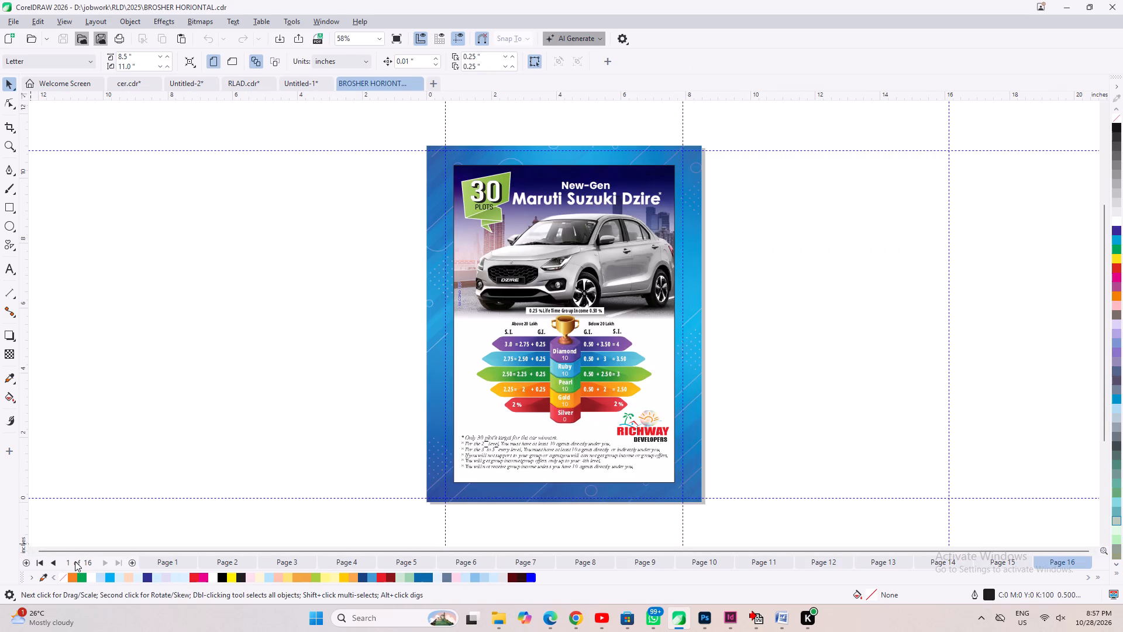
Ungroup the Maruti Suzuki Dzire offer artwork on page 16 of the brochure so its elements can be selected separately.
ctrl+click(495, 442)
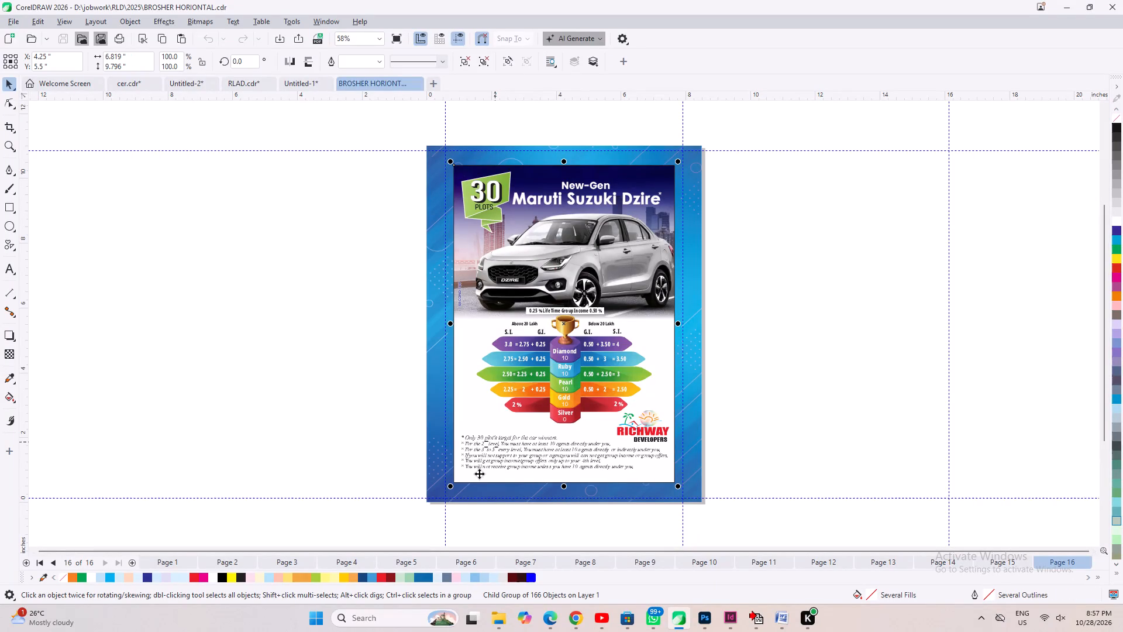
click(487, 60)
click(787, 414)
click(523, 437)
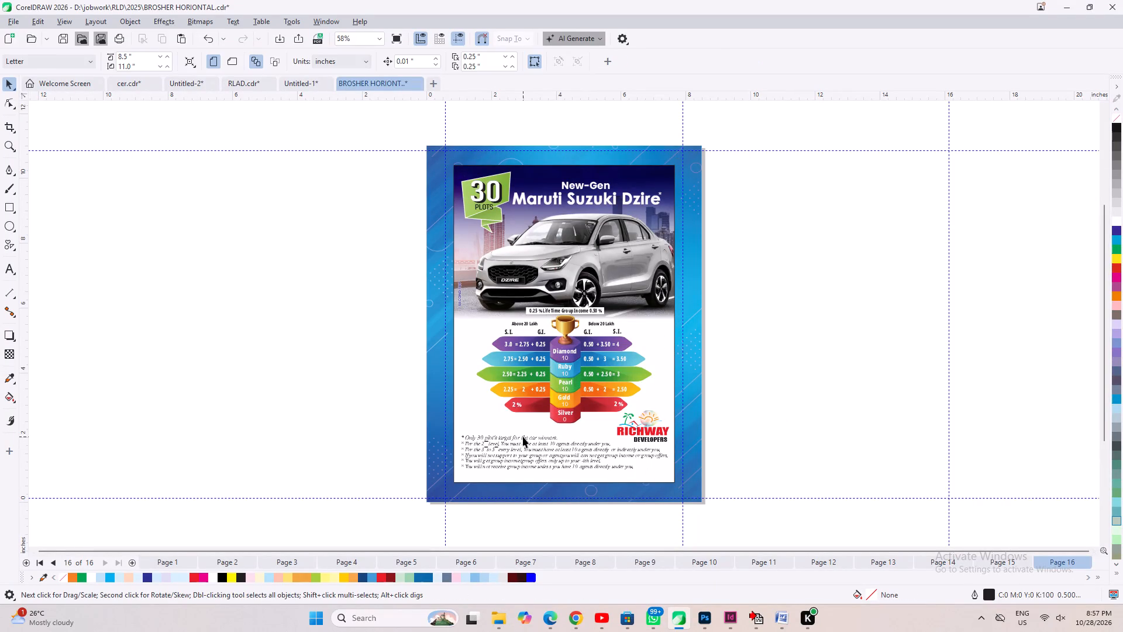
click(516, 444)
drag(771, 502, 777, 506)
drag(810, 523, 418, 386)
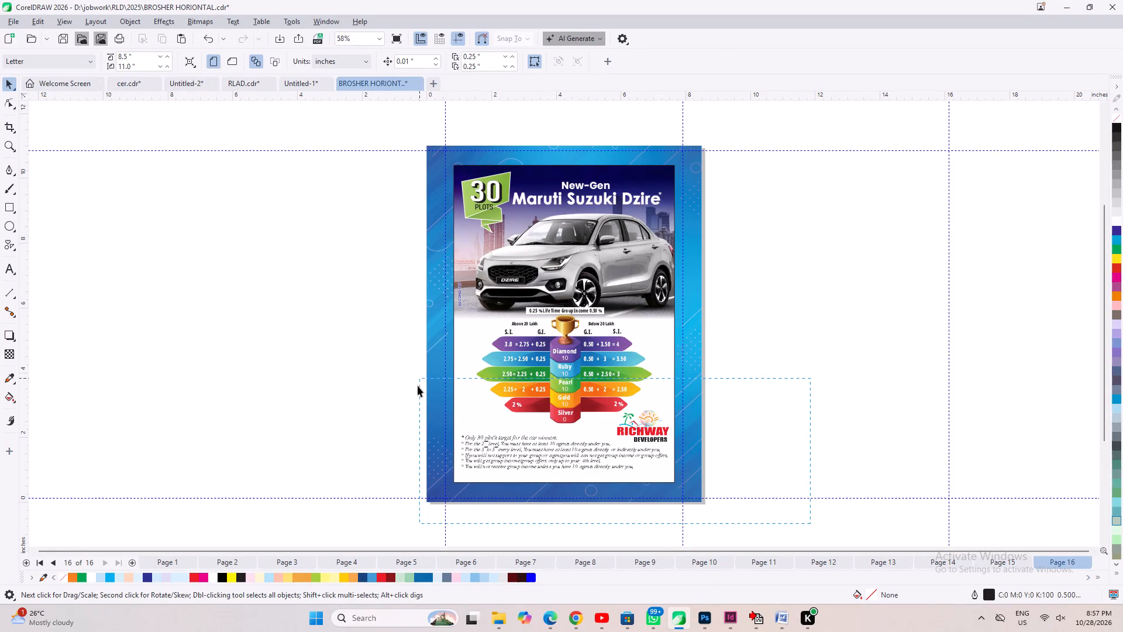
drag(418, 386, 412, 402)
click(498, 438)
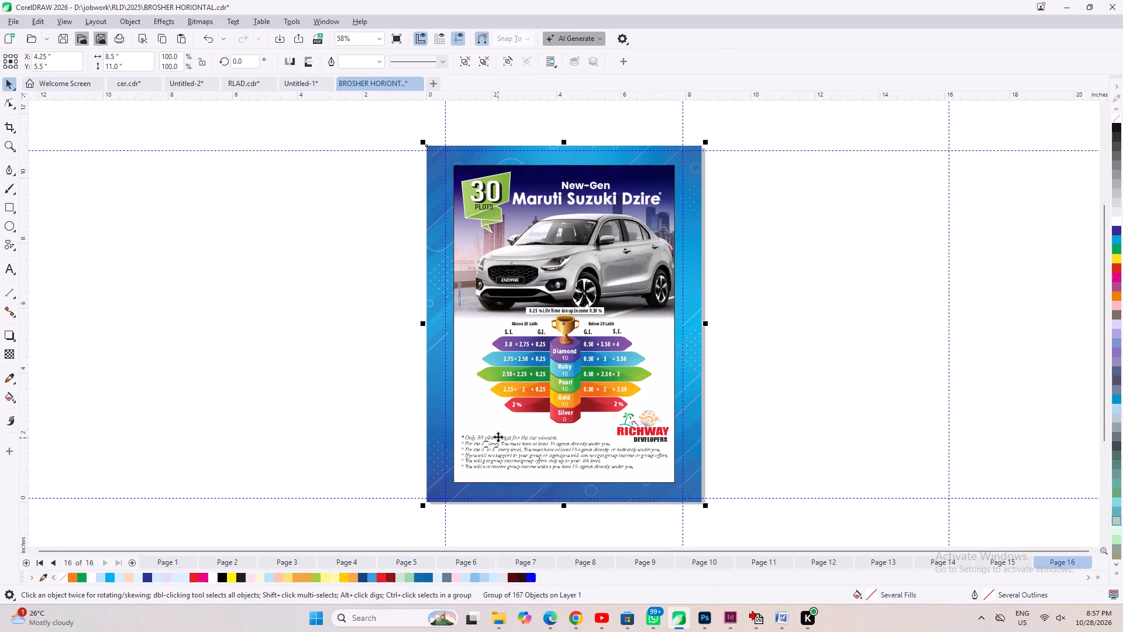
click(485, 66)
click(738, 451)
Copy the block of asterisked notes and the Richway Developers logo from the lower part of the page.
drag(747, 411, 402, 519)
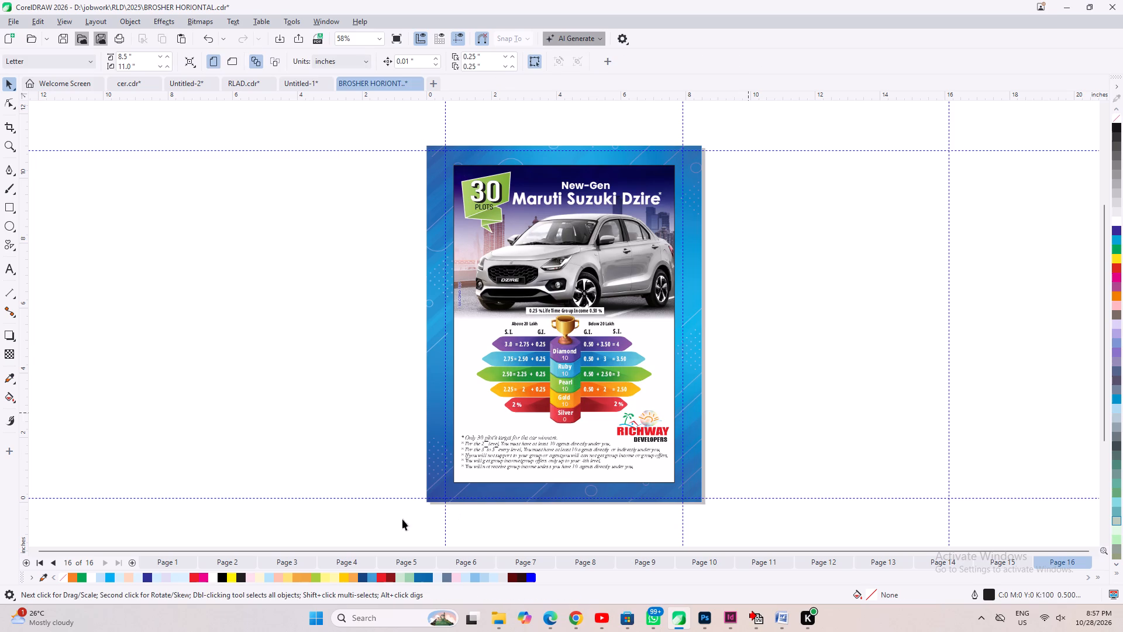
drag(402, 519, 380, 523)
click(766, 419)
drag(750, 409, 385, 501)
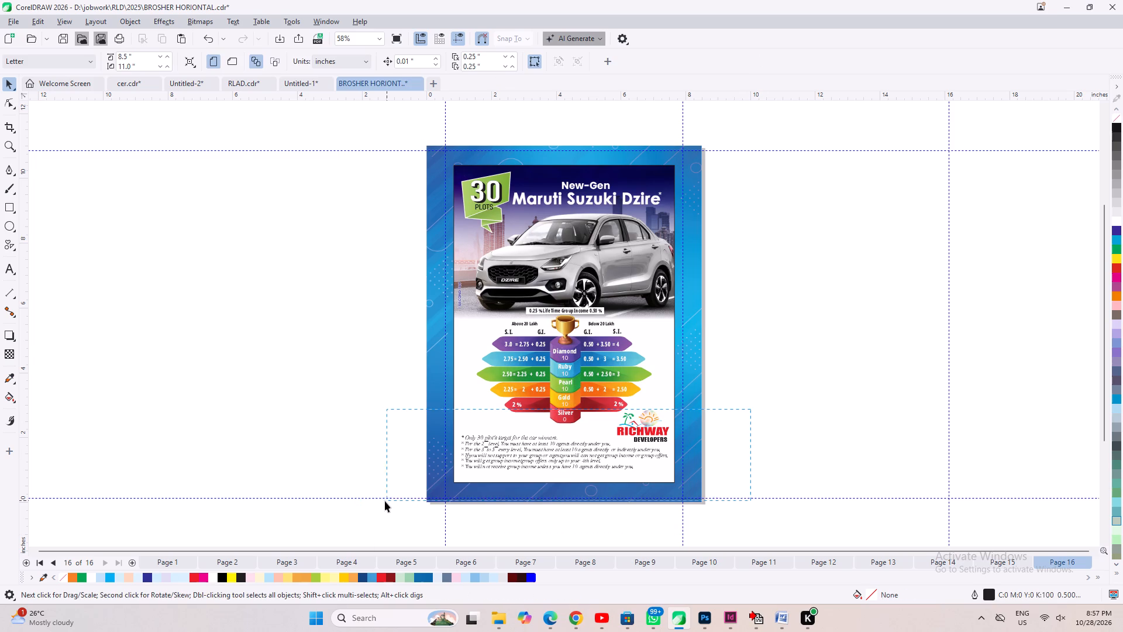
drag(385, 501, 397, 496)
drag(788, 525, 394, 404)
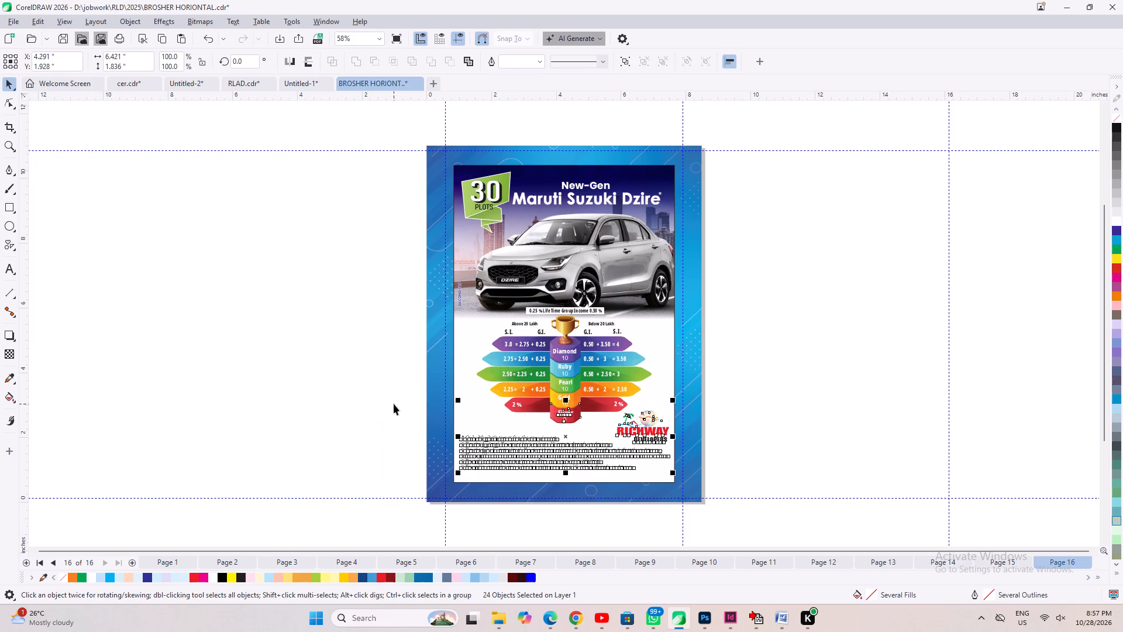
key(ctrl+c)
click(830, 488)
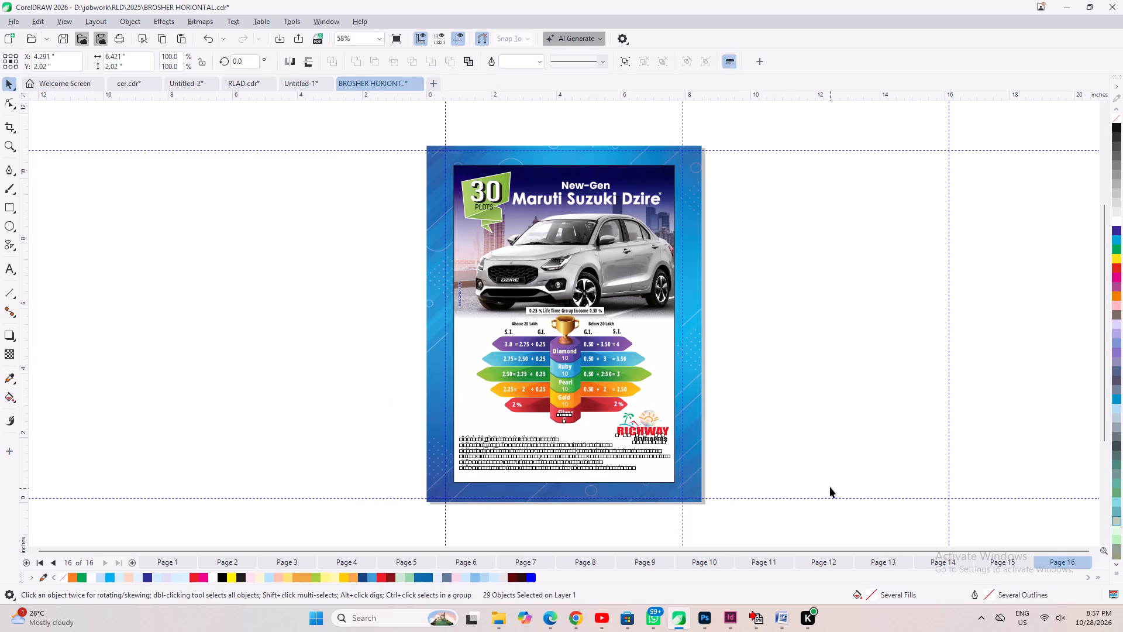
Paste the copied notes and logo into the RLAD drawing and move them just below the income plan page.
click(246, 85)
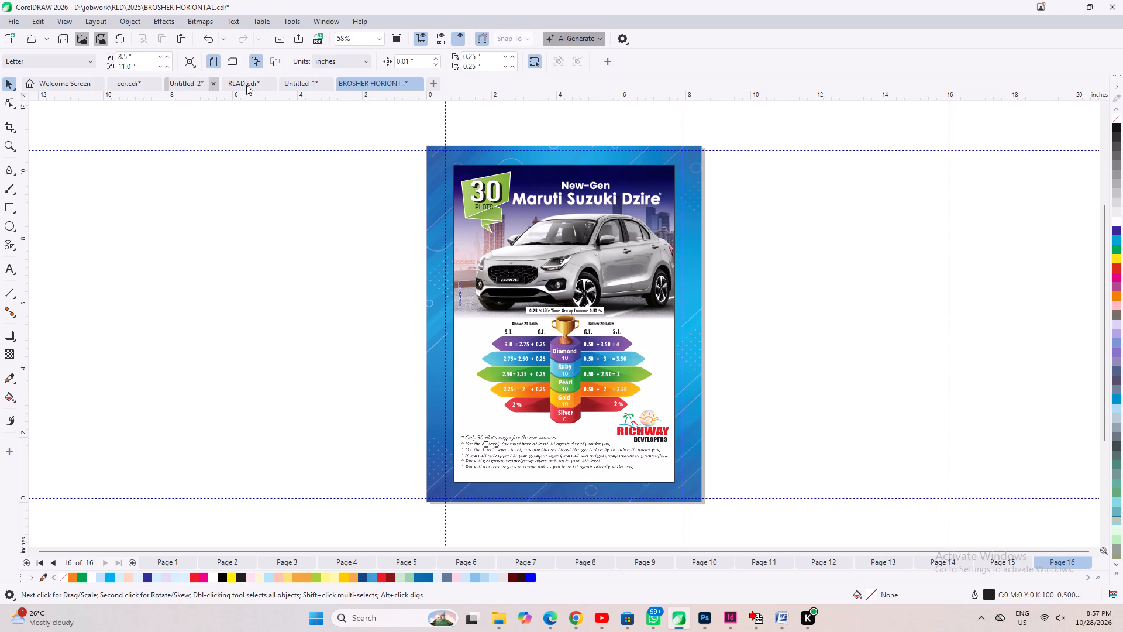
right_click(636, 425)
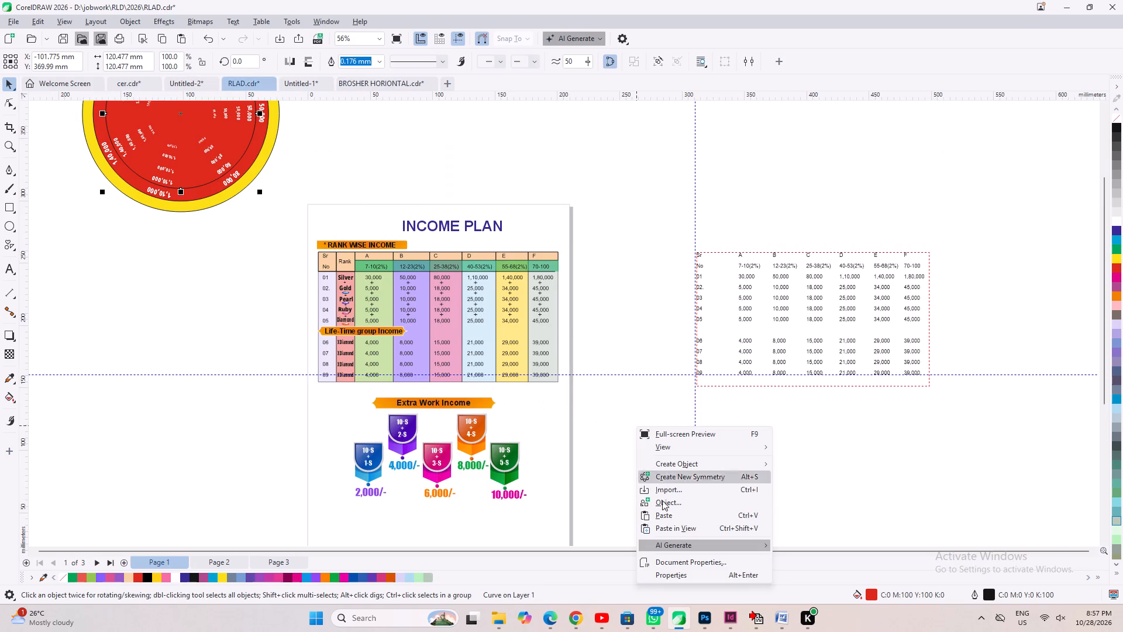
click(668, 511)
scroll(609, 408, down, 8)
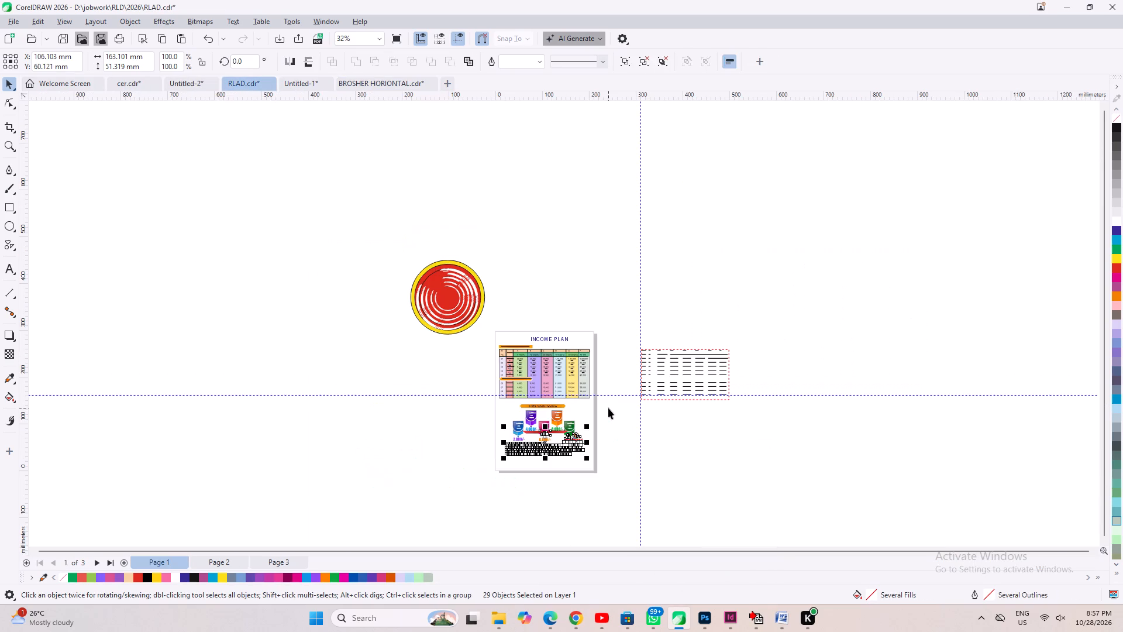
drag(546, 446, 585, 492)
click(531, 510)
Stretch the title, table and Extra Work Income badges together slightly taller towards the bottom of the page.
scroll(597, 499, up, 6)
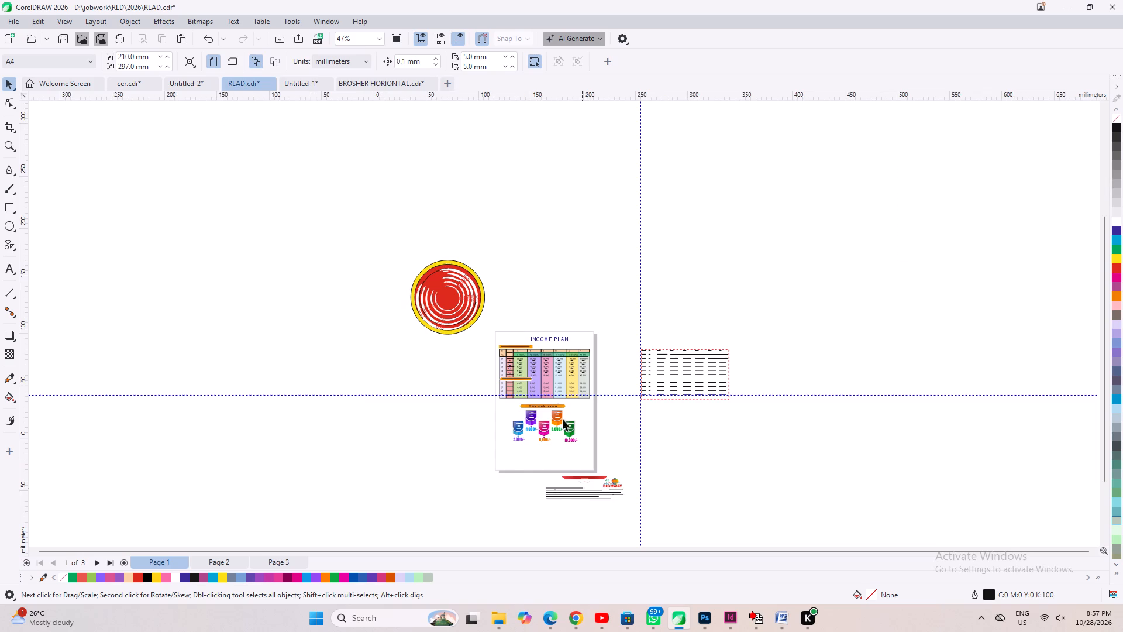
scroll(524, 335, up, 1)
scroll(560, 384, down, 2)
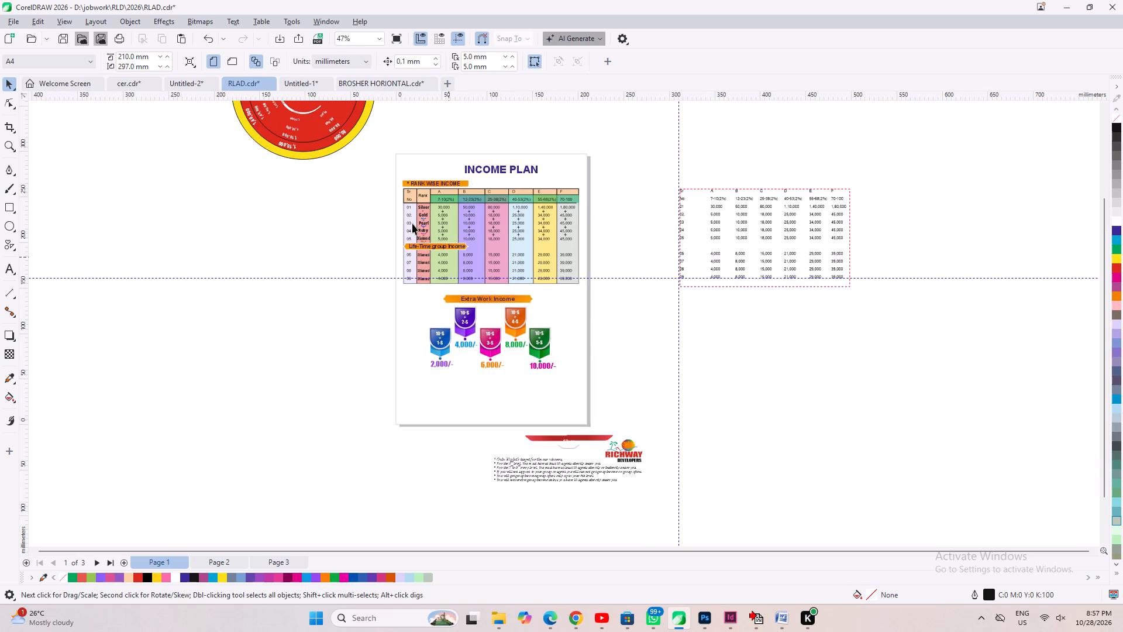
drag(383, 144, 377, 239)
drag(388, 140, 632, 390)
click(584, 372)
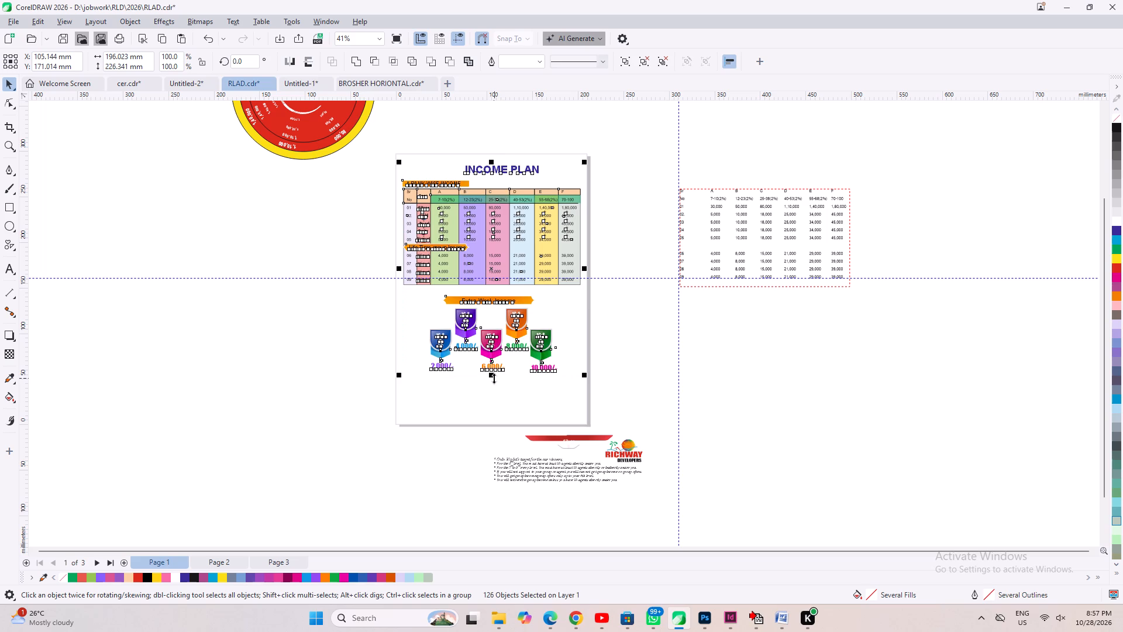
drag(494, 378, 492, 389)
click(646, 404)
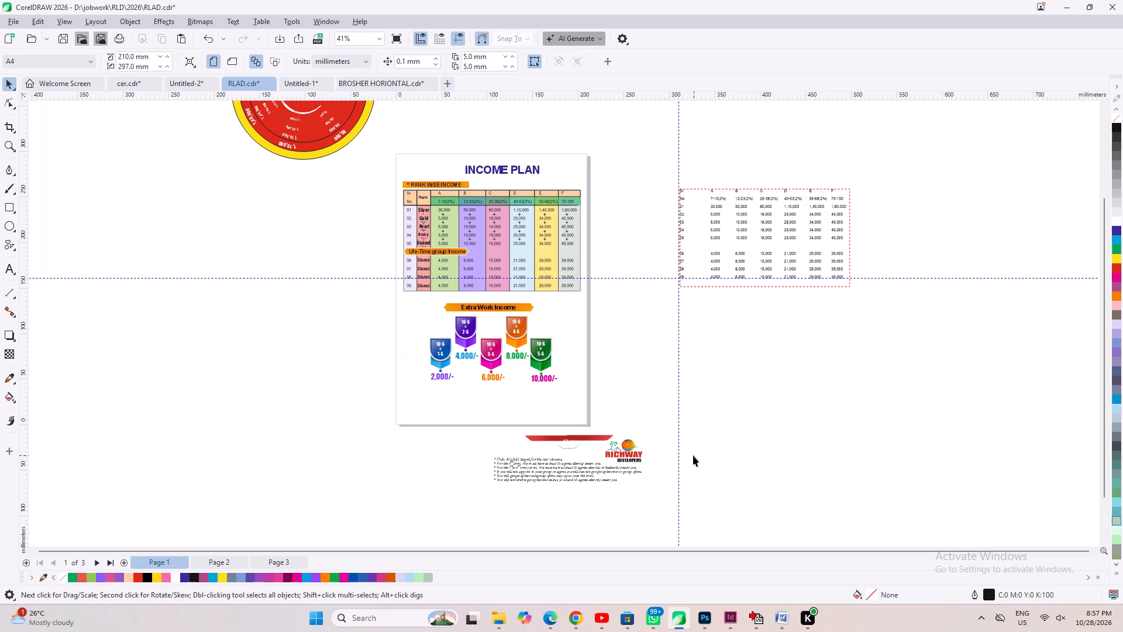
click(693, 455)
Delete the leftover red Silver banner pieces from the pasted content, keeping the notes and logo.
scroll(583, 470, up, 8)
drag(411, 396, 584, 463)
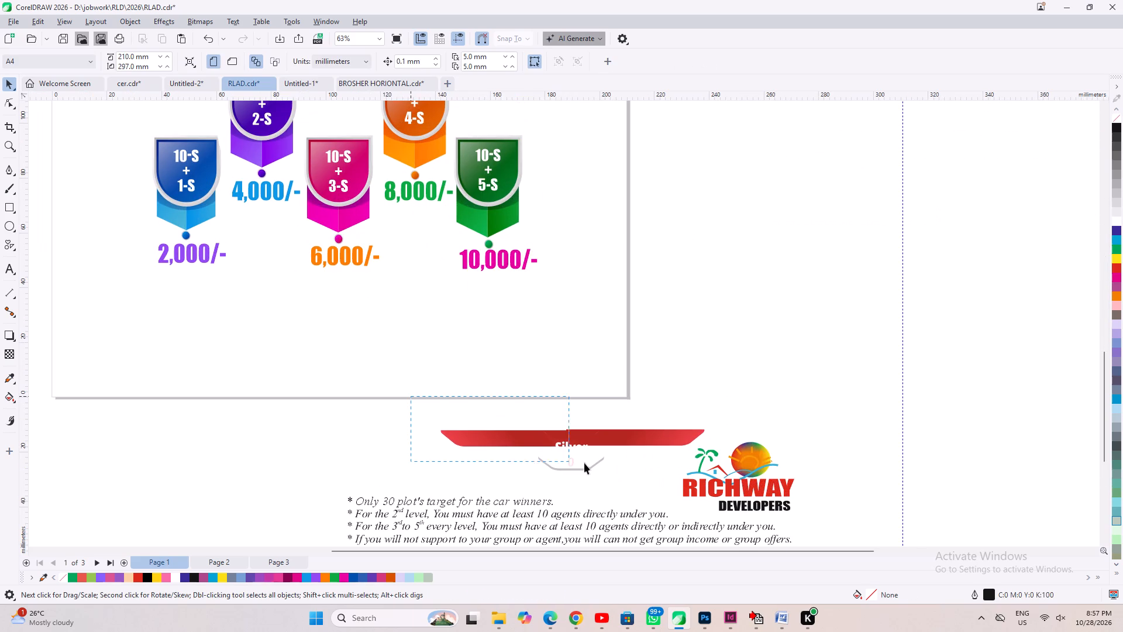
drag(584, 463, 621, 485)
key(Delete)
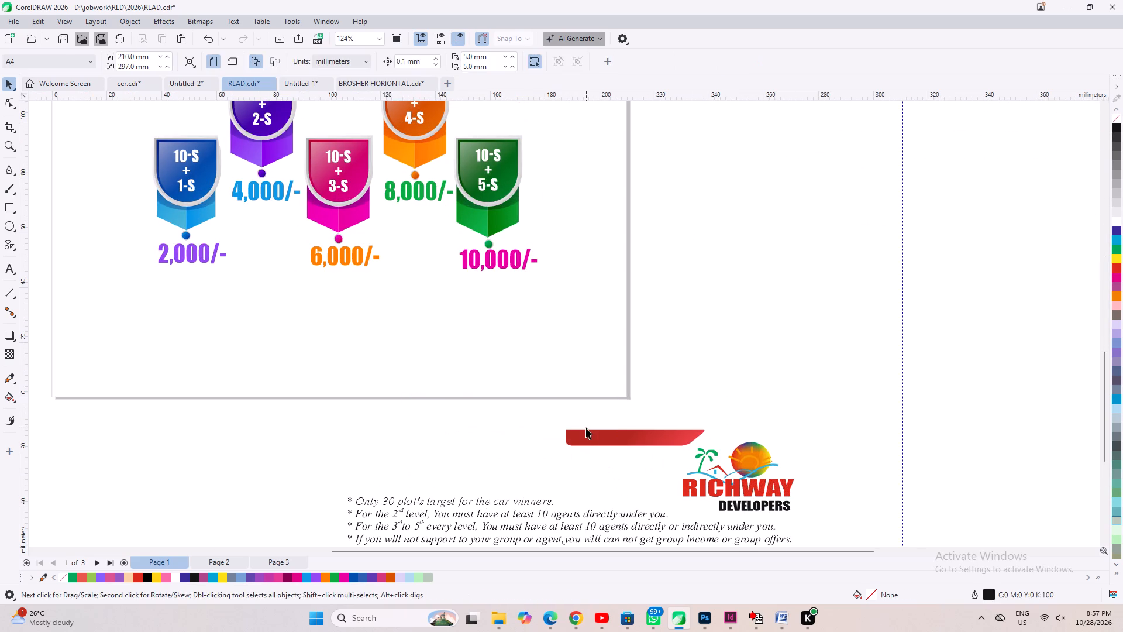
click(594, 439)
key(Delete)
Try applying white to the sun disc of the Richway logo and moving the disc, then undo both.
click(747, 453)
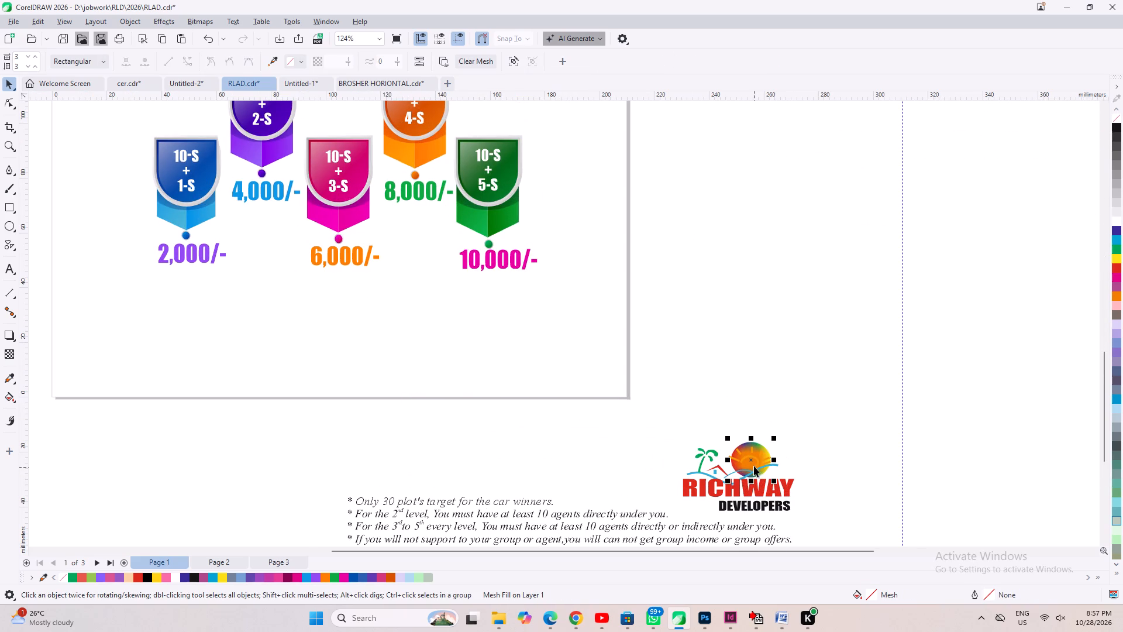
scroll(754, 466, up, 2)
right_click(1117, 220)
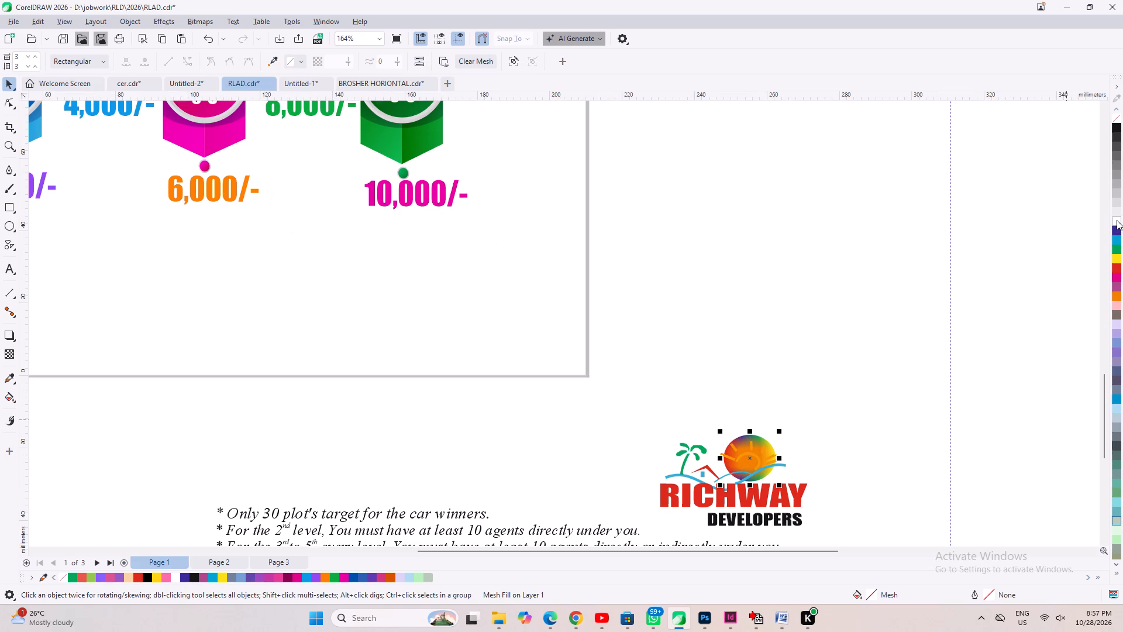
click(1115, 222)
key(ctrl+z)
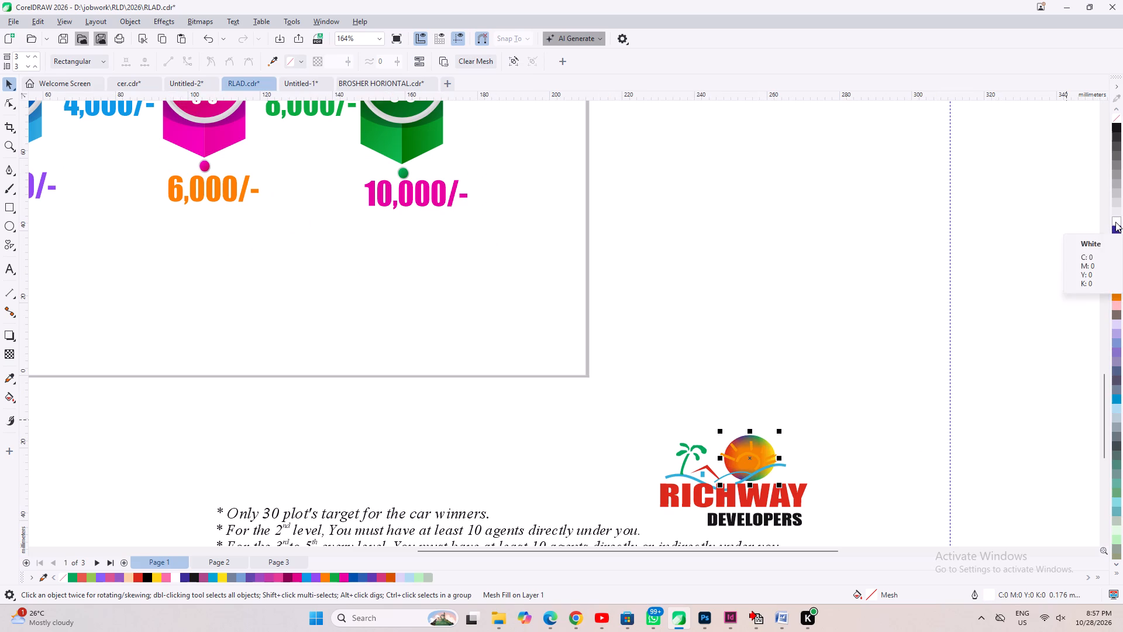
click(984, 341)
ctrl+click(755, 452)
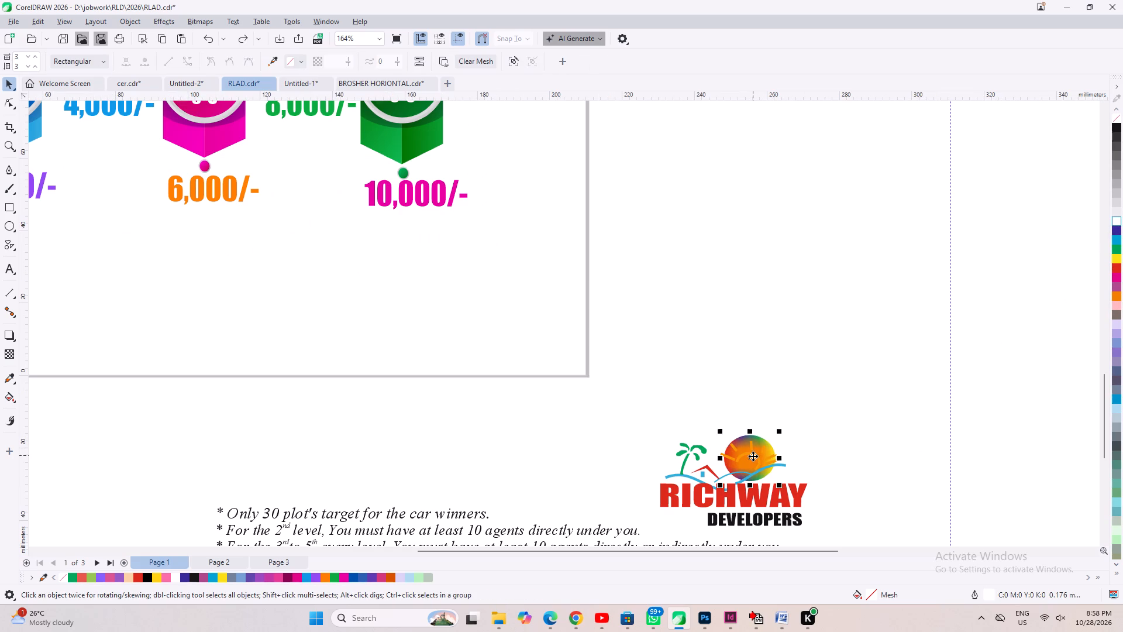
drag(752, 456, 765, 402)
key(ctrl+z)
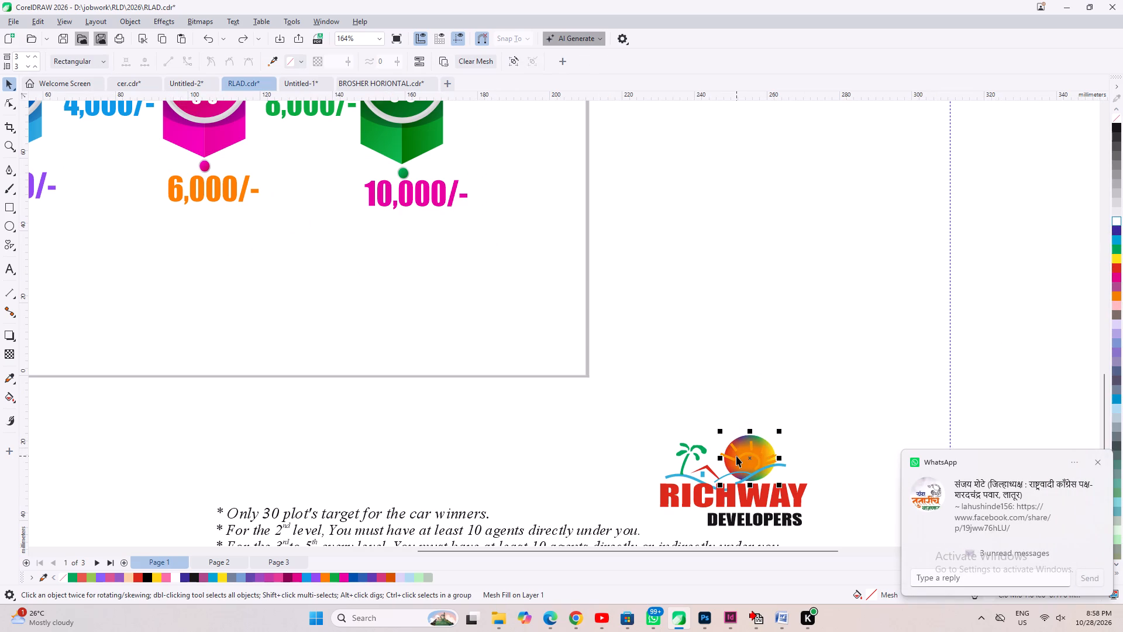
Set the outline of the sun rays in the Richway logo to white.
ctrl+click(736, 460)
scroll(735, 455, up, 2)
click(840, 415)
drag(865, 400, 681, 489)
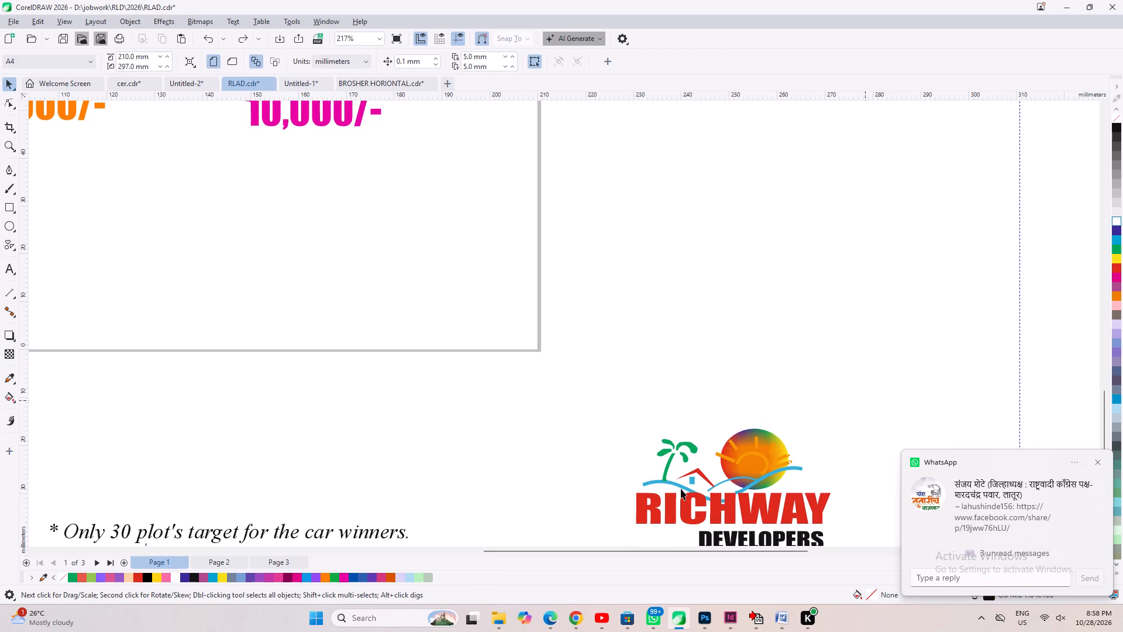
drag(681, 489, 698, 480)
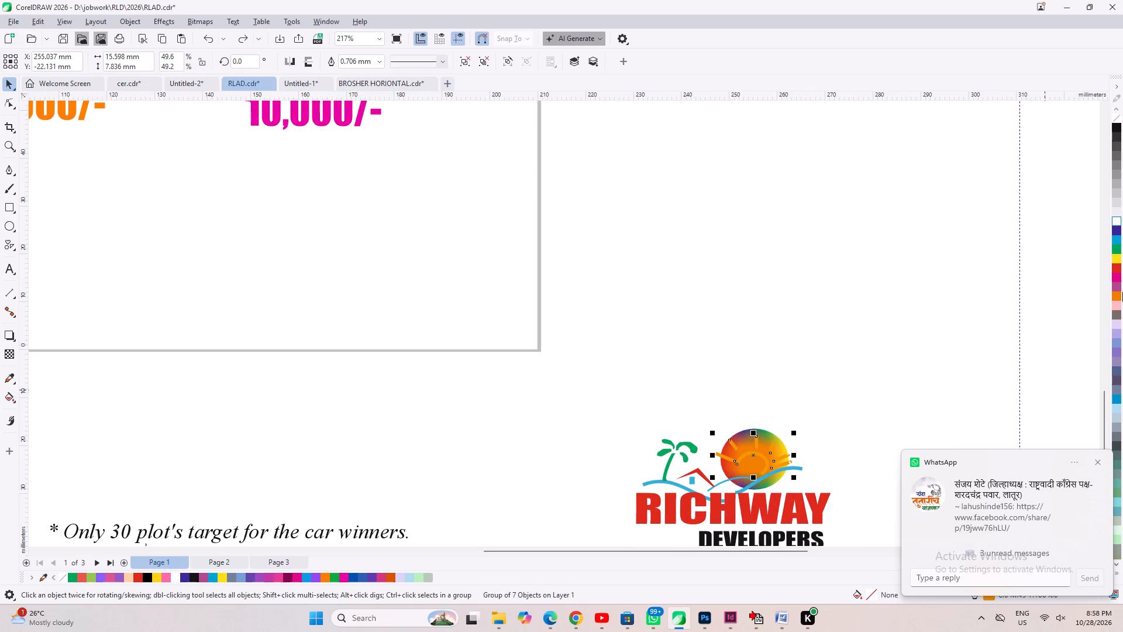
right_click(1112, 222)
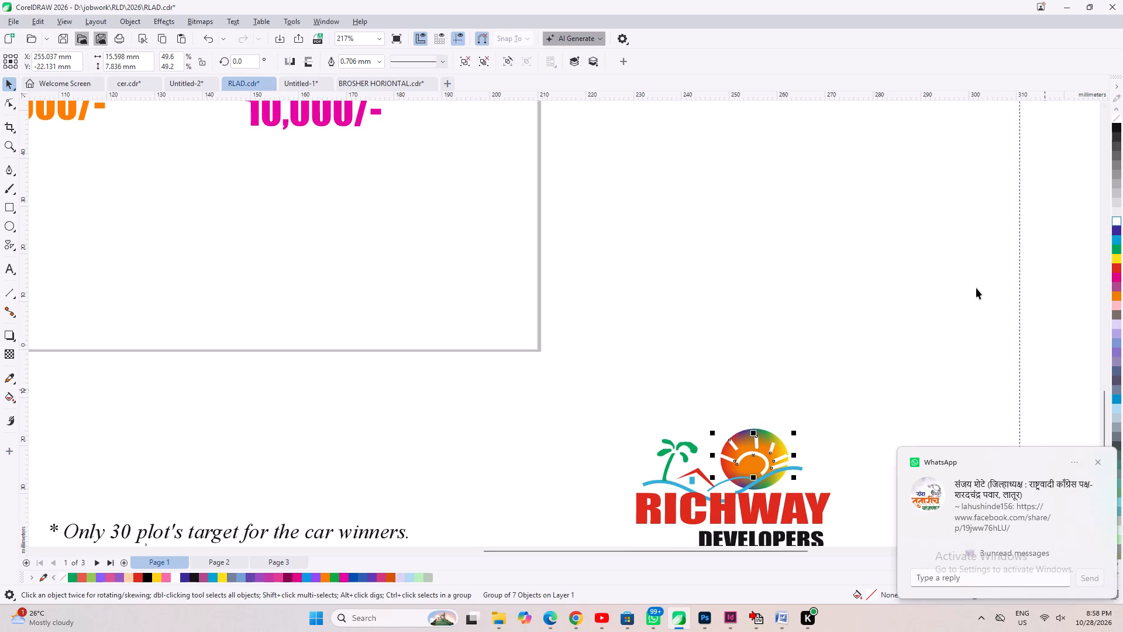
click(976, 288)
Delete the first two notes, about the 30 plot's car target and the 2nd level, from the pasted text.
scroll(877, 270, down, 9)
scroll(788, 422, up, 5)
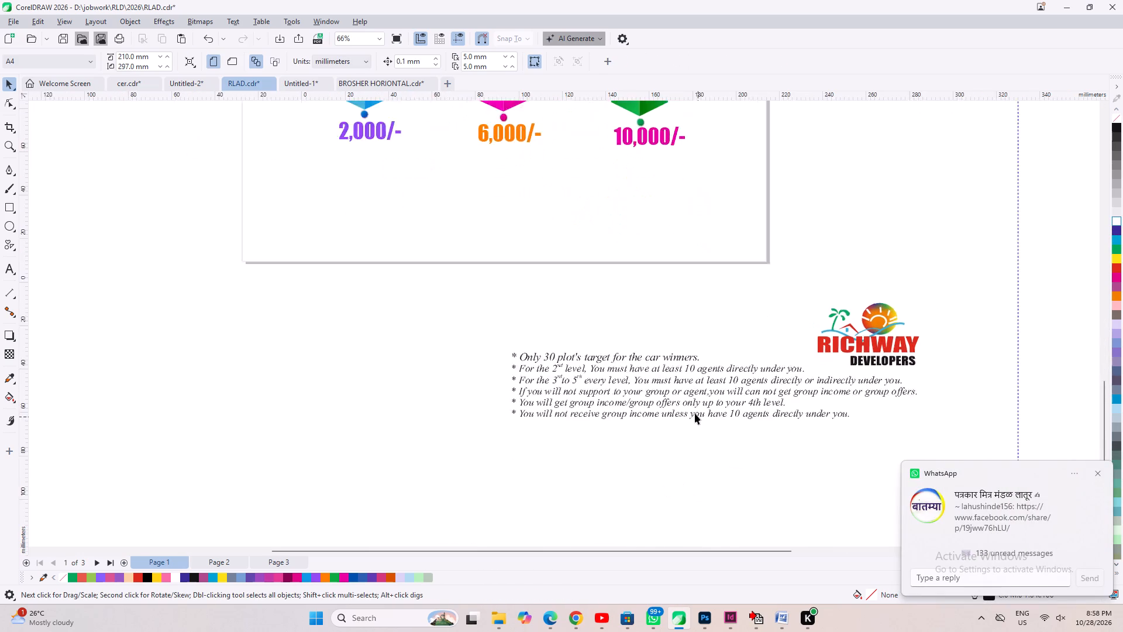
click(579, 368)
scroll(579, 368, up, 5)
ctrl+click(537, 359)
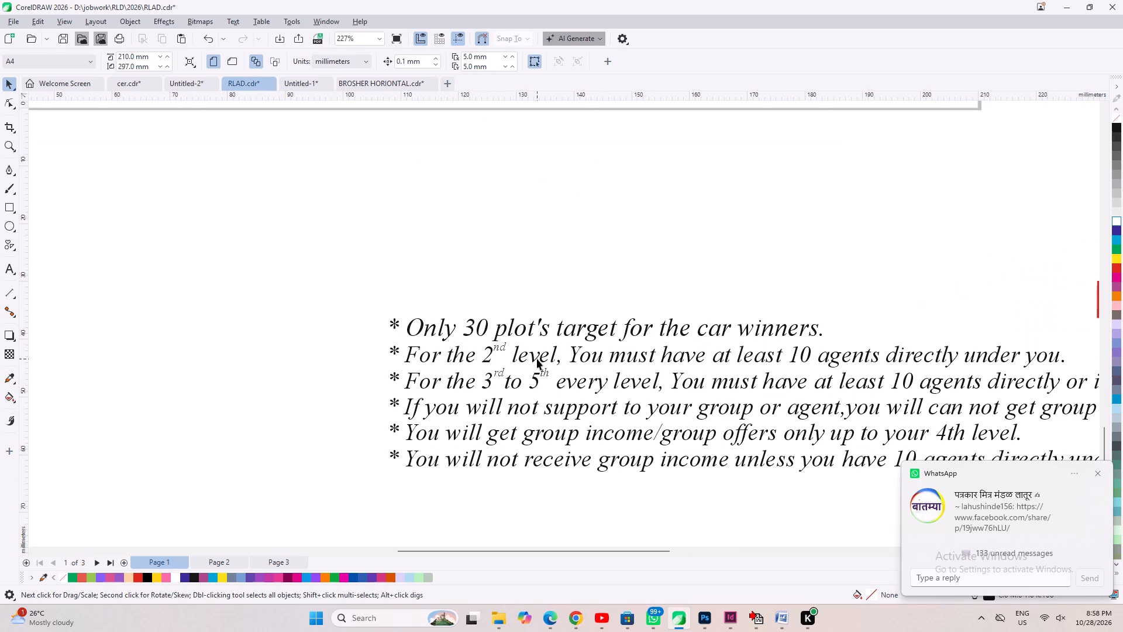
scroll(301, 409, down, 7)
key(space)
scroll(418, 368, up, 2)
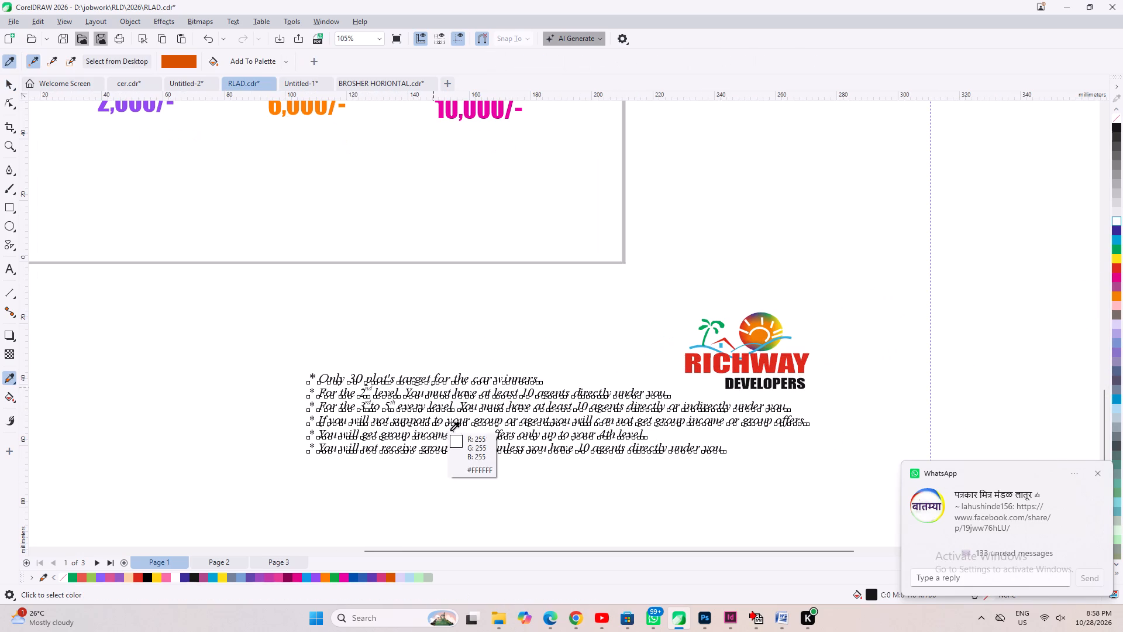
click(11, 272)
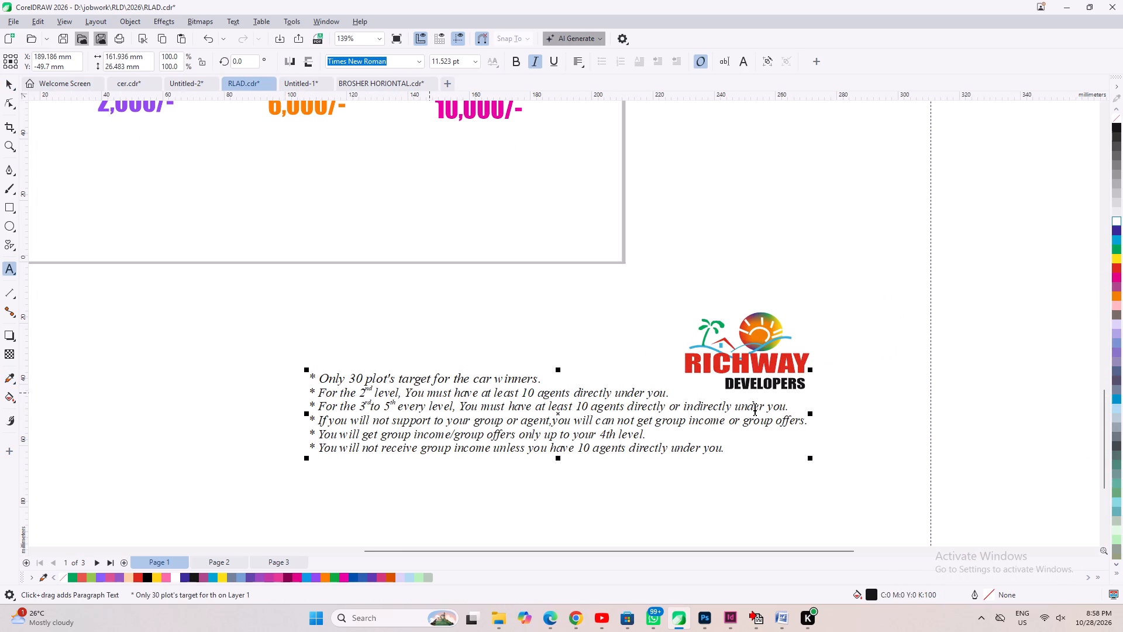
drag(685, 398, 182, 339)
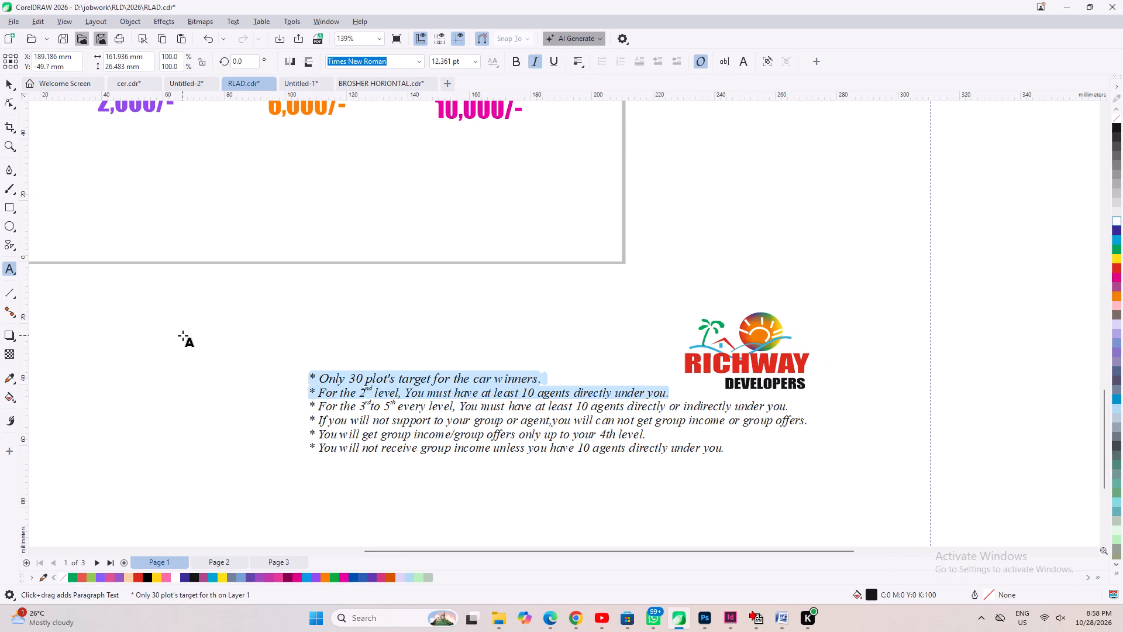
key(BackSpace)
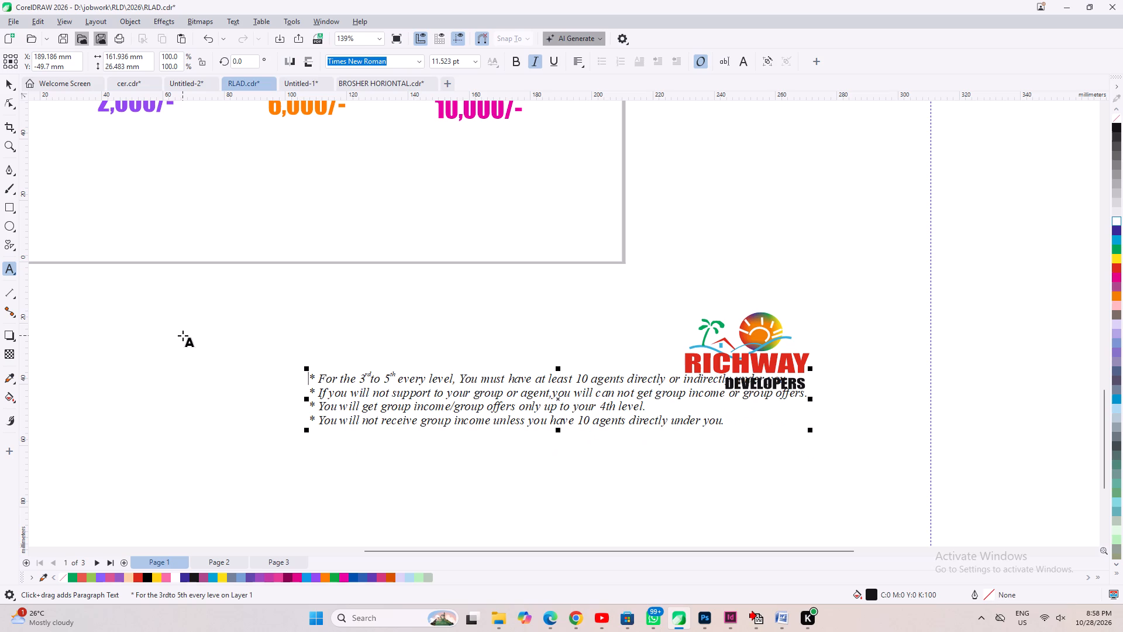
Move the last note, about not receiving group income without 10 direct agents, to the first line of the notes text.
click(319, 423)
key(Left)
key(Left)
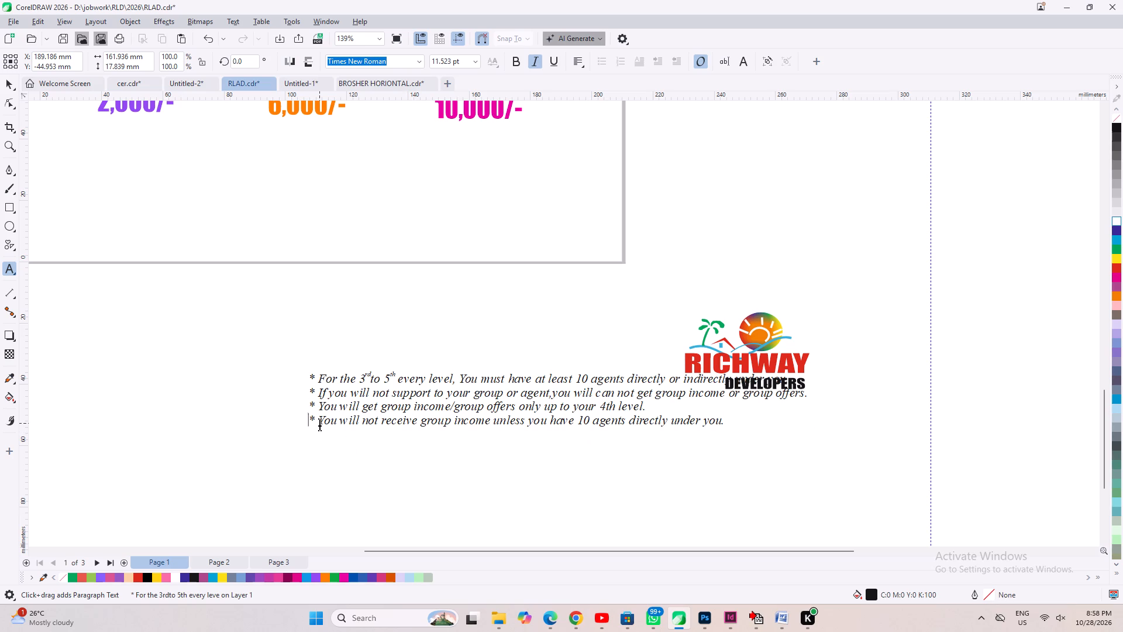
key(shift+End)
key(ctrl+x)
key(Up)
key(Up)
key(Up)
key(Up)
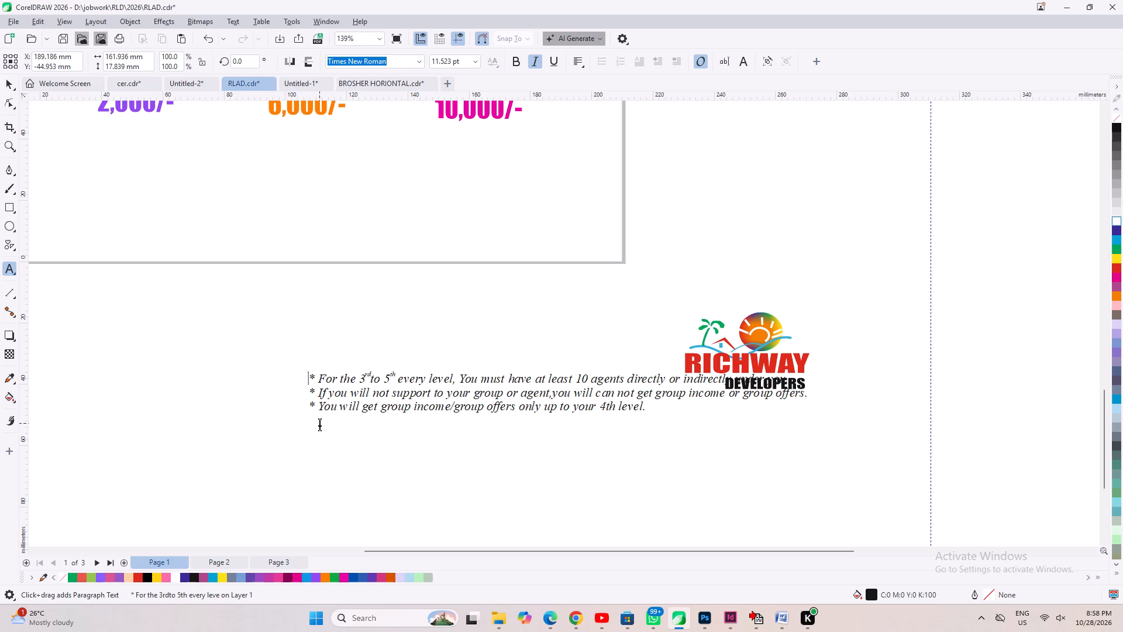
key(Up)
key(Return)
key(Up)
key(ctrl+v)
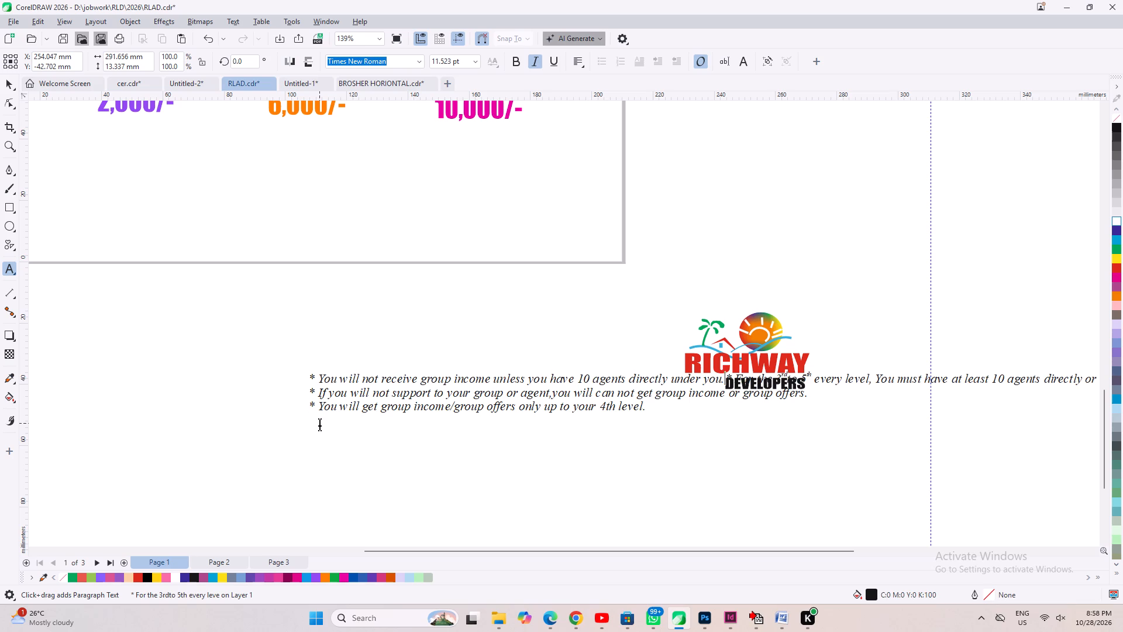
key(Return)
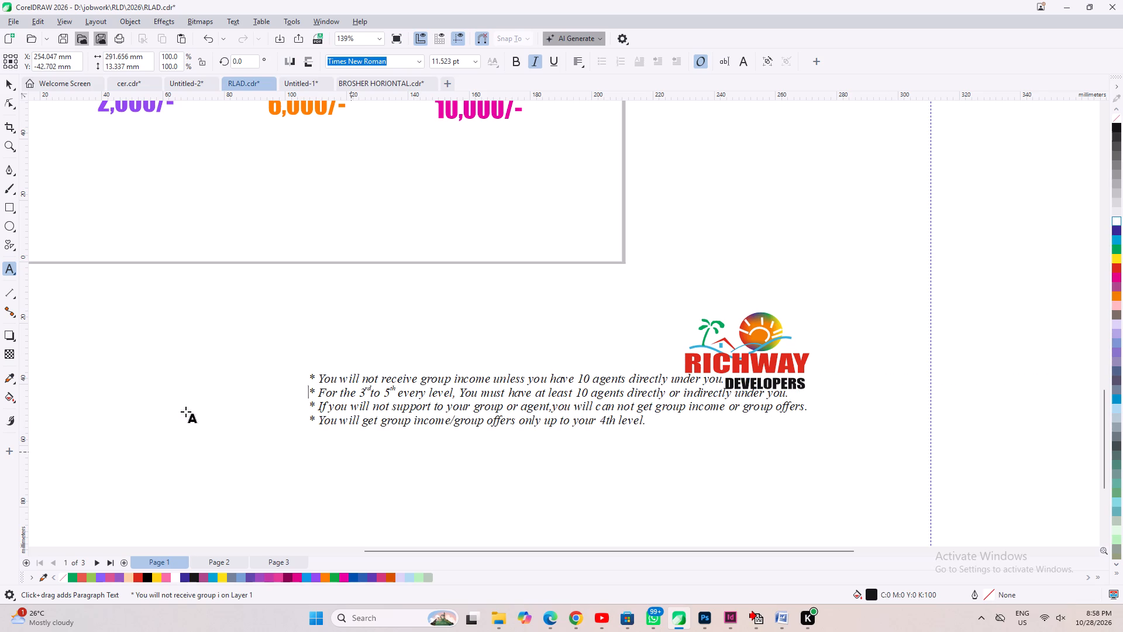
Move the notes block down about 9 mm, clear of the Richway logo.
click(12, 85)
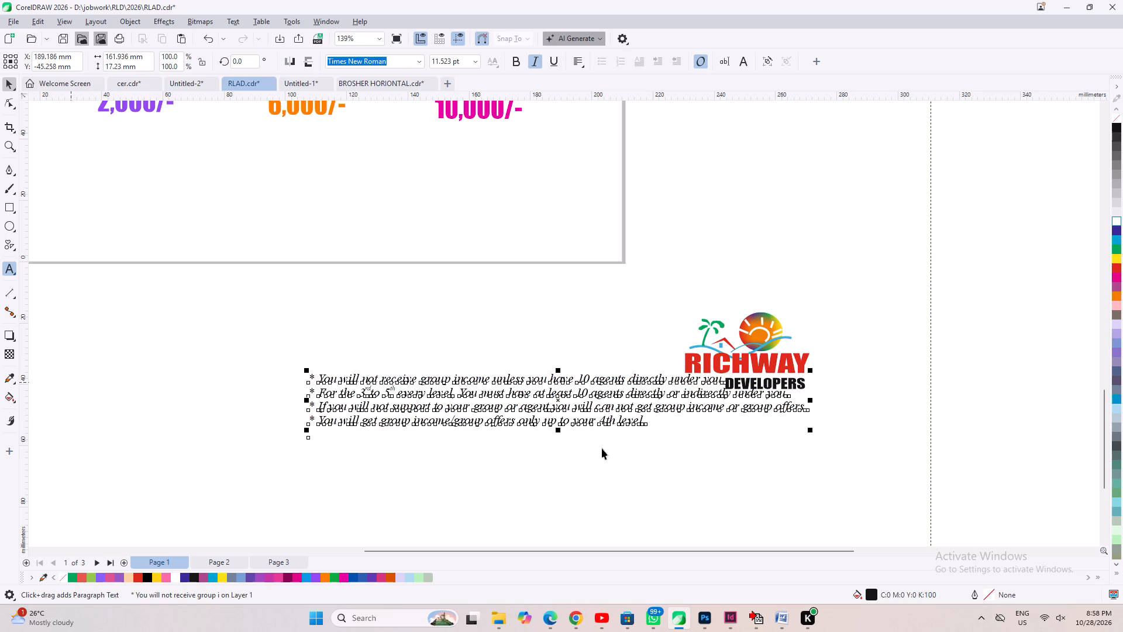
drag(556, 394, 555, 421)
Move the whole Richway Developers logo onto the income plan page, above the RANK WISE INCOME banner.
scroll(643, 469, down, 1)
drag(854, 294, 651, 406)
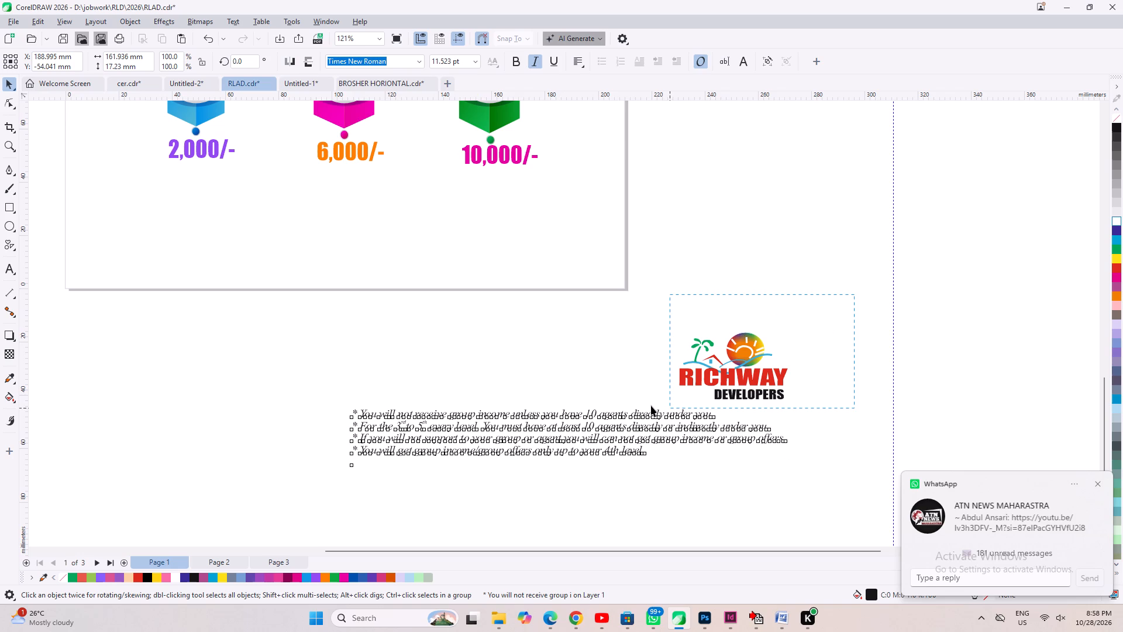
drag(651, 406, 648, 406)
drag(709, 366, 708, 344)
scroll(739, 420, down, 7)
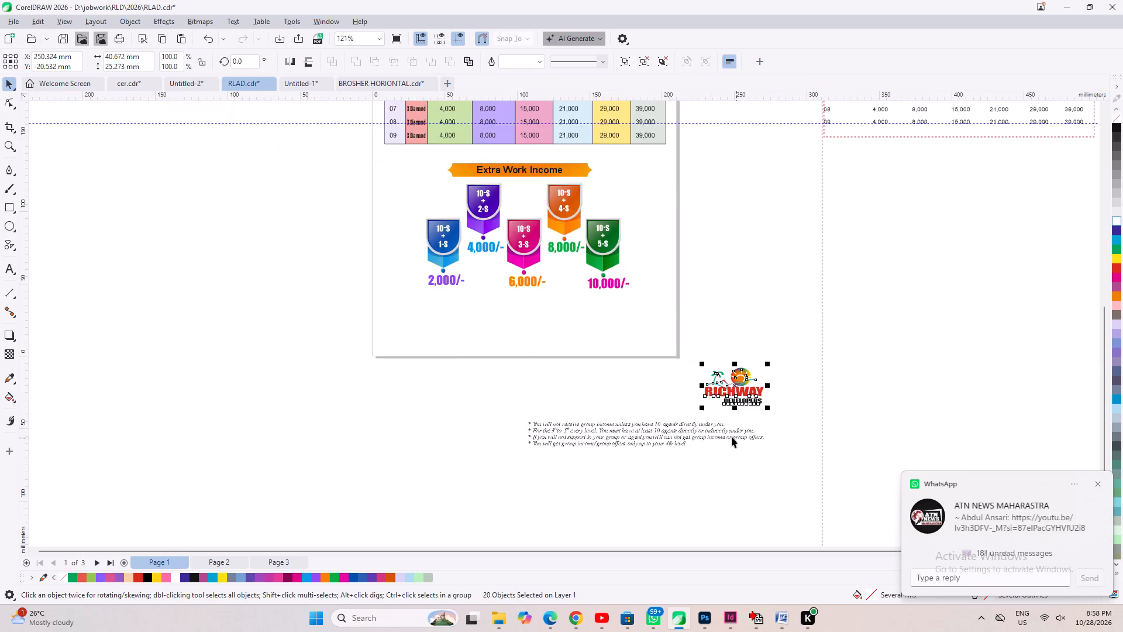
scroll(714, 396, down, 4)
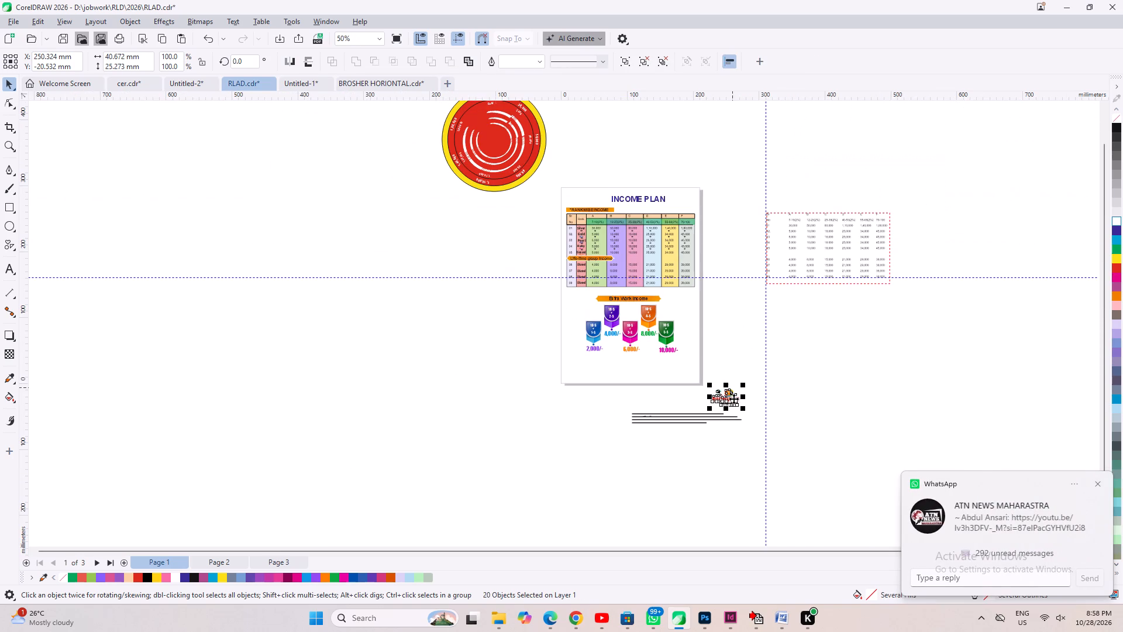
scroll(715, 361, up, 1)
drag(731, 402, 567, 177)
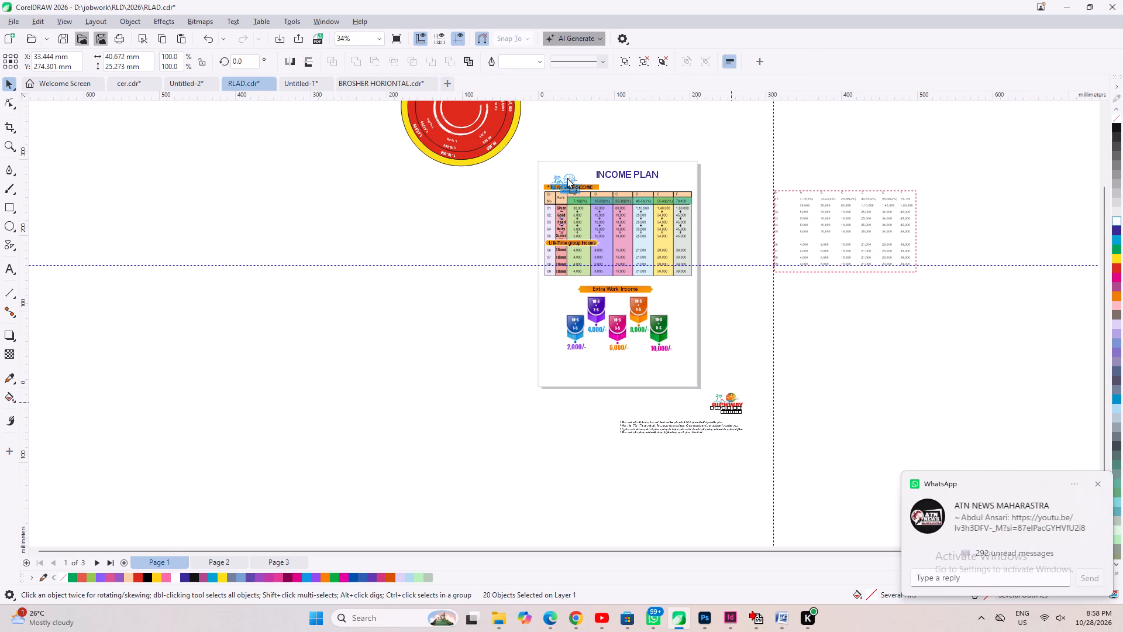
drag(567, 177, 563, 168)
scroll(562, 167, up, 7)
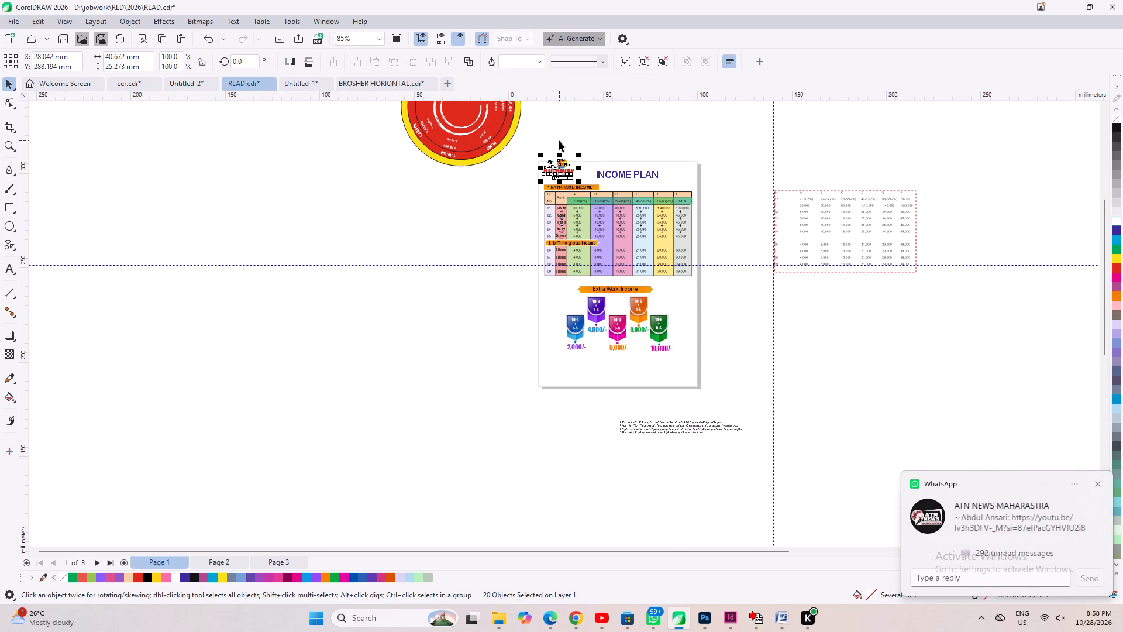
scroll(559, 140, up, 7)
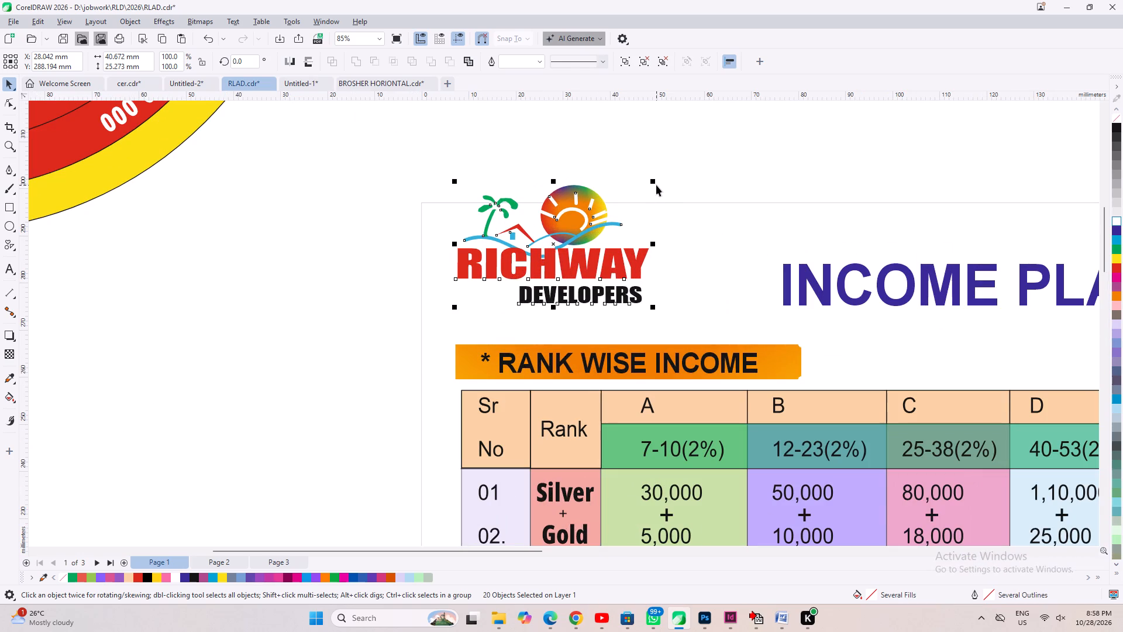
Scale the Richway logo down to about 32 × 20 mm and place it within the page, beside the INCOME PLAN title.
shift+drag(654, 181, 651, 193)
shift+click(651, 193)
drag(573, 229, 570, 250)
scroll(545, 191, down, 2)
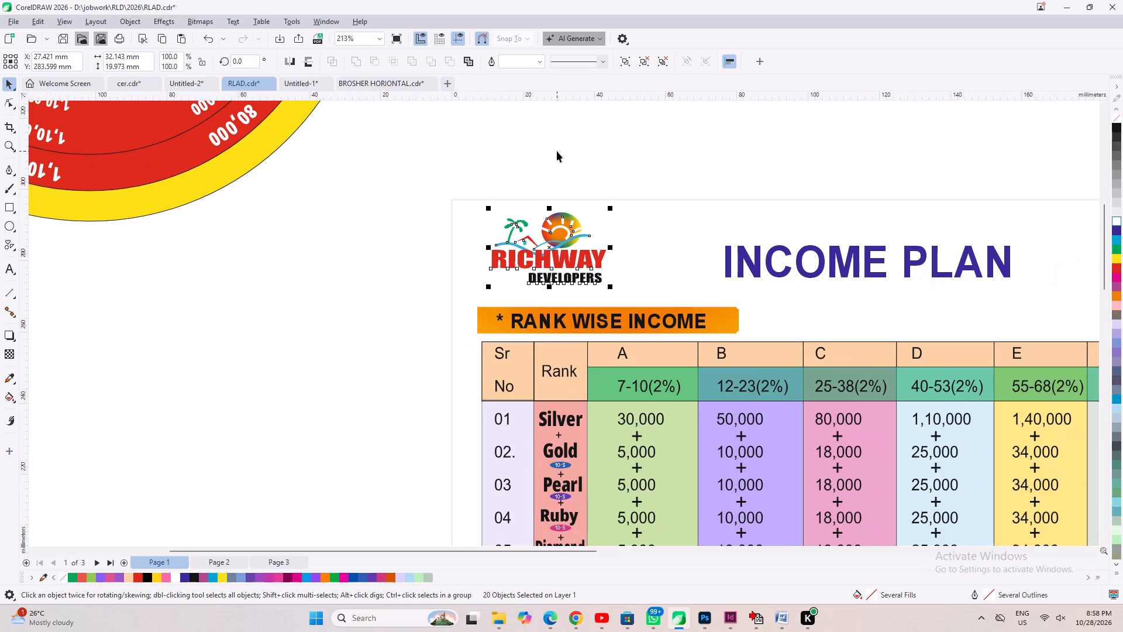
click(557, 151)
Move the four-line notes block onto the page, into the empty space beneath the Extra Work Income badges.
scroll(490, 138, down, 4)
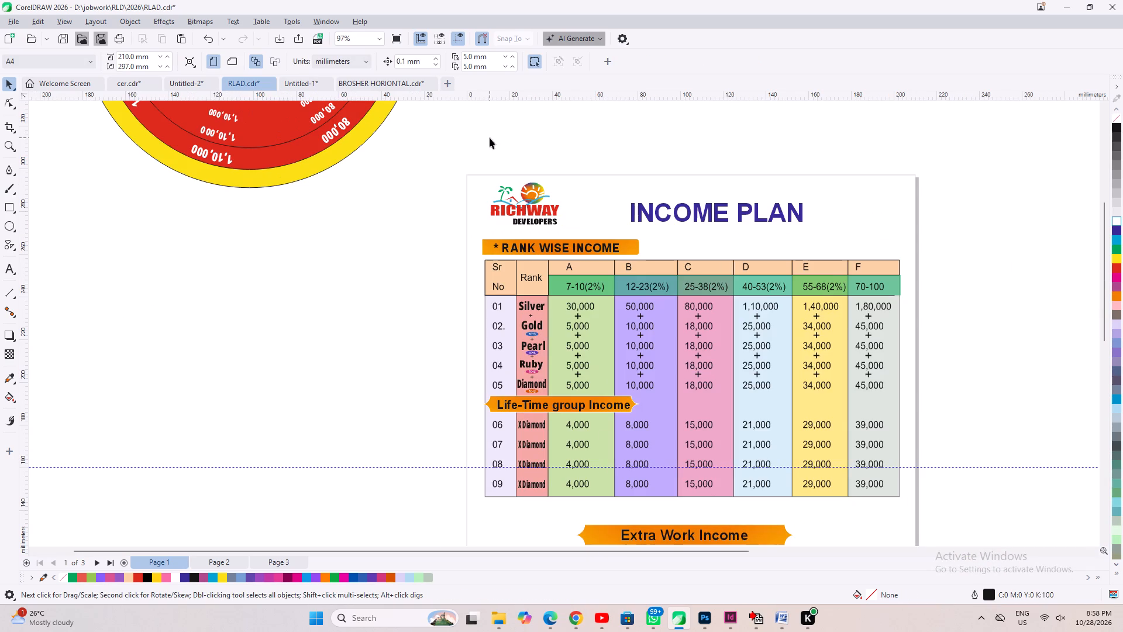
scroll(490, 138, down, 4)
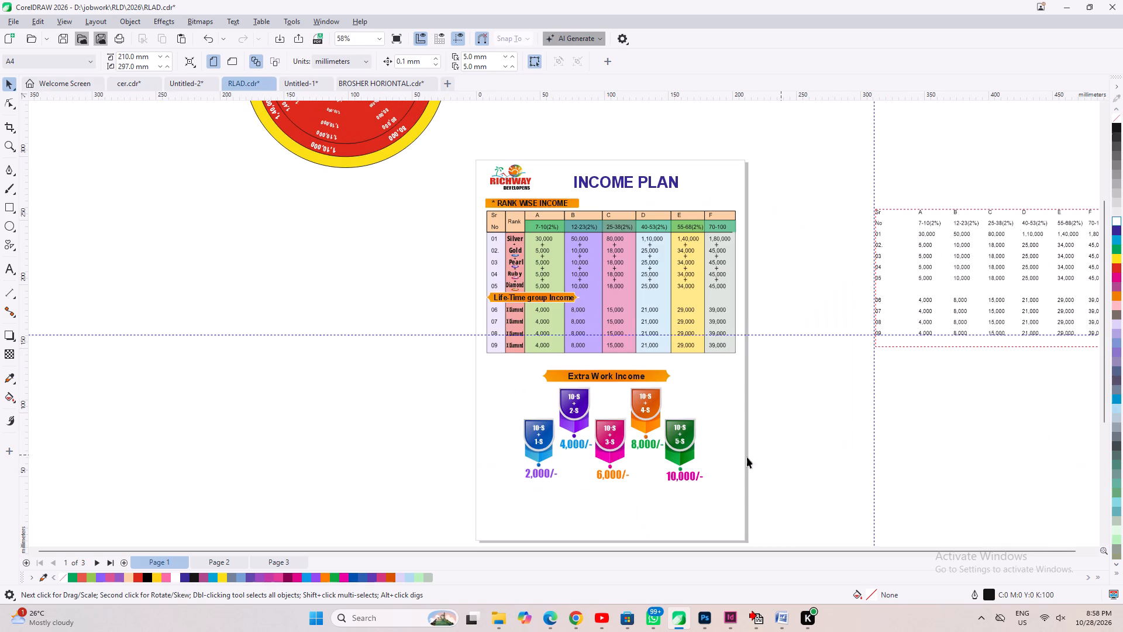
scroll(555, 222, down, 3)
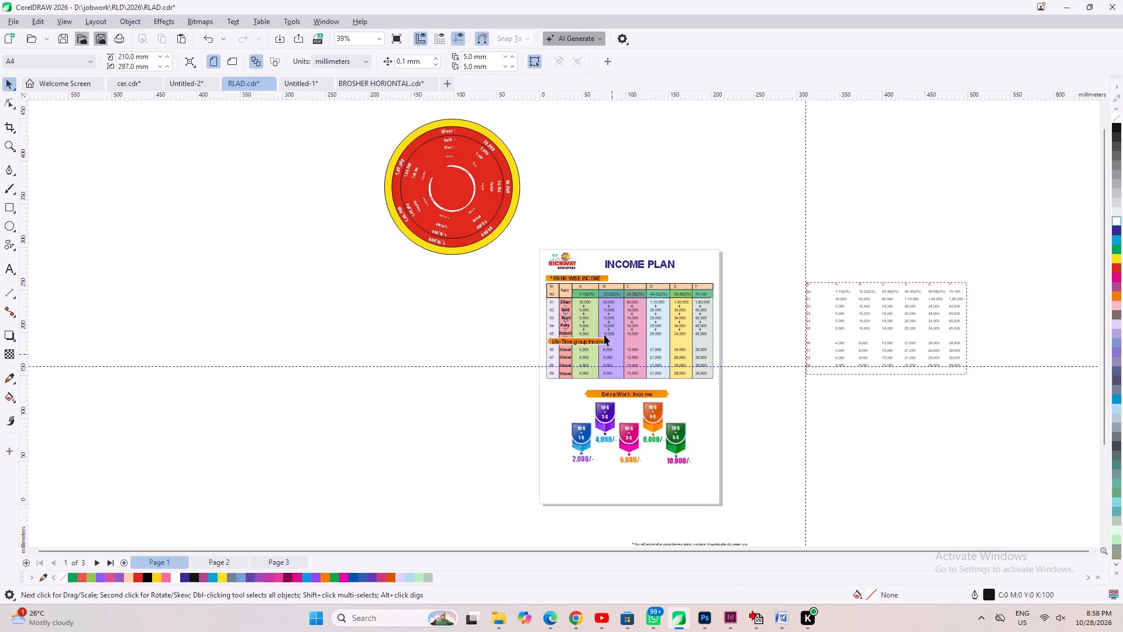
scroll(554, 290, down, 4)
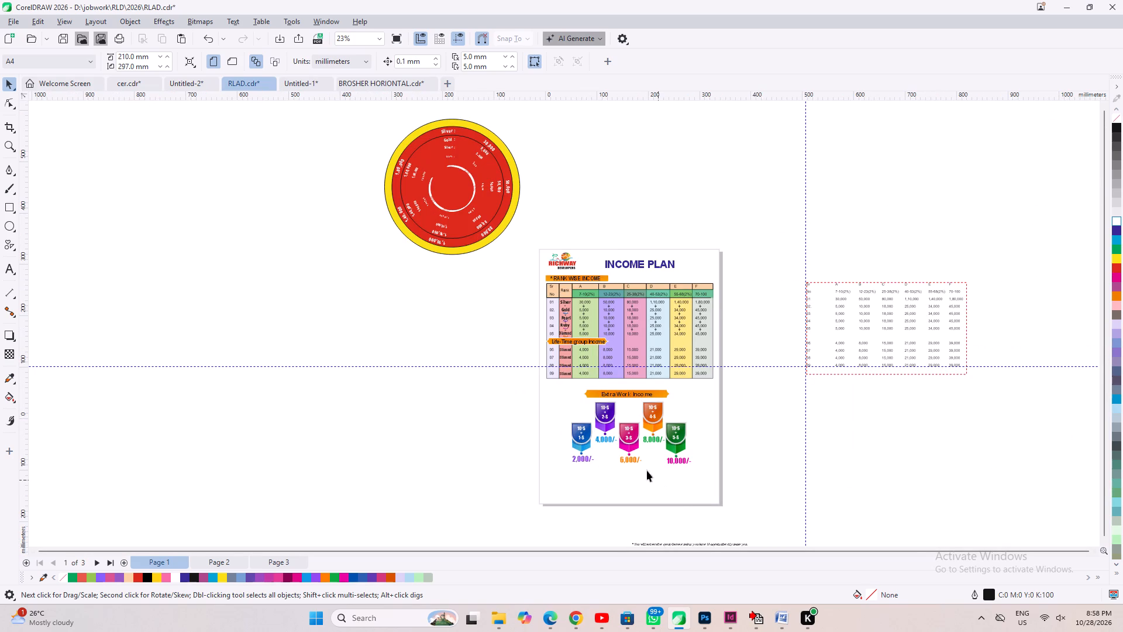
drag(575, 434, 750, 492)
drag(633, 446, 584, 411)
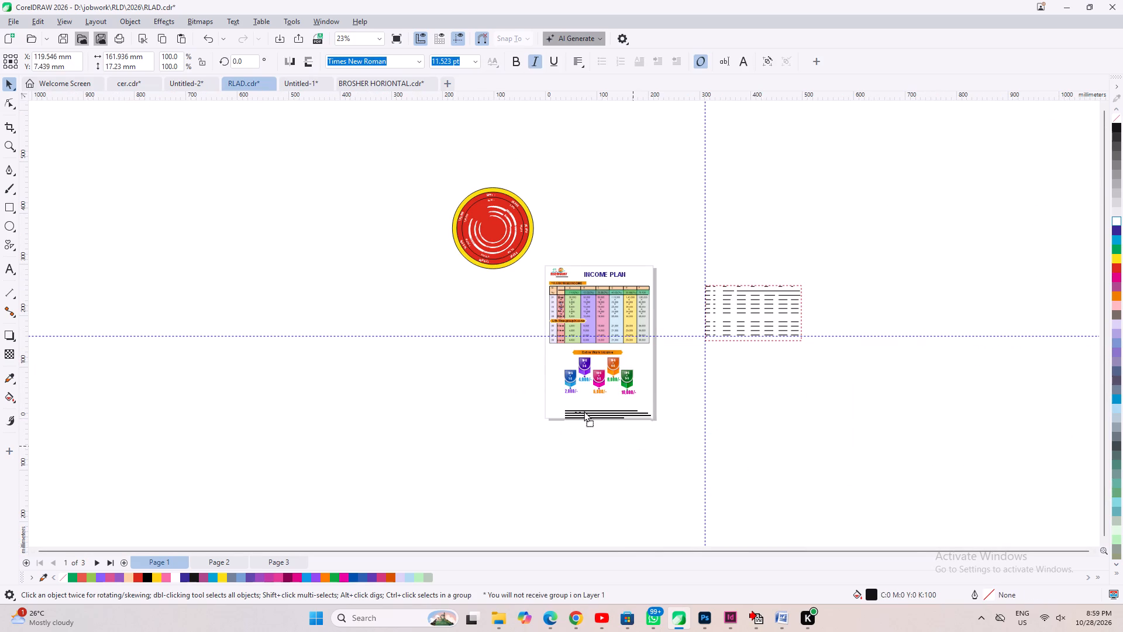
drag(584, 411, 585, 407)
scroll(583, 407, up, 16)
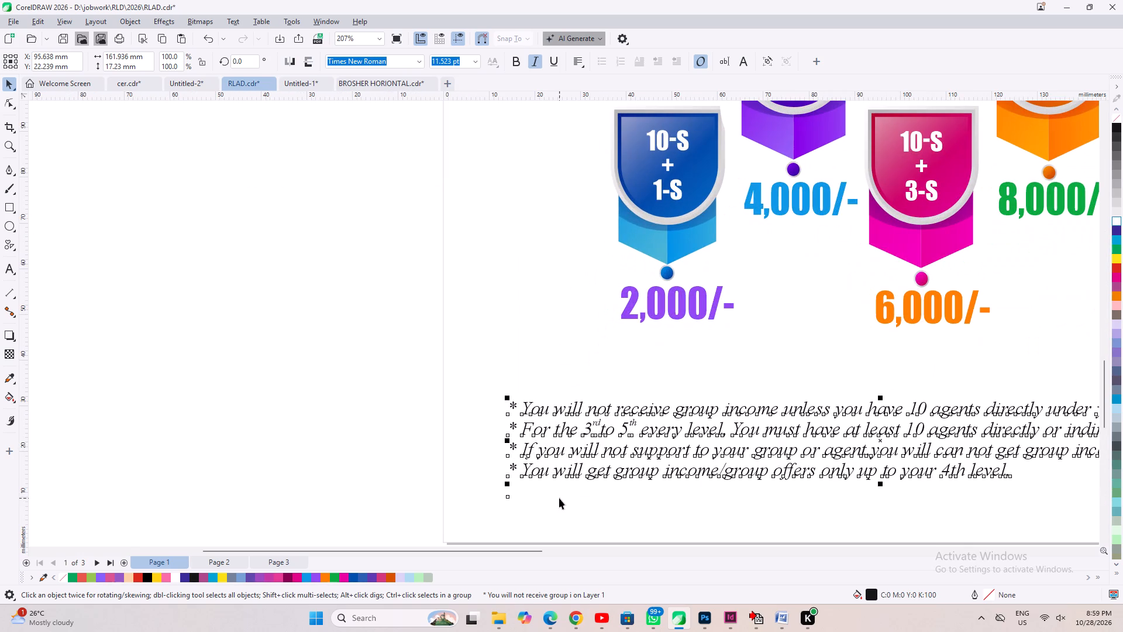
click(559, 498)
scroll(518, 434, down, 3)
click(571, 431)
Extend the word "agents" in the first note to read "agents/silver".
scroll(629, 442, up, 2)
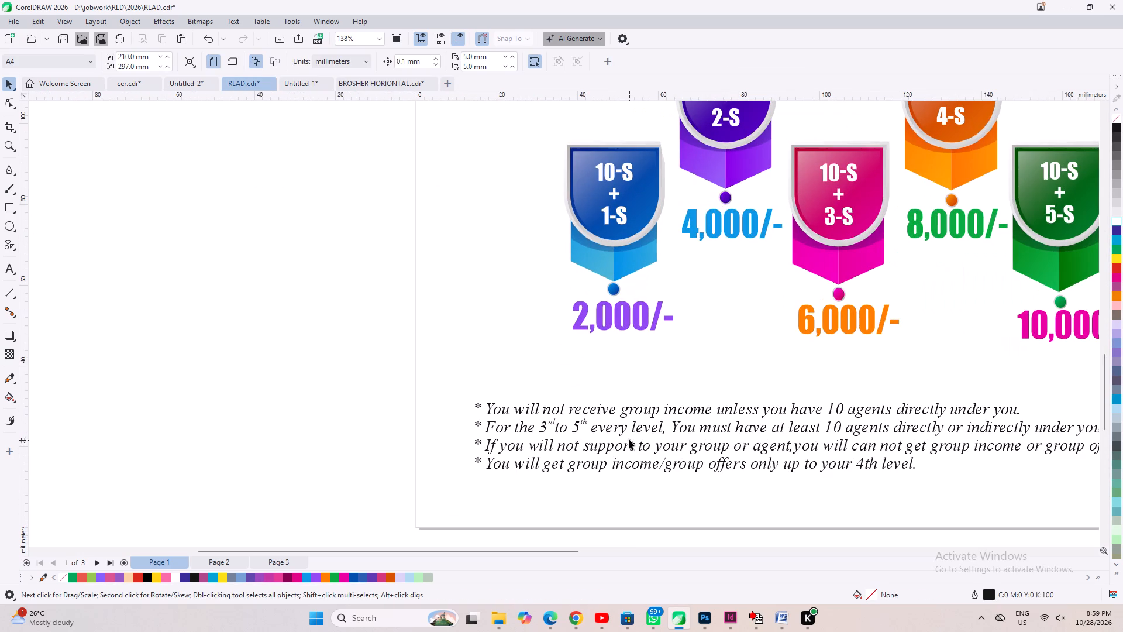
click(622, 414)
key(space)
click(564, 412)
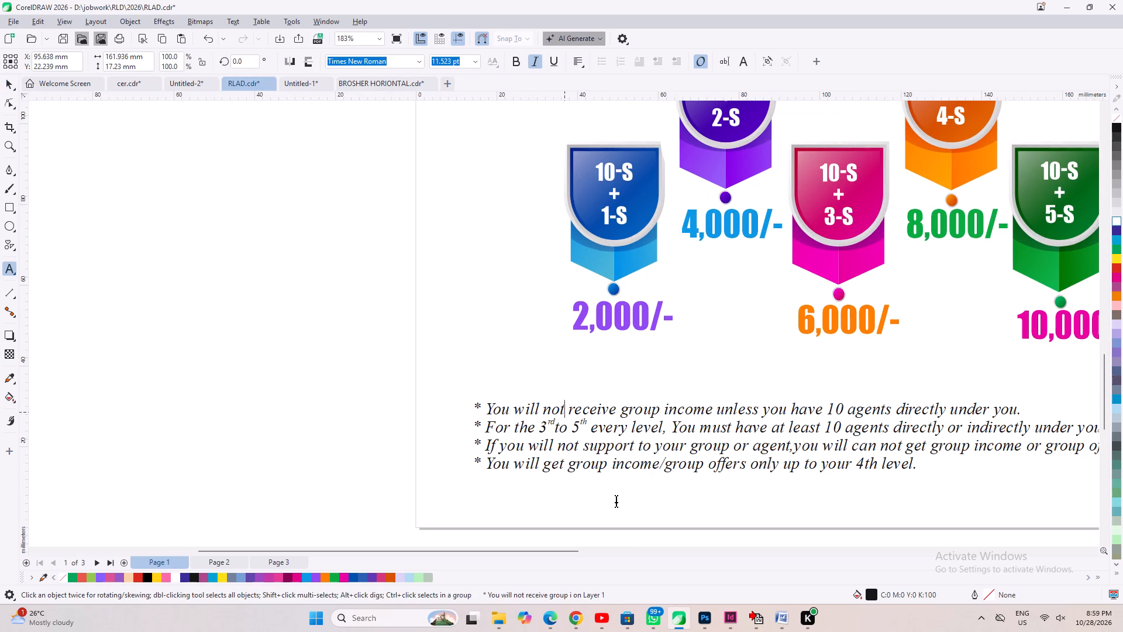
key(Right)
key(Right)
key(Right)
key(Right)
key(Right)
key(Right)
key(Right)
key(Right)
key(Right)
key(Right)
key(Right)
key(Right)
key(Right)
key(Right)
key(Right)
key(Right)
key(Right)
key(Right)
key(Right)
key(Right)
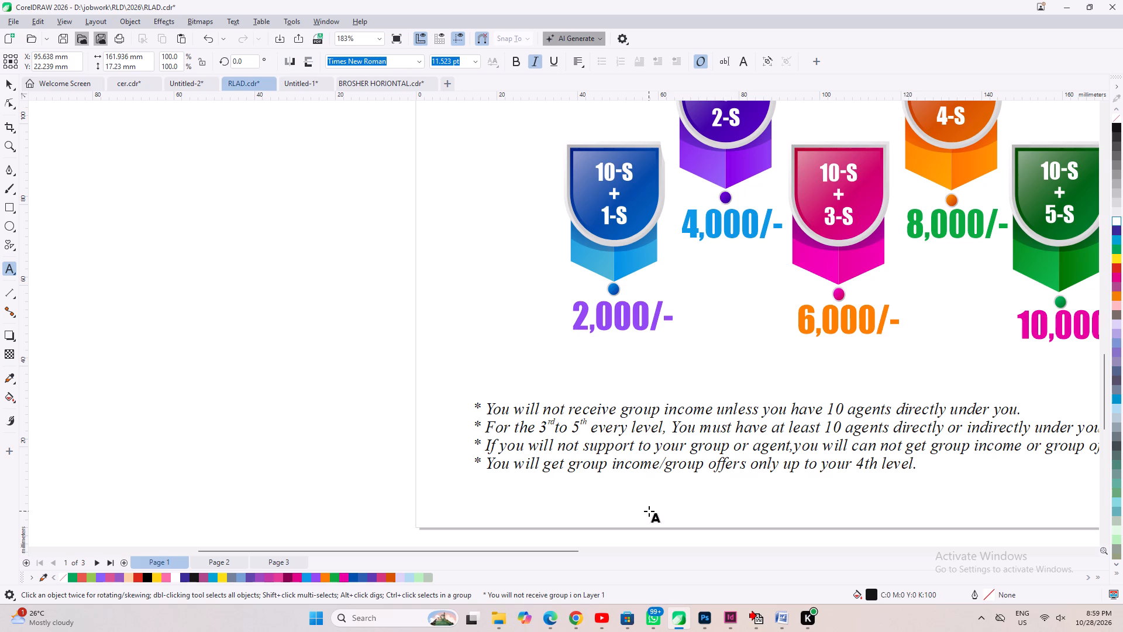
key(Left)
key(Right)
key(Right)
key(Right)
key(Right)
key(Right)
key(Right)
key(Right)
key(Right)
key(Left)
key(slash)
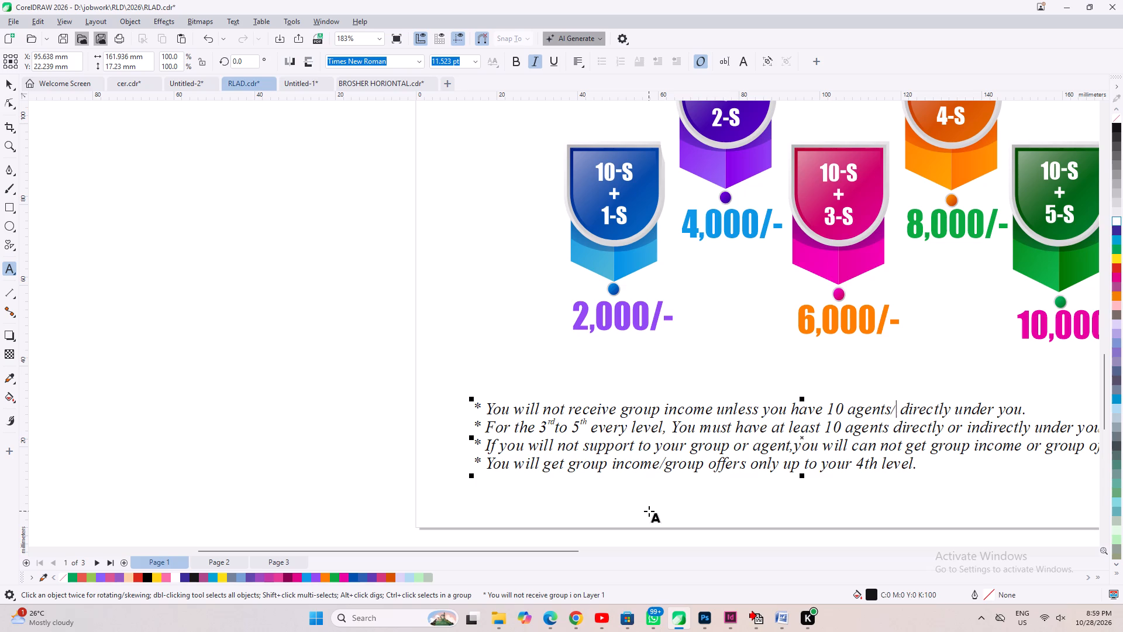
text(silver)
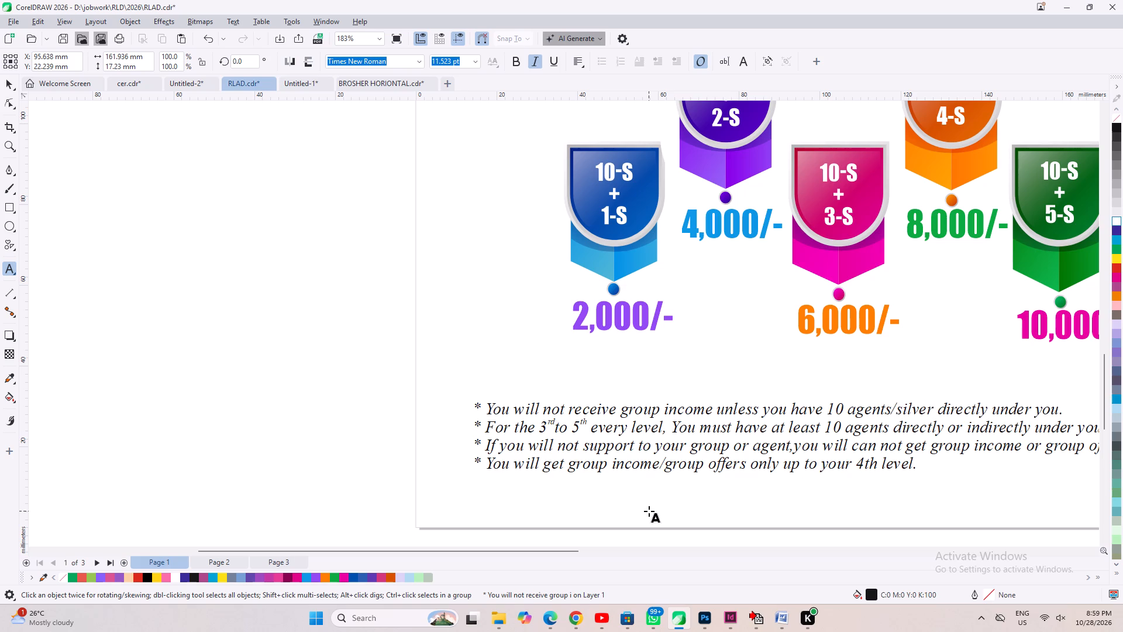
Copy "agents/silver" from the first note and replace "agents" with it in the second note.
key(shift+Left)
key(shift+Left)
key(shift+Left)
key(shift+Left)
key(shift+Left)
key(shift+Left)
key(shift+Left)
key(shift+Left)
key(shift+Left)
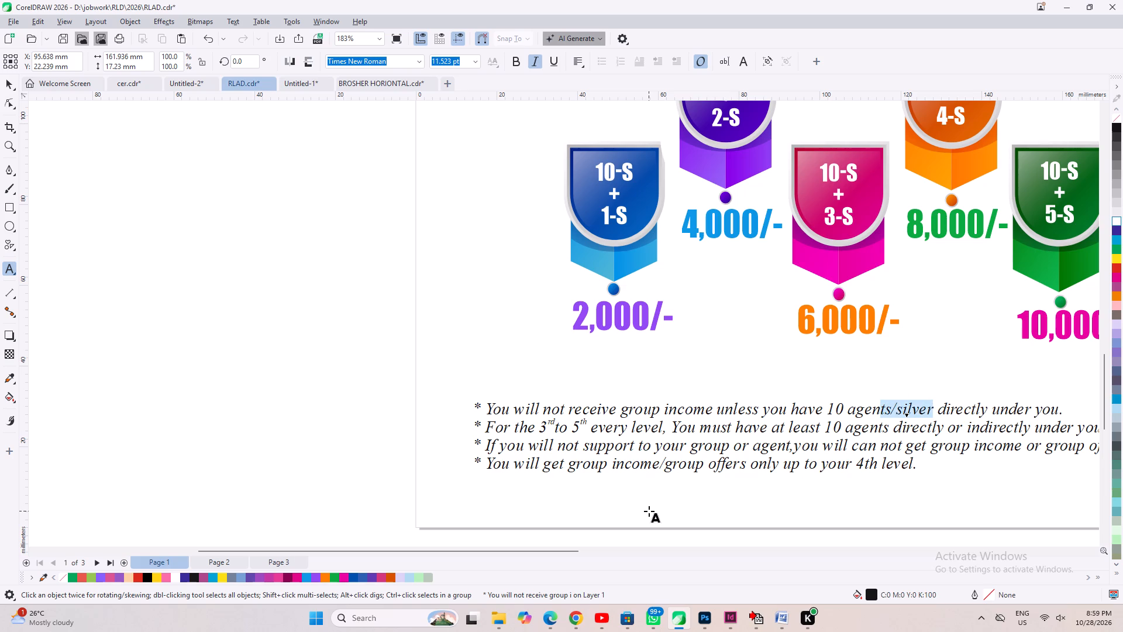
key(shift+Left)
key(shift+Left)
key(shift+Left)
key(shift+Left)
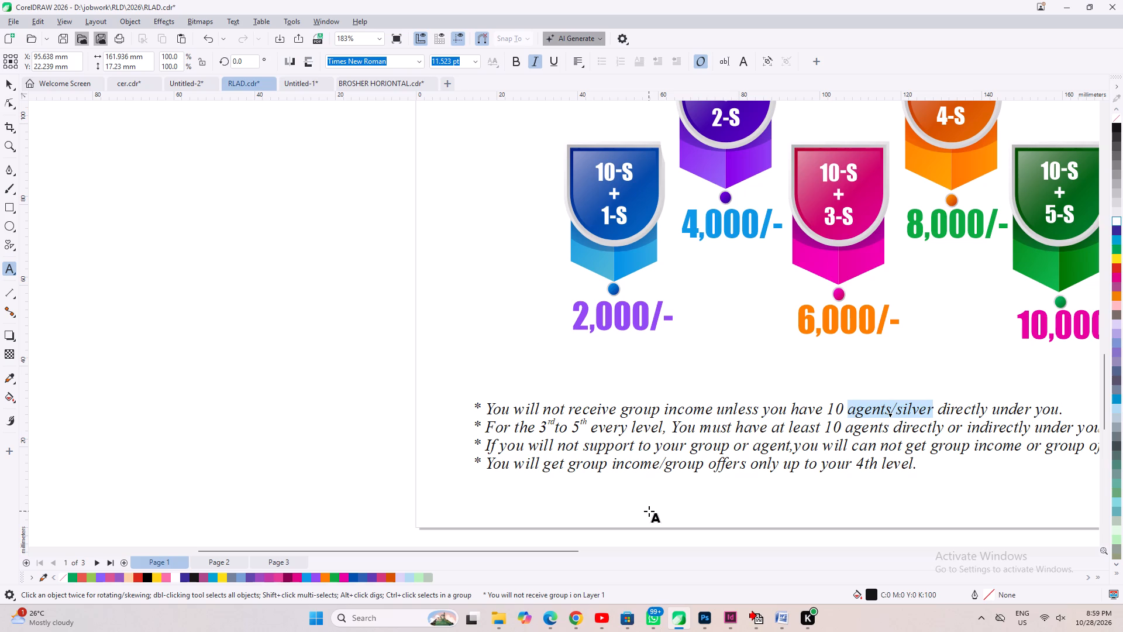
key(ctrl+c)
key(Down)
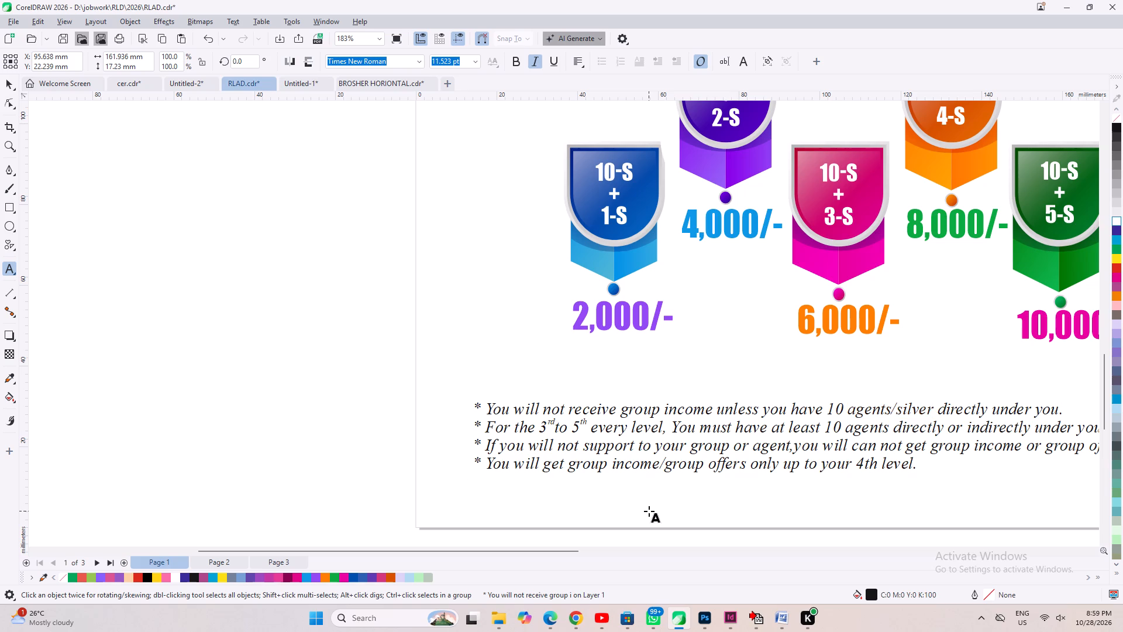
key(shift+Right)
key(shift+Right)
key(shift+Right)
key(shift+Right)
key(shift+Right)
key(shift+Right)
key(shift+Right)
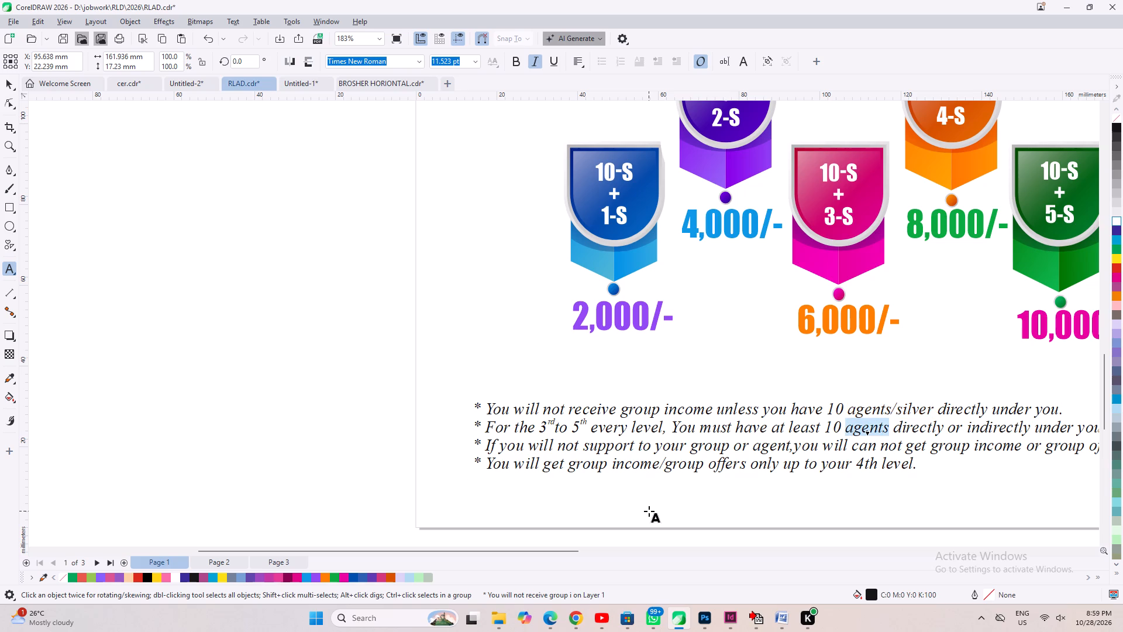
key(ctrl+v)
Replace "agent" in the third note, about supporting your group, with the copied "agents/silver".
key(Down)
key(Left)
key(Left)
key(Left)
key(Left)
key(Left)
key(Left)
key(Left)
key(Left)
key(Left)
key(Left)
key(Left)
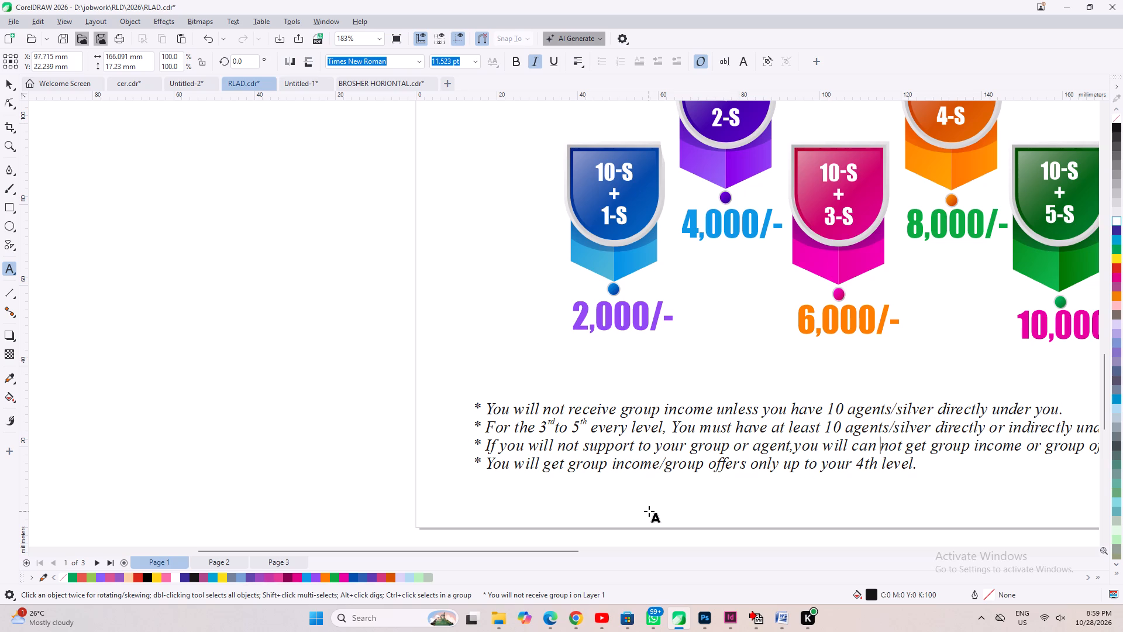
key(Left)
key(Left)
key(Left)
key(Left)
key(Left)
key(Left)
key(Left)
key(Left)
key(Left)
key(Left)
key(Left)
key(Left)
key(Left)
key(Left)
key(Left)
key(Right)
key(Right)
key(Right)
key(shift+Left)
key(shift+Left)
key(shift+Left)
key(shift+Left)
key(shift+Left)
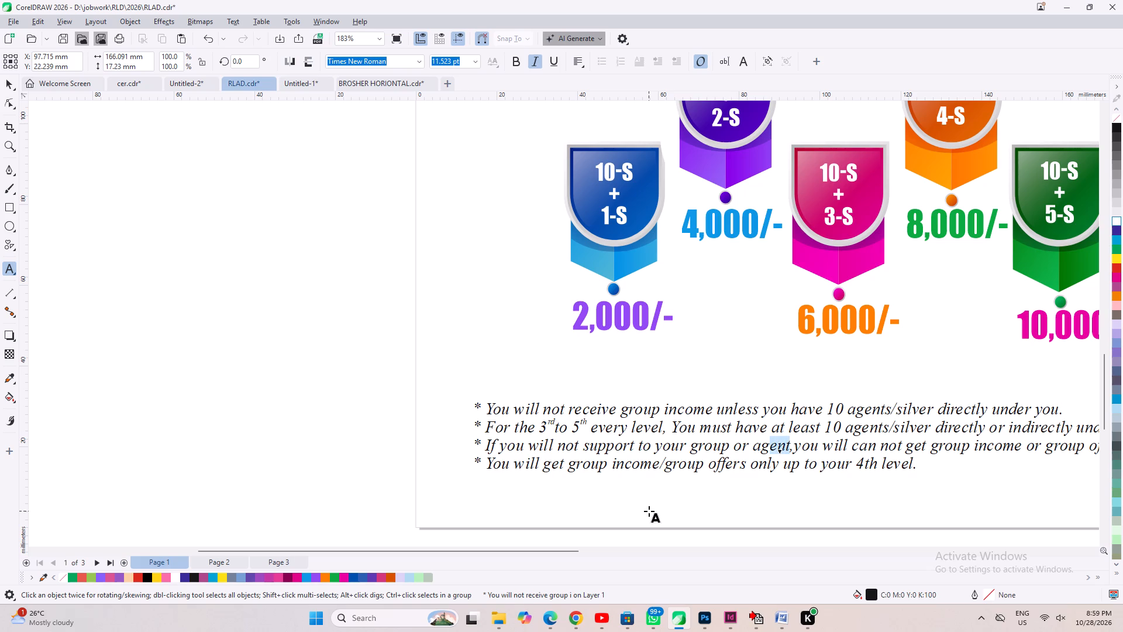
key(shift+Left)
key(Left)
key(Right)
key(Right)
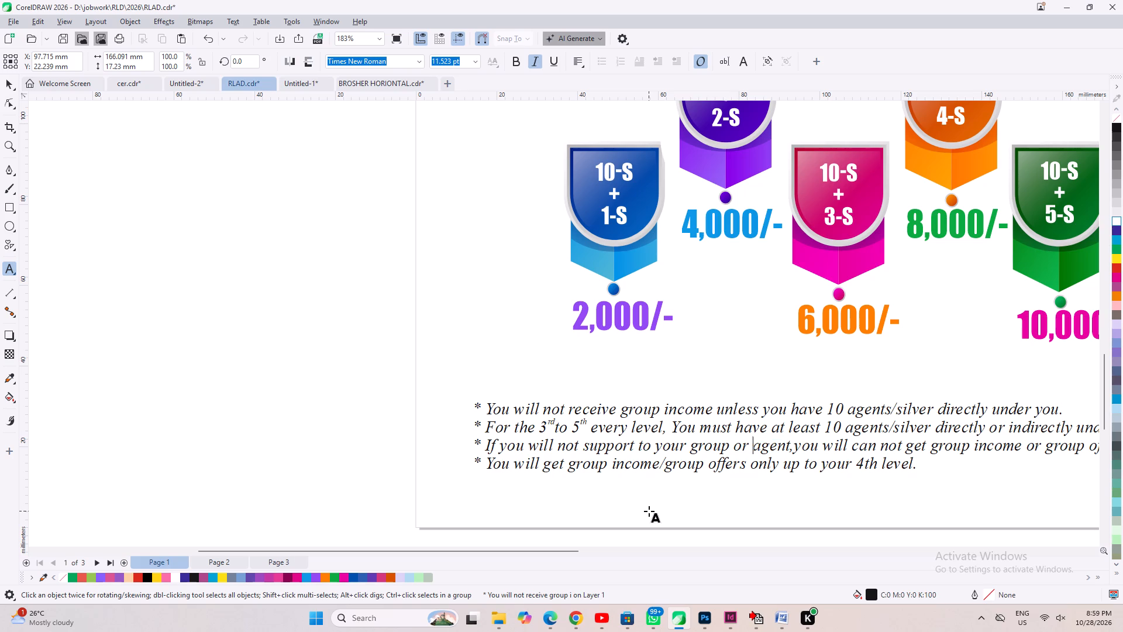
key(shift+Right)
key(shift+Right)
key(shift+Right)
key(shift+Right)
key(shift+Right)
key(ctrl+v)
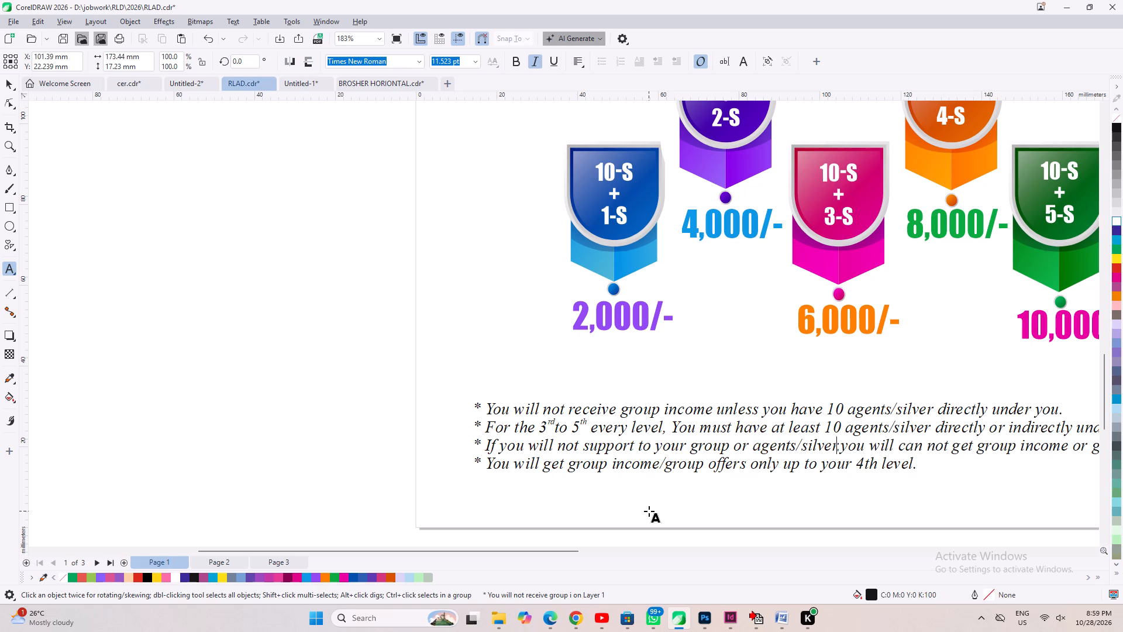
Check the wording of the third and fourth notes through to the end of the block.
key(Right)
key(Right)
key(Right)
key(Right)
key(Right)
key(Right)
key(Right)
key(Right)
key(Right)
key(Right)
key(Right)
key(Right)
key(Right)
key(Right)
key(Right)
key(Right)
key(Right)
key(Right)
key(Right)
key(Right)
key(End)
key(Right)
key(Right)
key(Right)
key(Right)
key(Right)
key(Right)
key(Right)
key(Right)
key(Right)
key(Right)
key(Right)
key(Right)
key(Right)
key(Right)
key(Right)
key(Right)
key(Right)
key(Right)
key(Right)
key(Right)
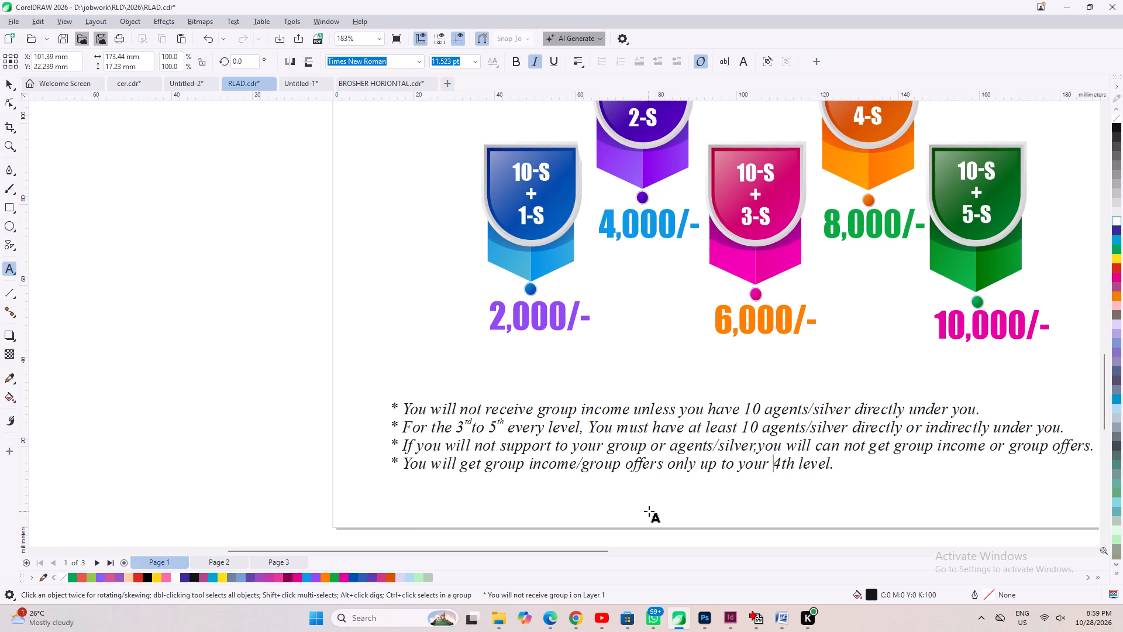
key(Right)
key(Right)
key(Right)
key(Right)
key(Right)
key(Right)
key(Right)
key(Right)
key(Right)
key(Right)
key(Right)
key(Right)
key(Right)
key(Right)
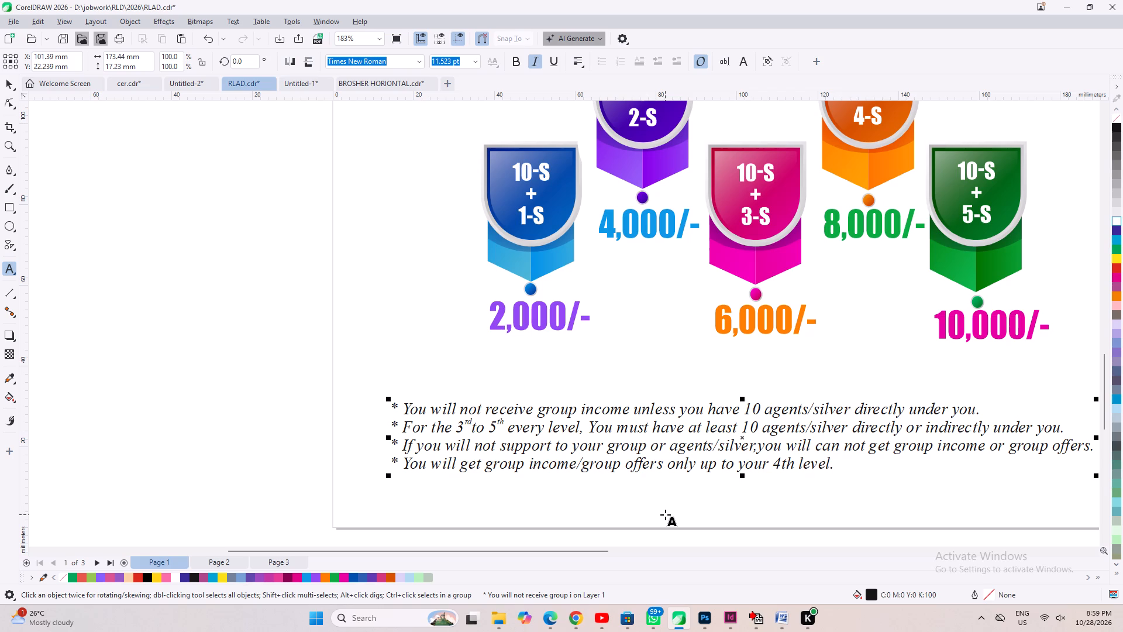
scroll(665, 514, down, 6)
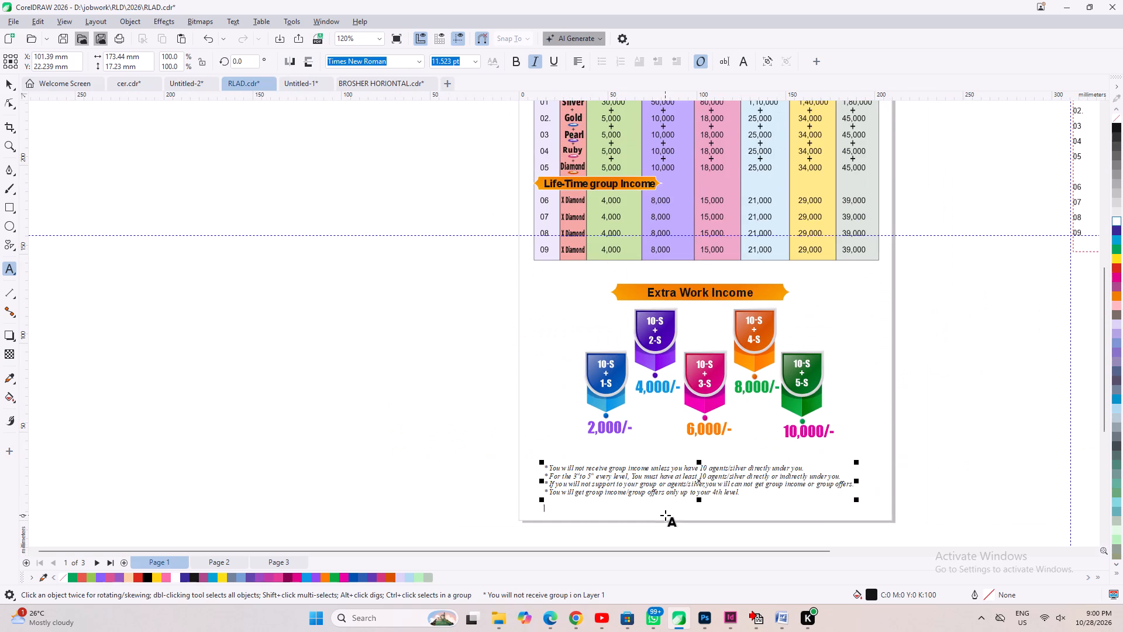
click(818, 520)
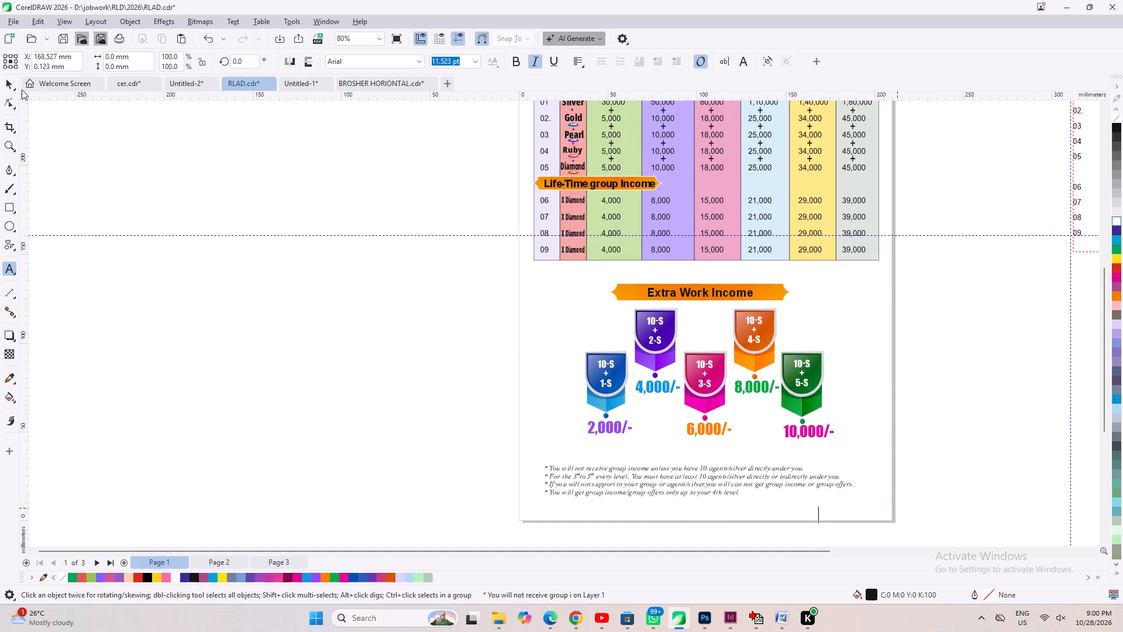
click(11, 84)
Move the Extra Work Income banner, its badges and the notes up about 8 mm, closer to the income table.
drag(908, 515, 918, 520)
drag(928, 527, 883, 511)
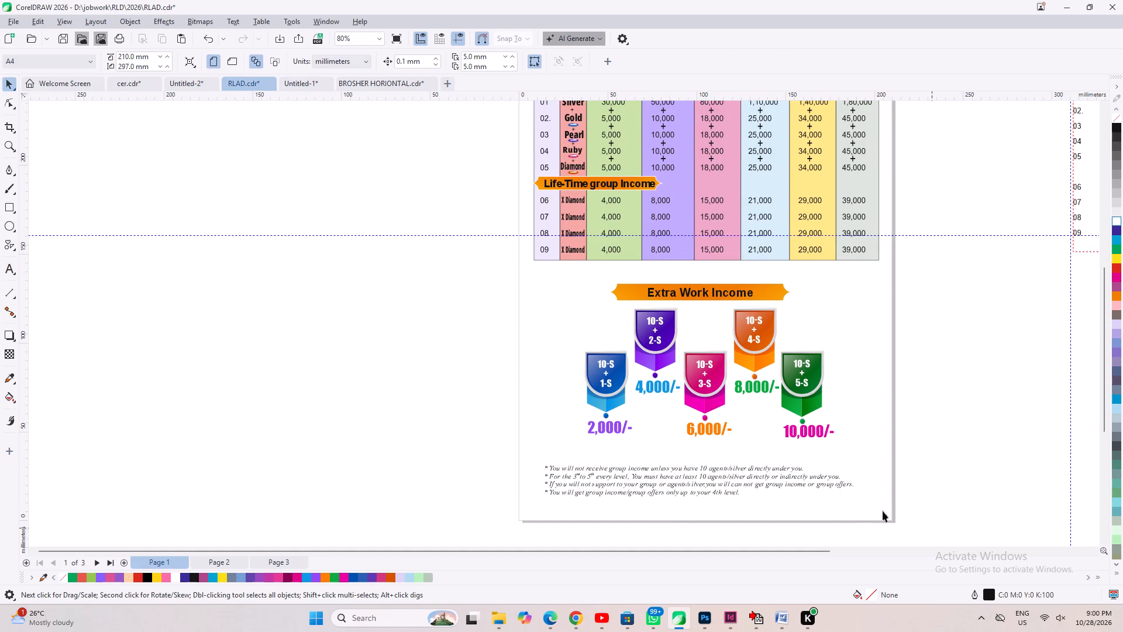
drag(883, 511, 464, 266)
scroll(711, 287, up, 2)
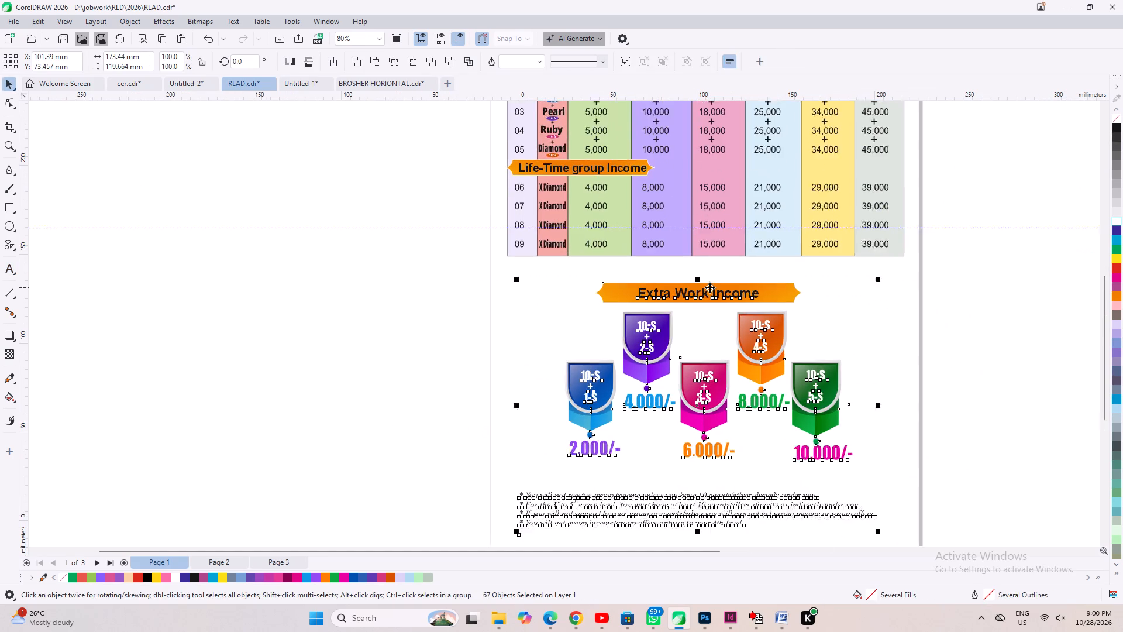
drag(700, 292, 694, 273)
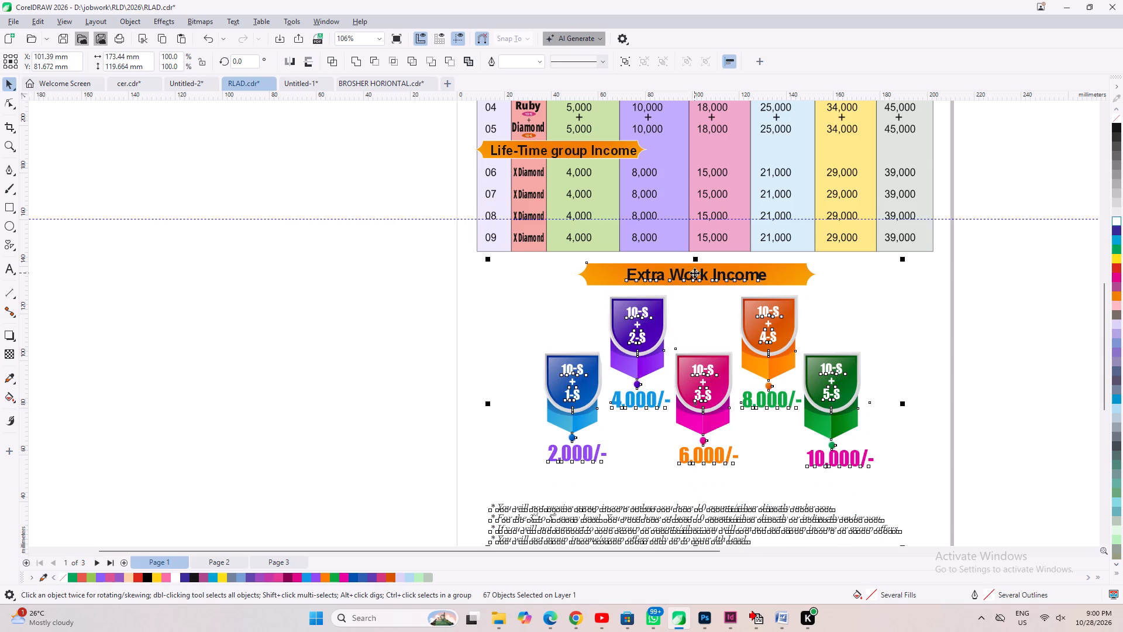
scroll(566, 345, down, 5)
click(781, 479)
Stretch everything from the Rank Wise Income heading down to the notes to about 260 mm high, towards the page bottom.
drag(810, 504, 566, 193)
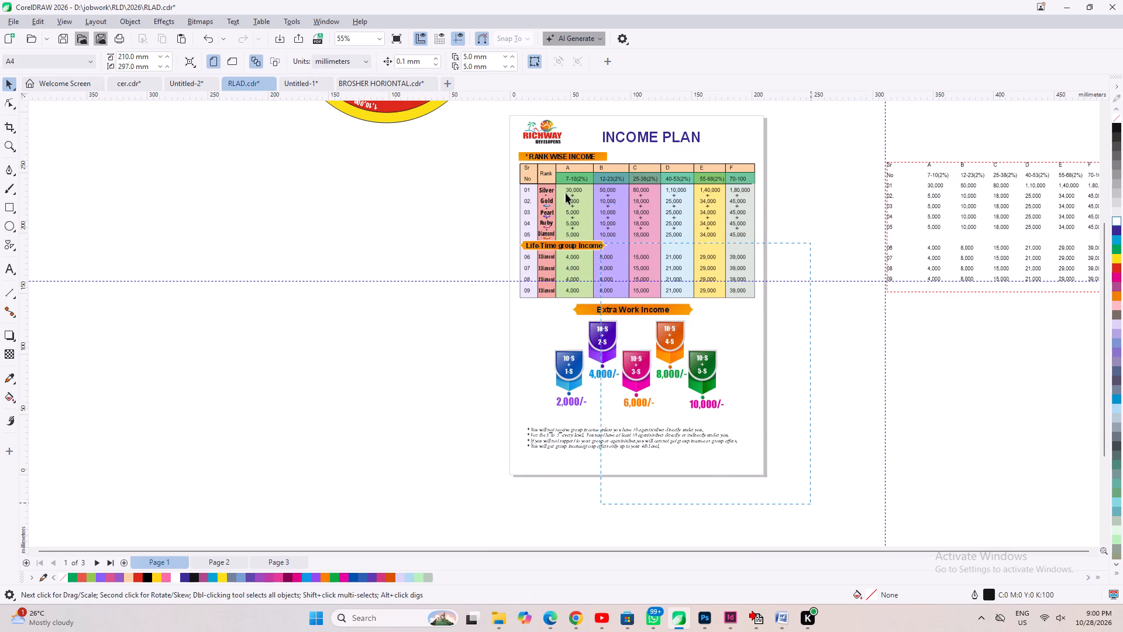
drag(566, 193, 494, 145)
scroll(605, 428, up, 1)
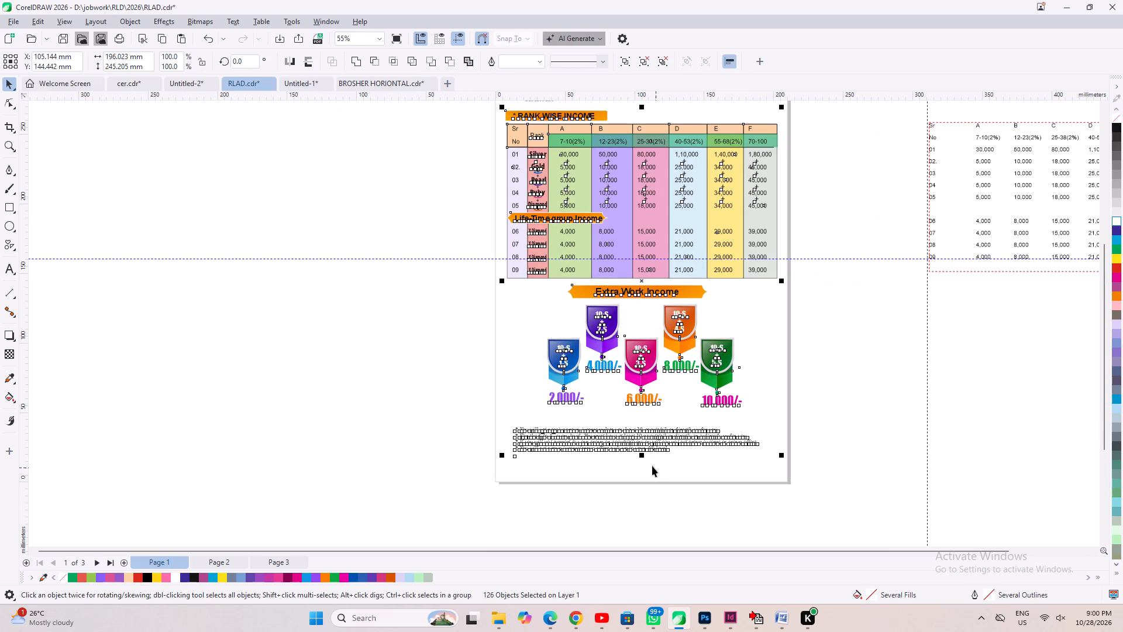
drag(644, 456, 644, 472)
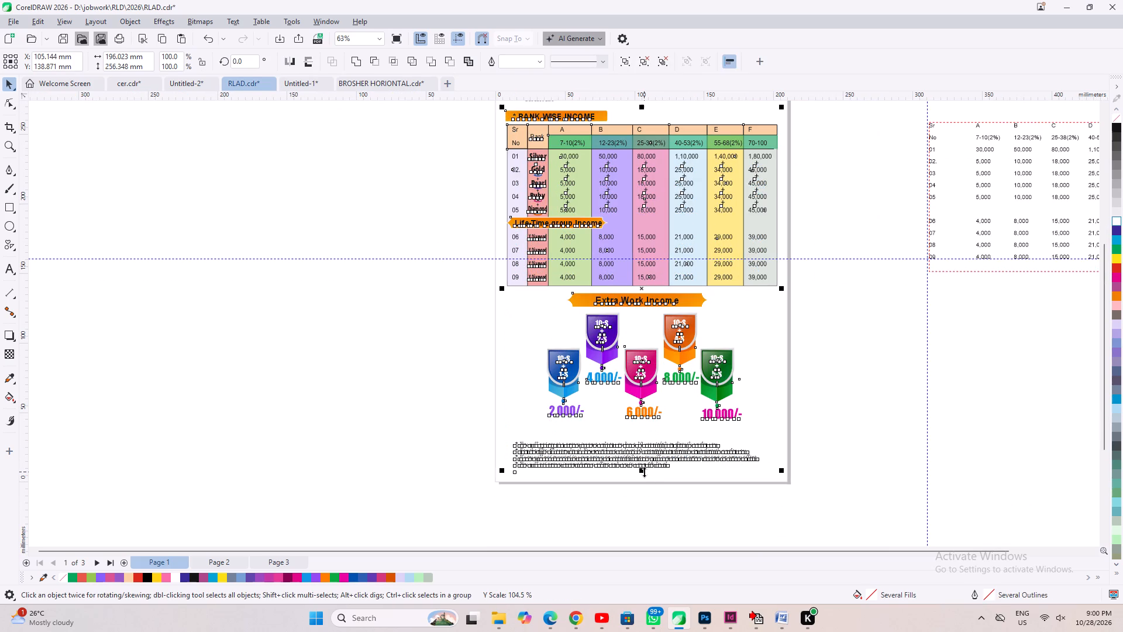
drag(644, 472, 642, 477)
click(681, 493)
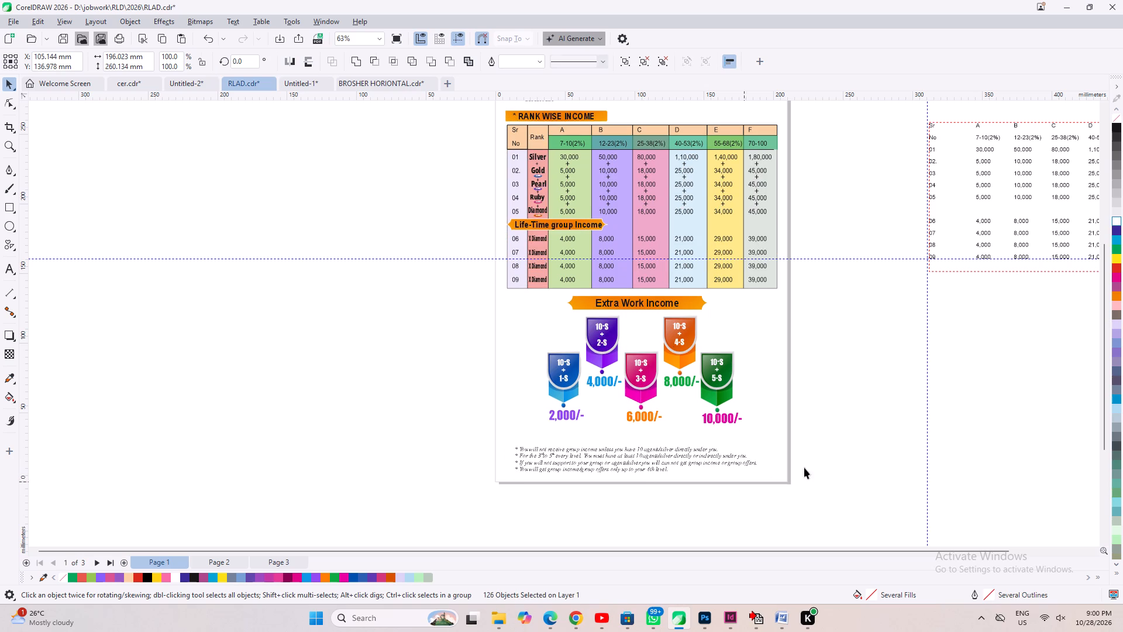
Compress the Extra Work Income banner and badges vertically to about 83 mm high, leaving the notes out.
drag(826, 453, 476, 307)
scroll(647, 445, up, 2)
drag(640, 427, 640, 408)
Move the Extra Work Income banner and badges down, close above the notes.
drag(869, 454, 471, 239)
key(shift+Down)
key(shift+Down)
key(shift+Down)
key(shift+Down)
key(shift+Down)
key(shift+Down)
key(shift+Down)
key(shift+Down)
key(shift+Down)
key(shift+Down)
key(shift+Down)
key(shift+Down)
key(shift+Down)
key(shift+Down)
key(shift+Down)
key(shift+Down)
key(shift+Down)
key(shift+Down)
key(shift+Down)
key(shift+Down)
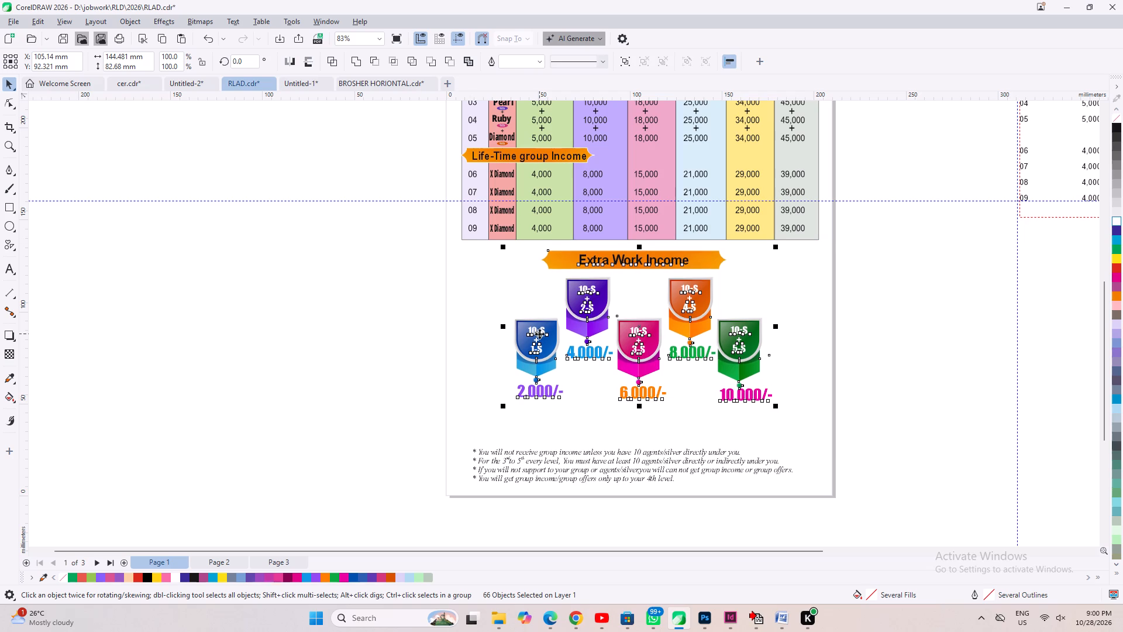
scroll(869, 271, up, 4)
drag(609, 266, 607, 307)
scroll(610, 214, down, 2)
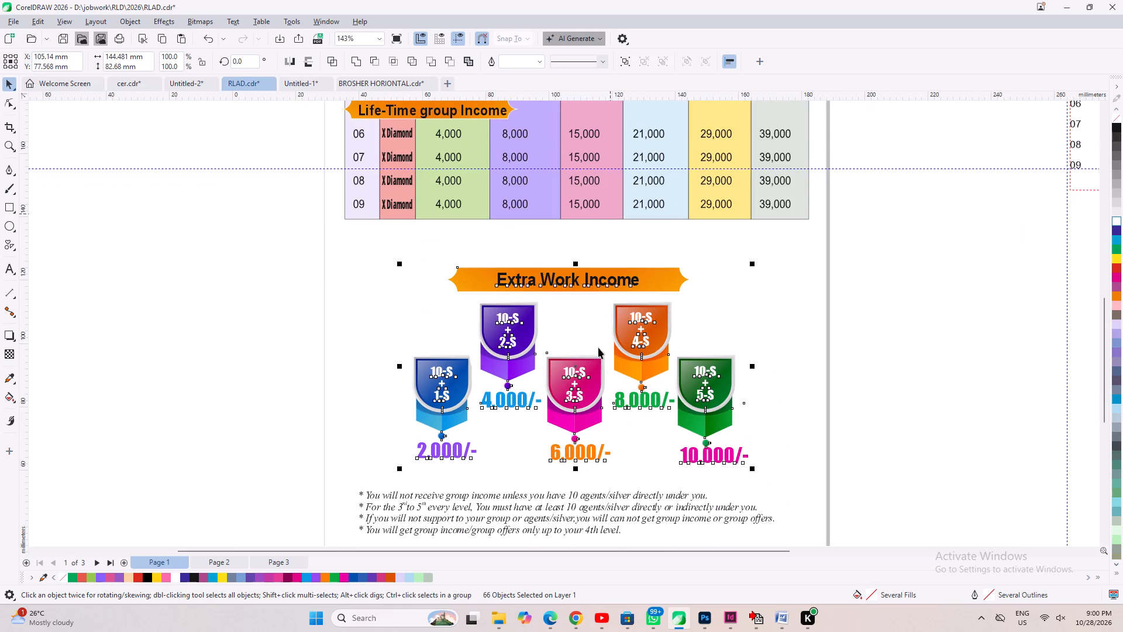
scroll(600, 401, down, 7)
click(793, 330)
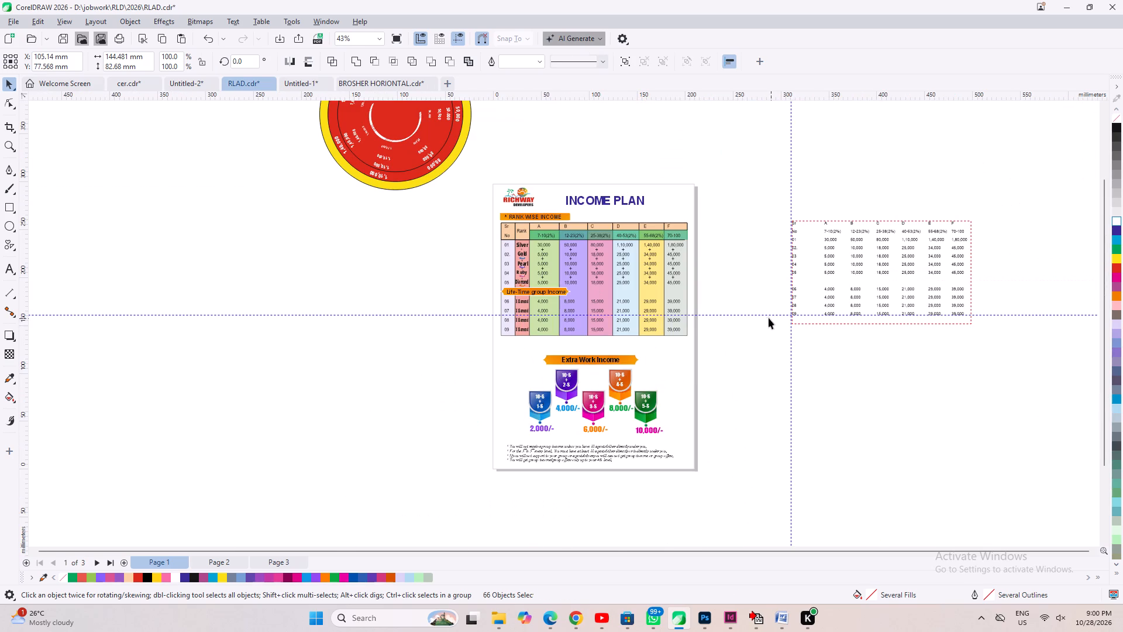
drag(735, 331, 731, 320)
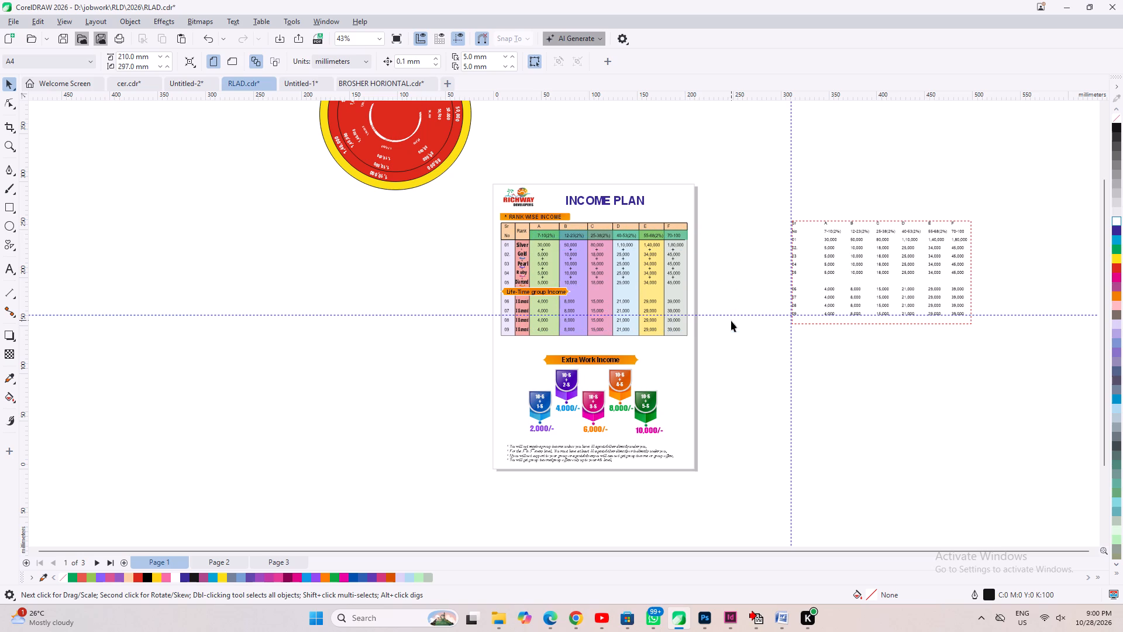
Stretch the rank-wise income table with its headings downward to about 150 mm high, filling the gap above Extra Work Income.
drag(701, 338, 477, 206)
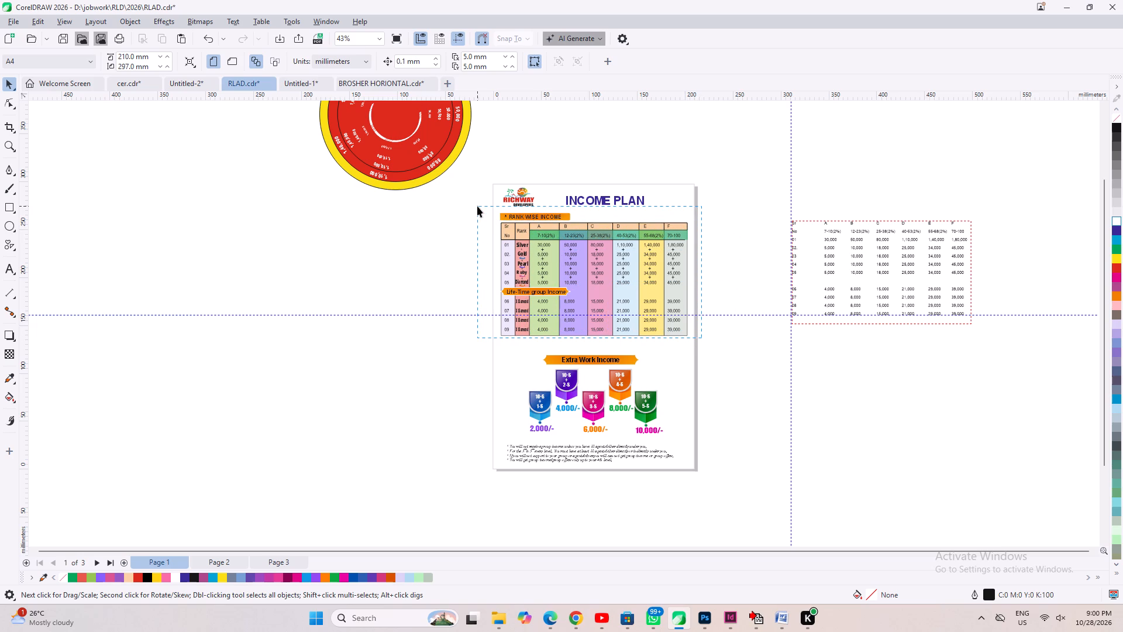
drag(477, 206, 477, 206)
scroll(595, 295, up, 2)
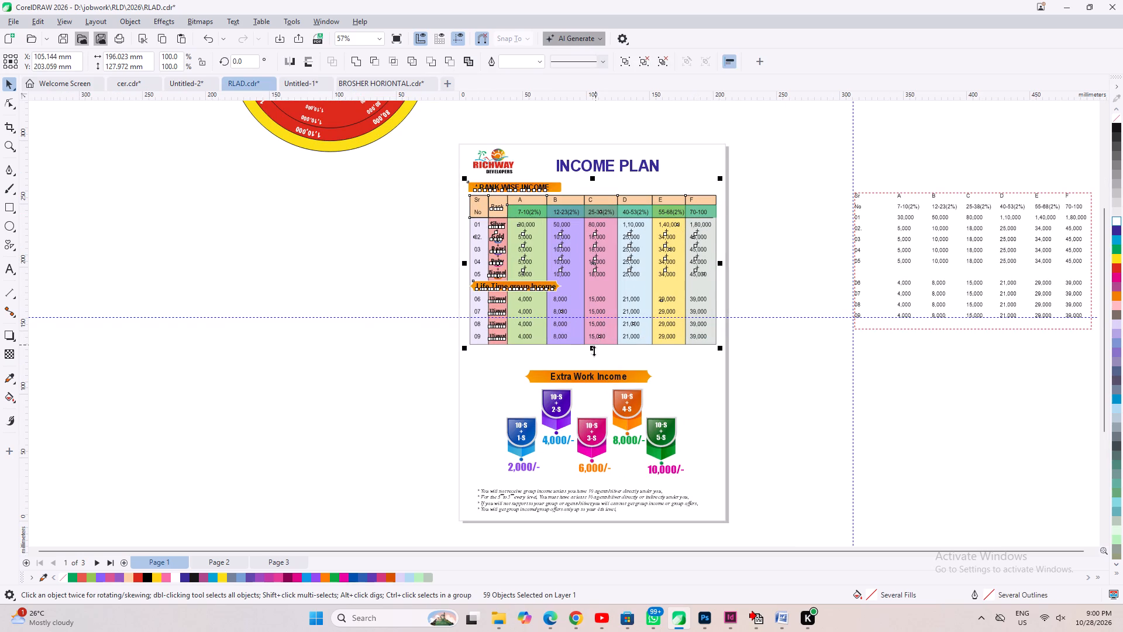
drag(591, 350, 590, 368)
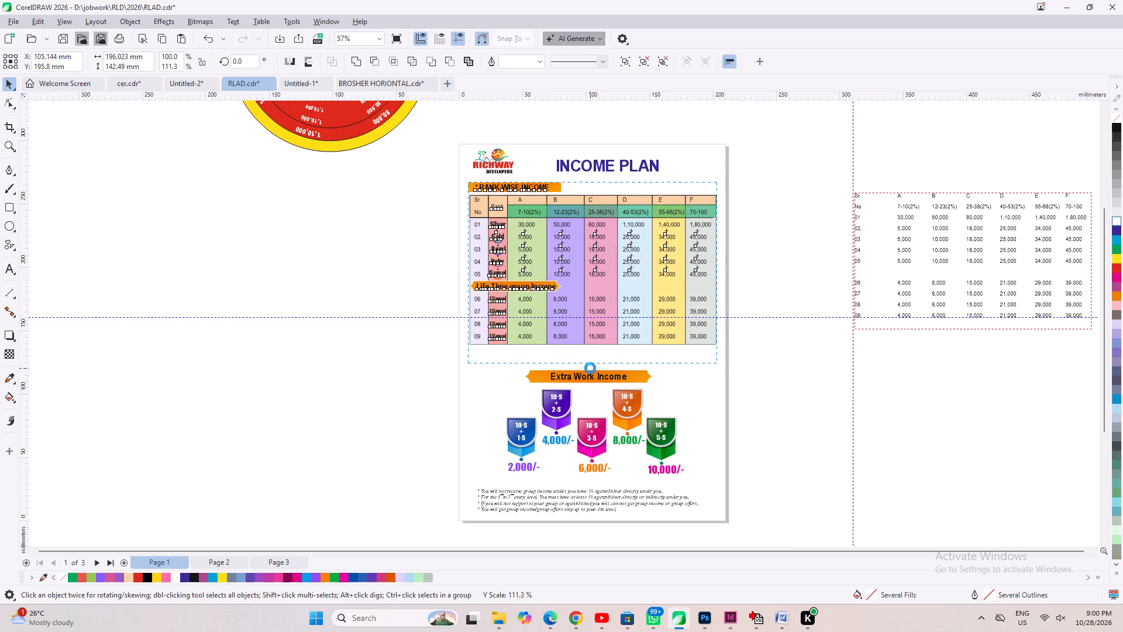
Move the logo, INCOME PLAN title and rank-wise income table together down about 1.6 mm.
click(808, 452)
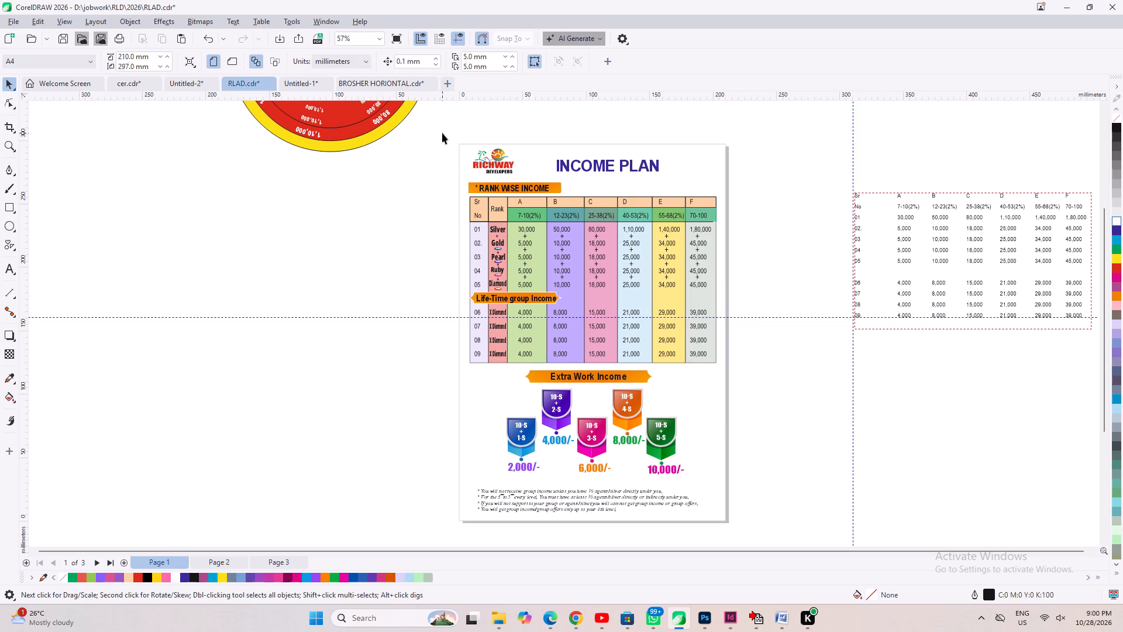
drag(442, 133, 761, 367)
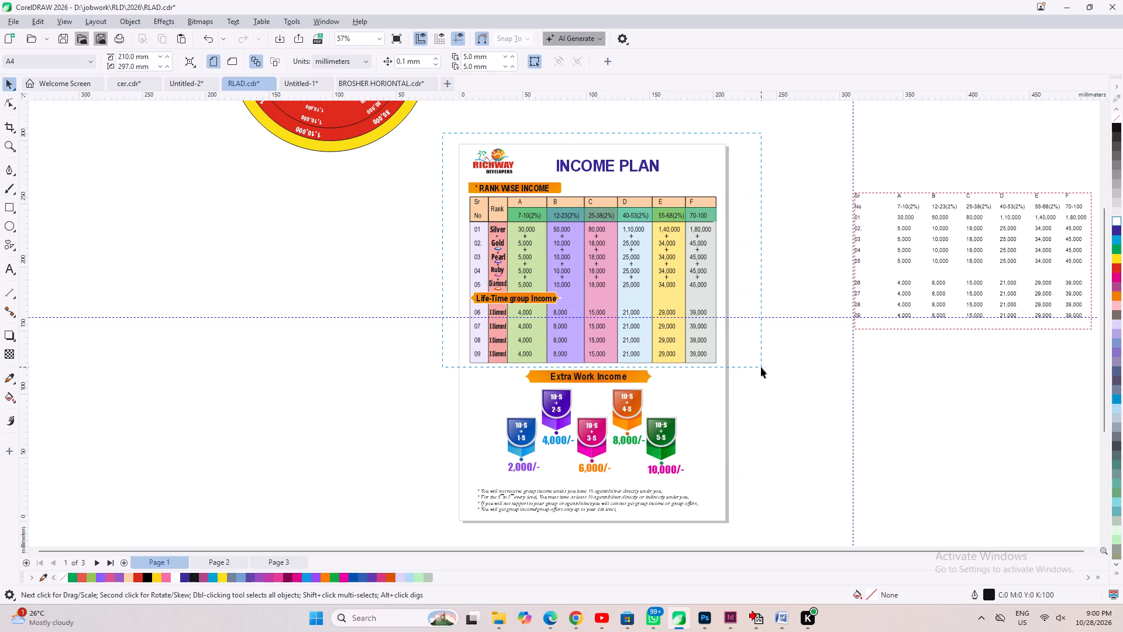
drag(761, 367, 766, 370)
key(shift+Down)
key(shift+Down)
key(shift+Down)
key(shift+Down)
key(shift+Down)
key(shift+Down)
key(shift+Down)
key(shift+Down)
key(shift+Down)
key(shift+Down)
key(shift+Down)
key(shift+Down)
key(shift+Down)
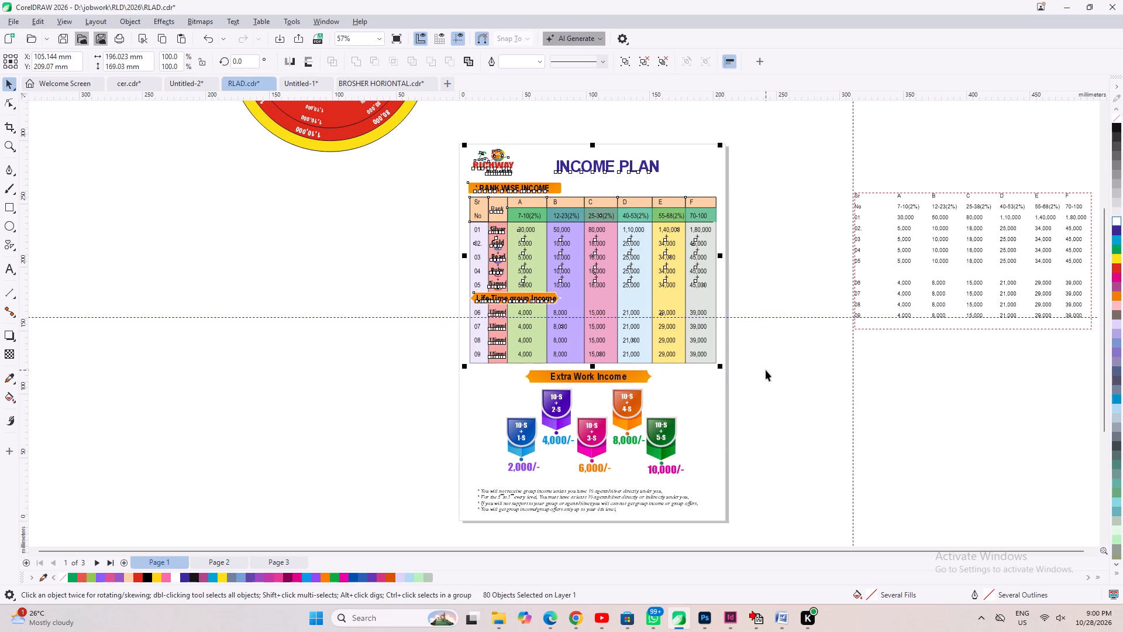
key(shift+Down)
key(shift+Down)
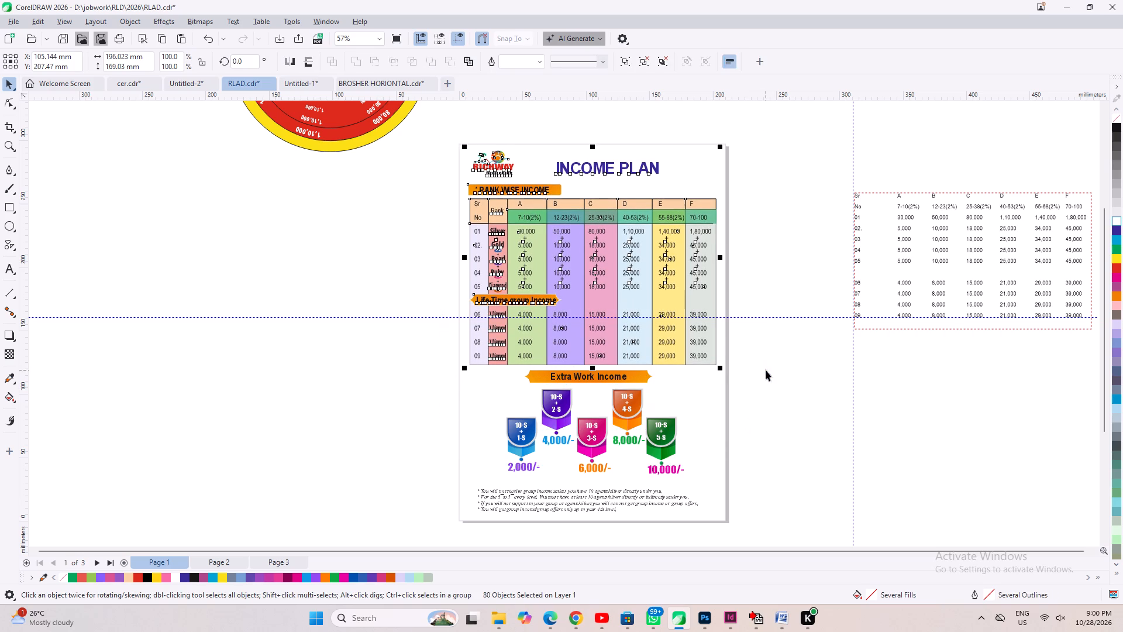
Compress the Extra Work Income banner and badges from their upper edge to about 76 mm high.
click(745, 476)
drag(755, 498, 745, 490)
drag(738, 486, 736, 479)
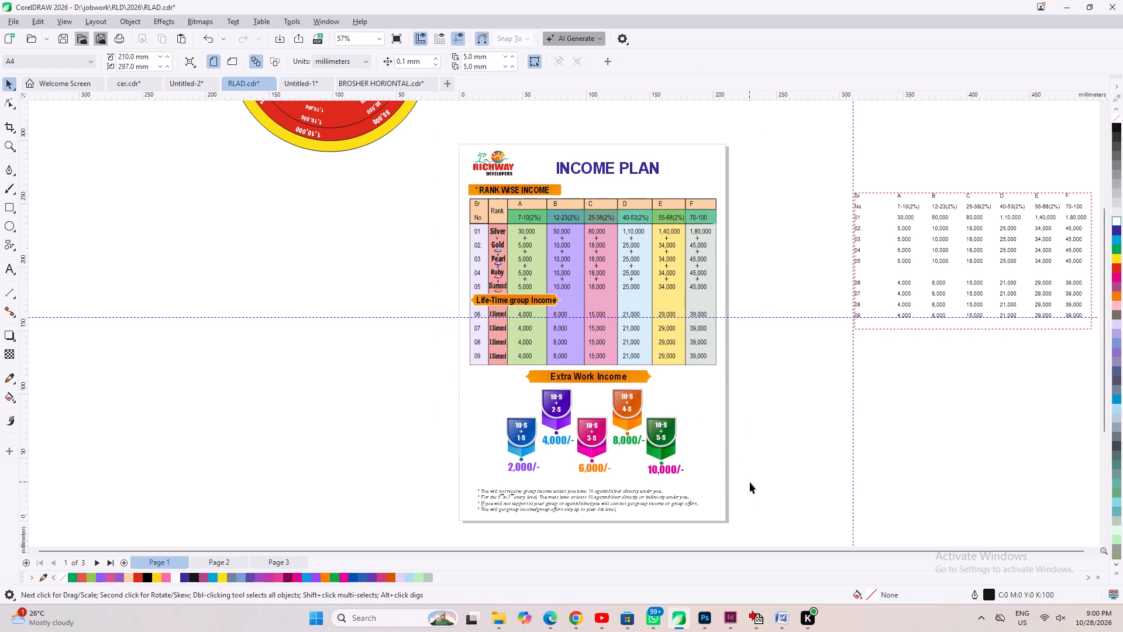
drag(750, 482, 460, 365)
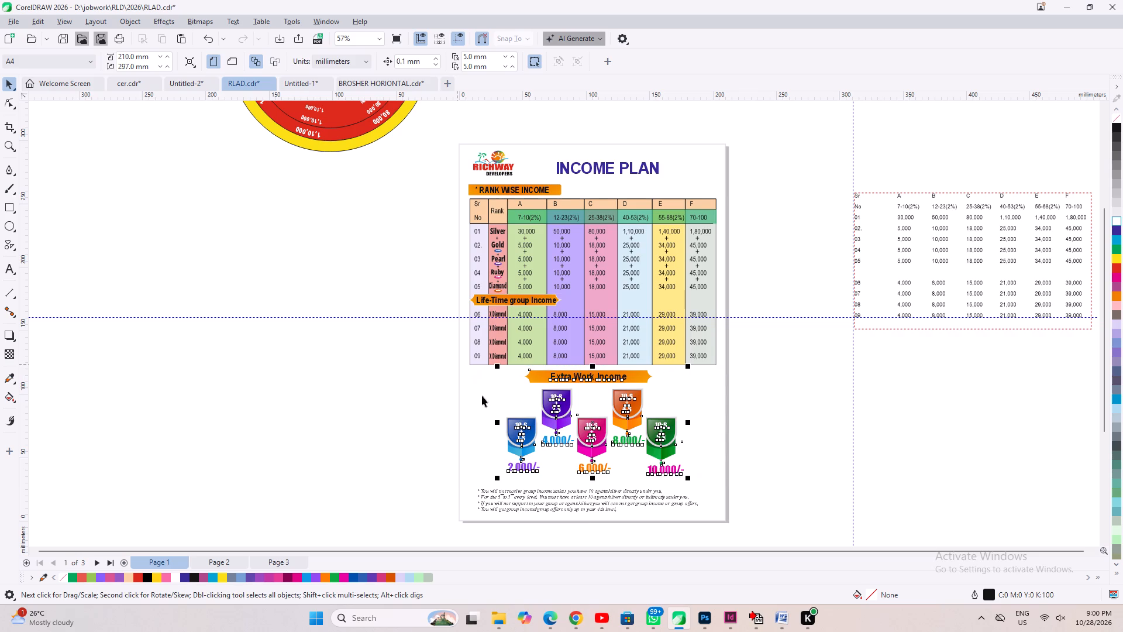
scroll(553, 441, up, 2)
drag(607, 344, 607, 354)
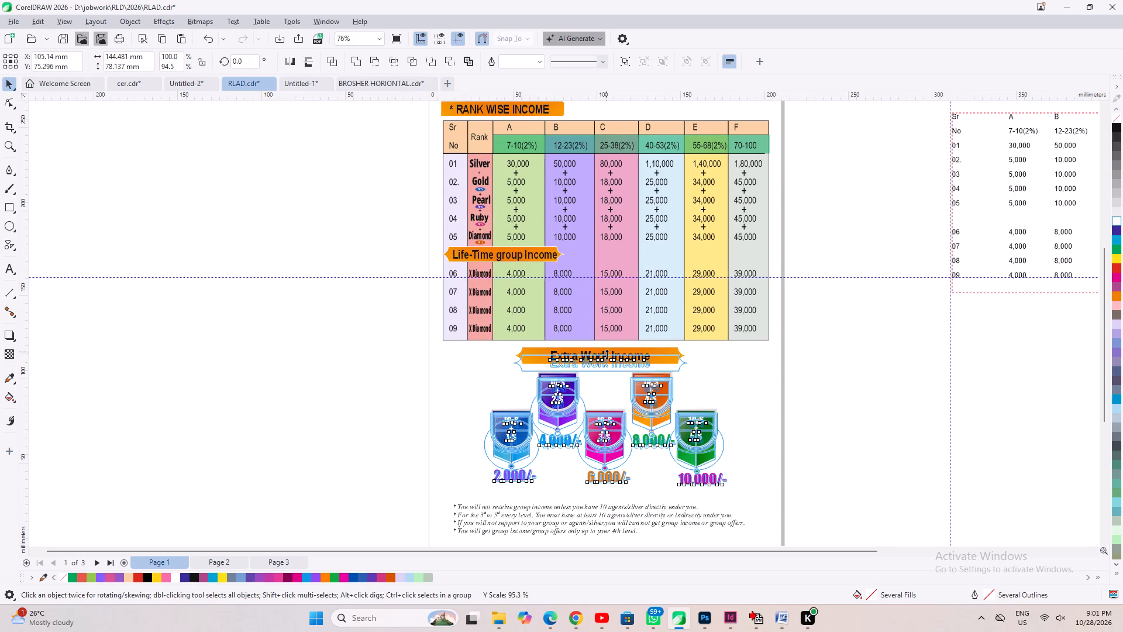
drag(607, 354, 607, 355)
scroll(570, 525, down, 2)
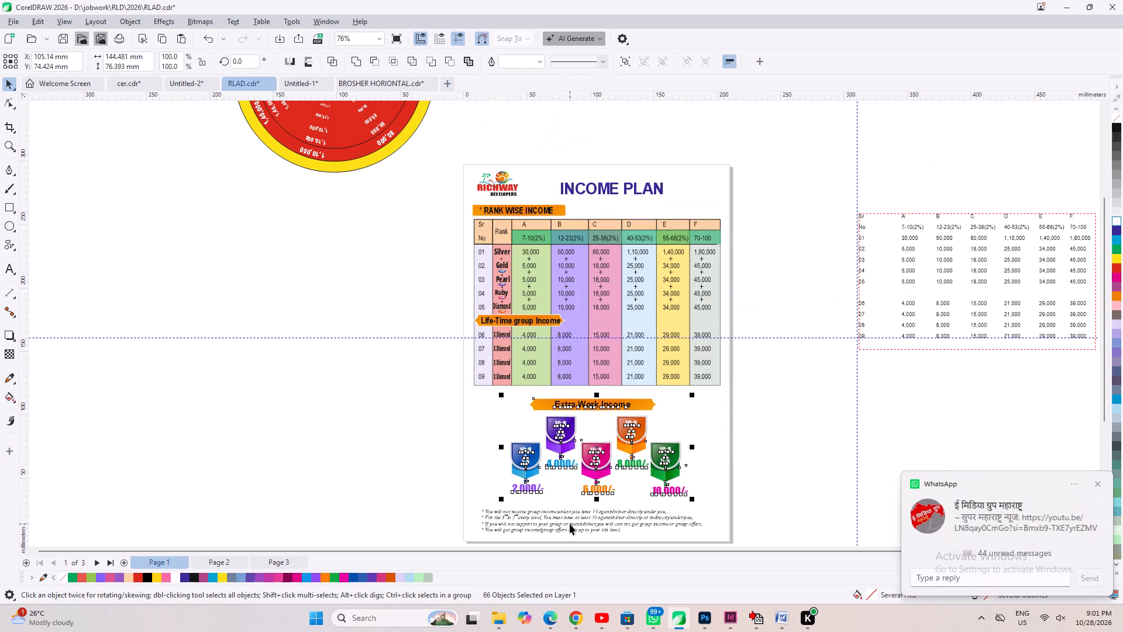
Move the Extra Work Income banner and badges down about 2 mm, closer to the notes.
key(shift+Down)
key(shift+Down)
key(shift+Down)
key(shift+Down)
key(shift+Down)
key(shift+Down)
key(shift+Down)
key(shift+Down)
key(shift+Down)
key(shift+Down)
key(shift+Down)
key(shift+Down)
key(shift+Down)
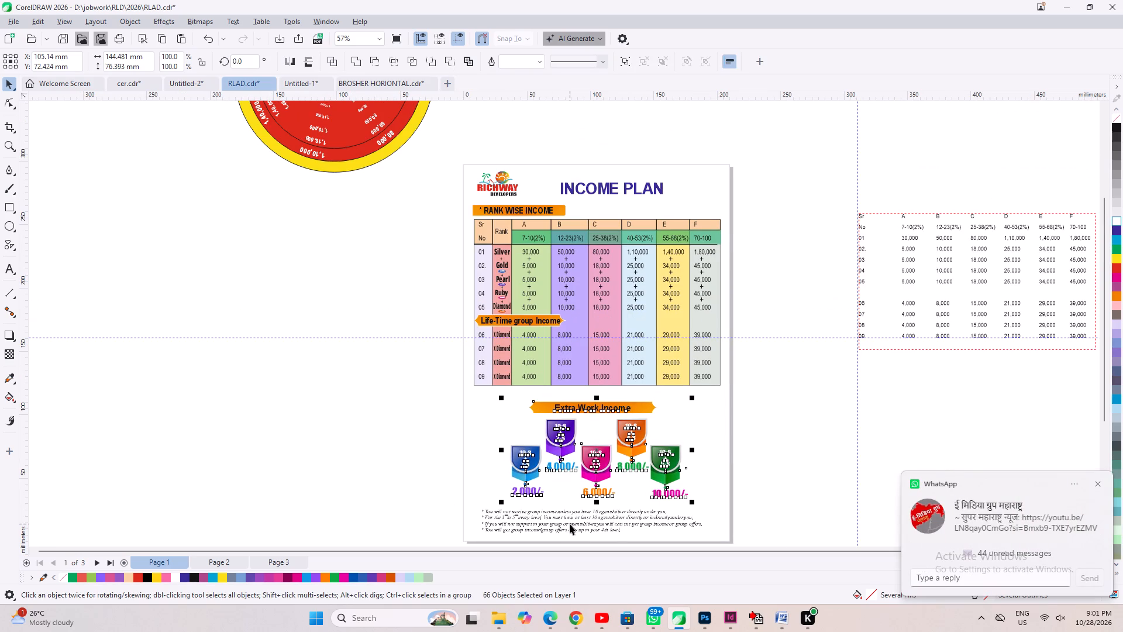
key(shift+Down)
key(shift+Down)
key(shift+Down)
key(shift+Down)
key(shift+Down)
key(shift+Down)
key(shift+Down)
key(shift+Down)
click(454, 412)
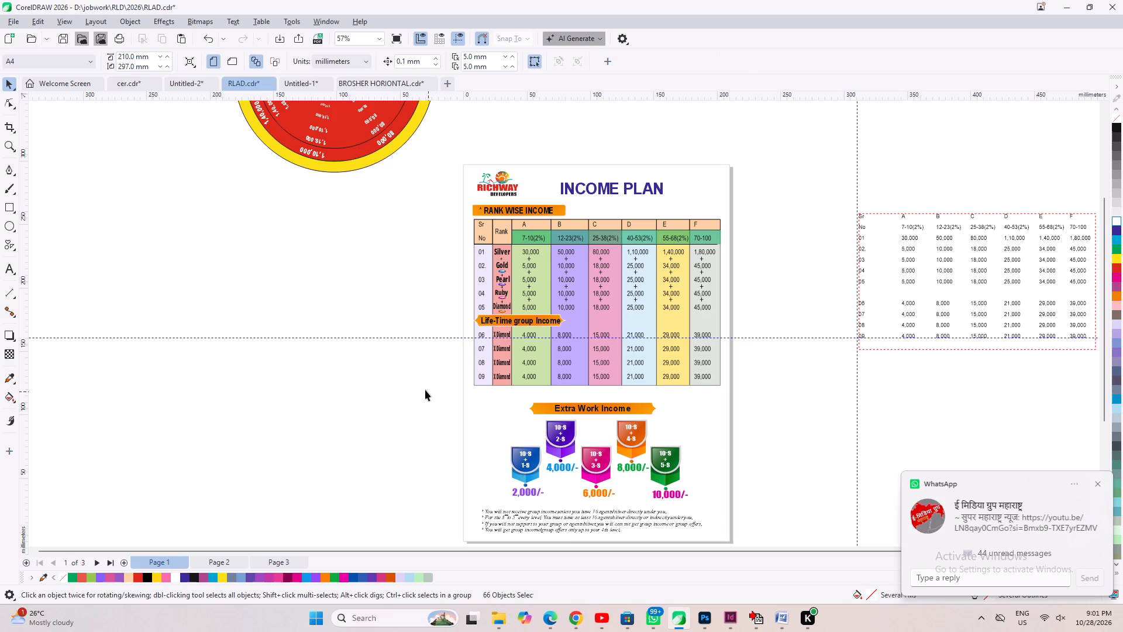
Stretch the rank-wise income table with its headings downward to about 150 mm high, towards the Extra Work Income banner.
drag(450, 396, 766, 199)
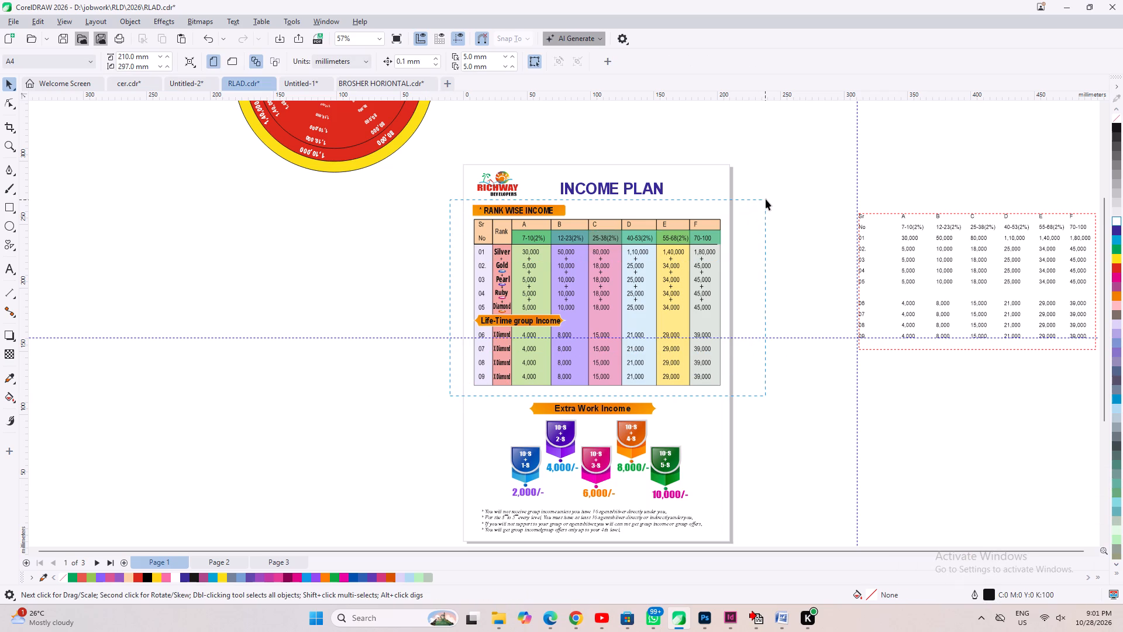
drag(766, 199, 766, 198)
scroll(681, 296, up, 4)
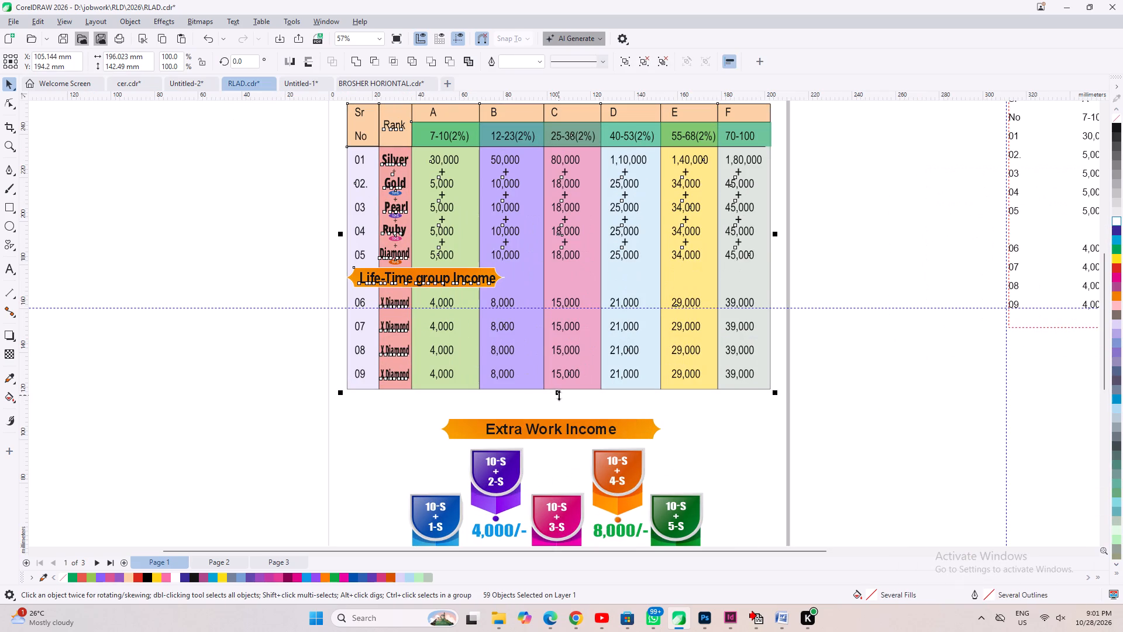
drag(559, 395, 561, 411)
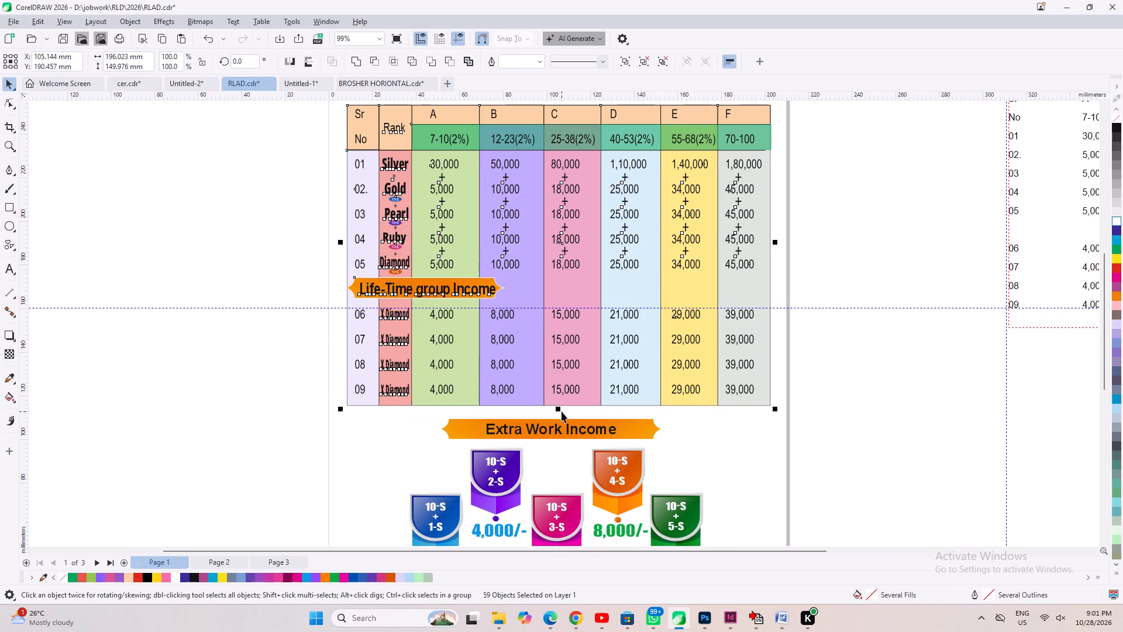
Narrow the income table and its headings slightly from the left edge, to about 194.9 mm wide.
scroll(738, 472, down, 3)
scroll(616, 506, down, 1)
scroll(576, 305, up, 1)
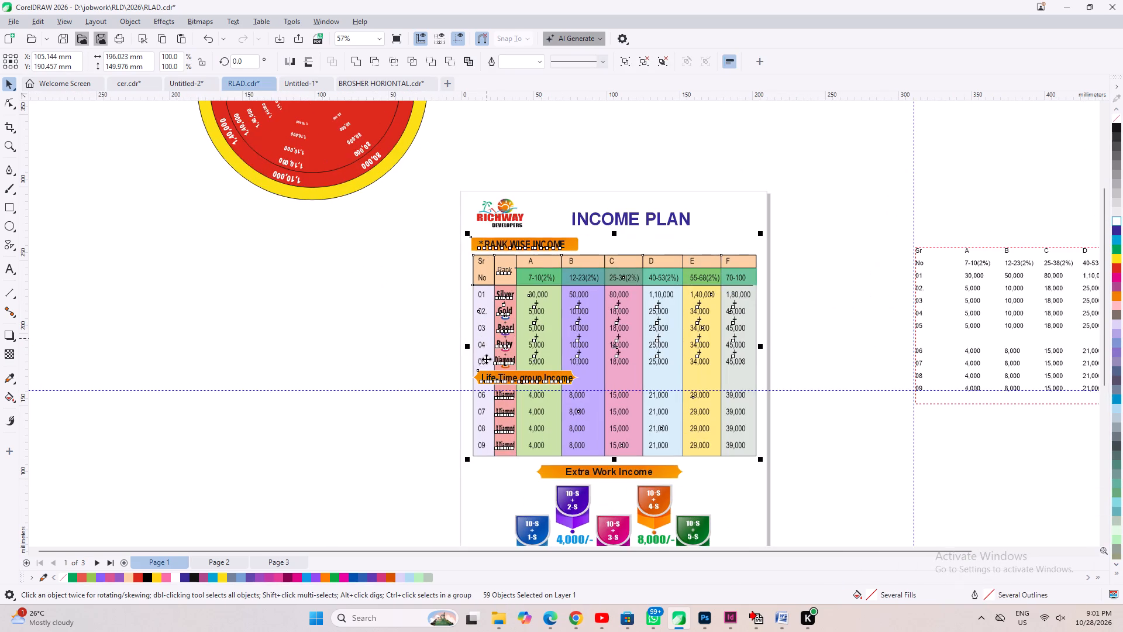
scroll(486, 359, up, 2)
click(461, 344)
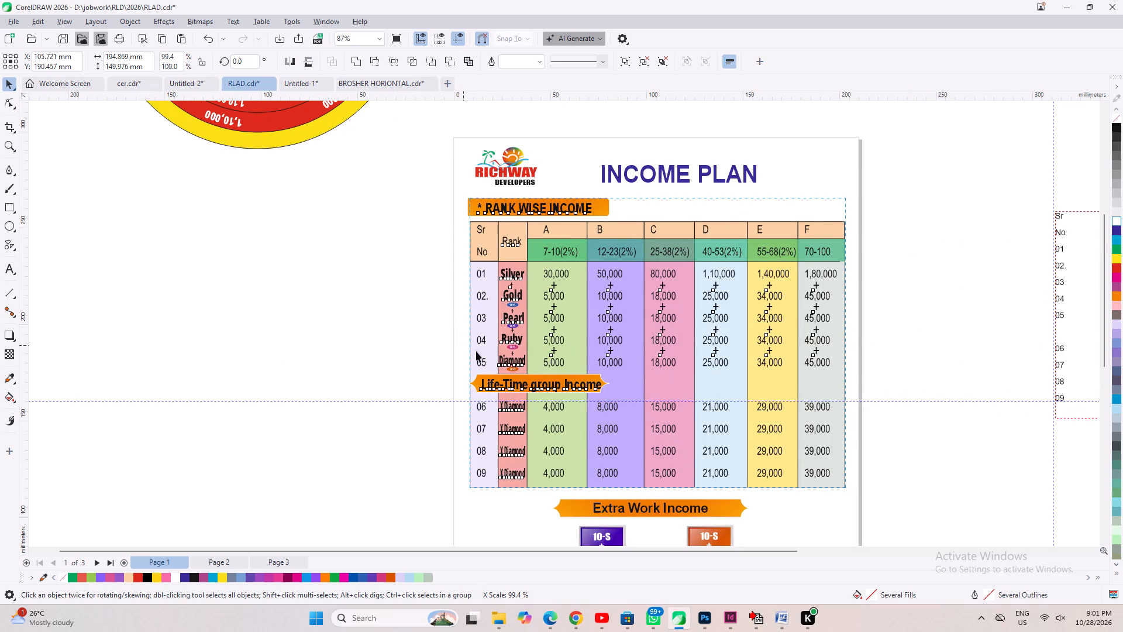
click(918, 399)
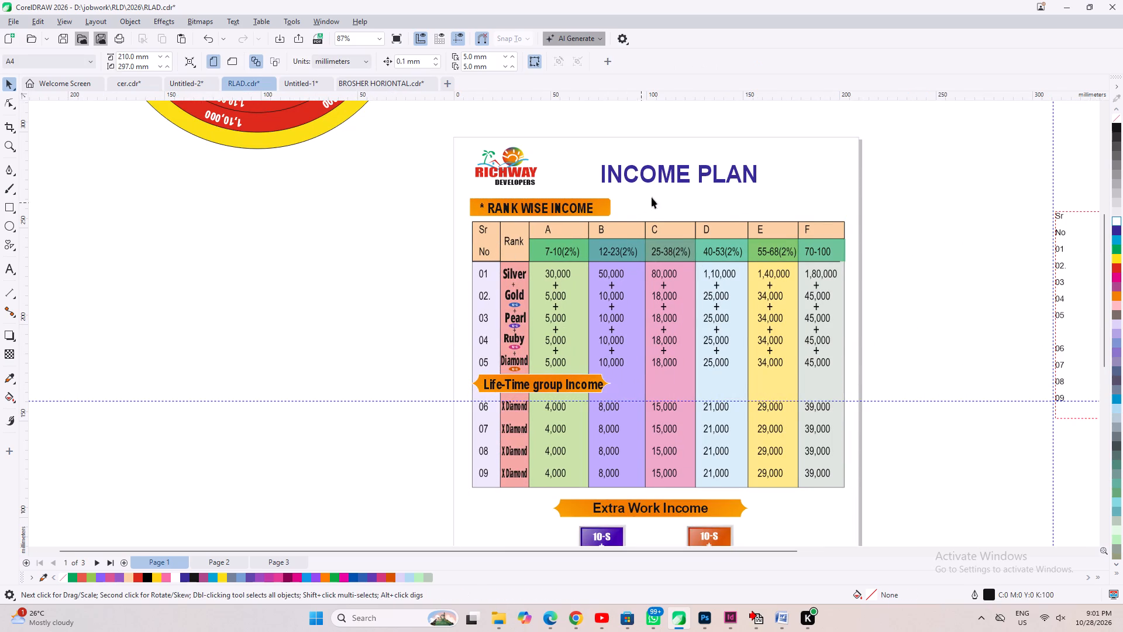
Move the INCOME PLAN title slightly down.
click(664, 180)
click(668, 174)
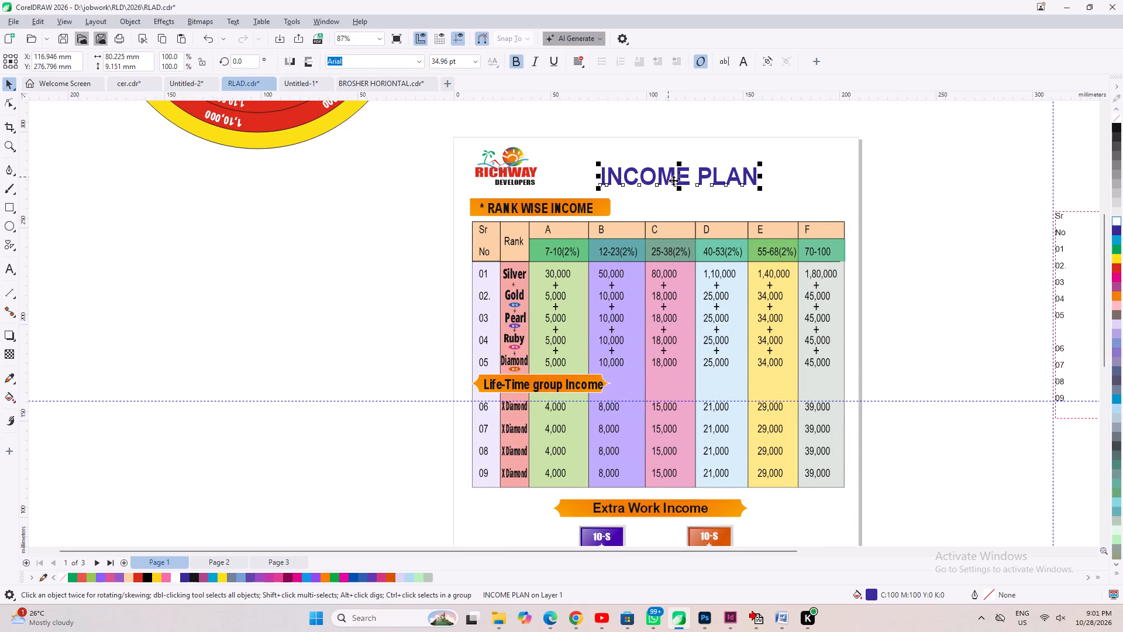
drag(943, 341, 917, 330)
Group all the artwork on the income plan page and centre the group on the page.
scroll(738, 277, down, 5)
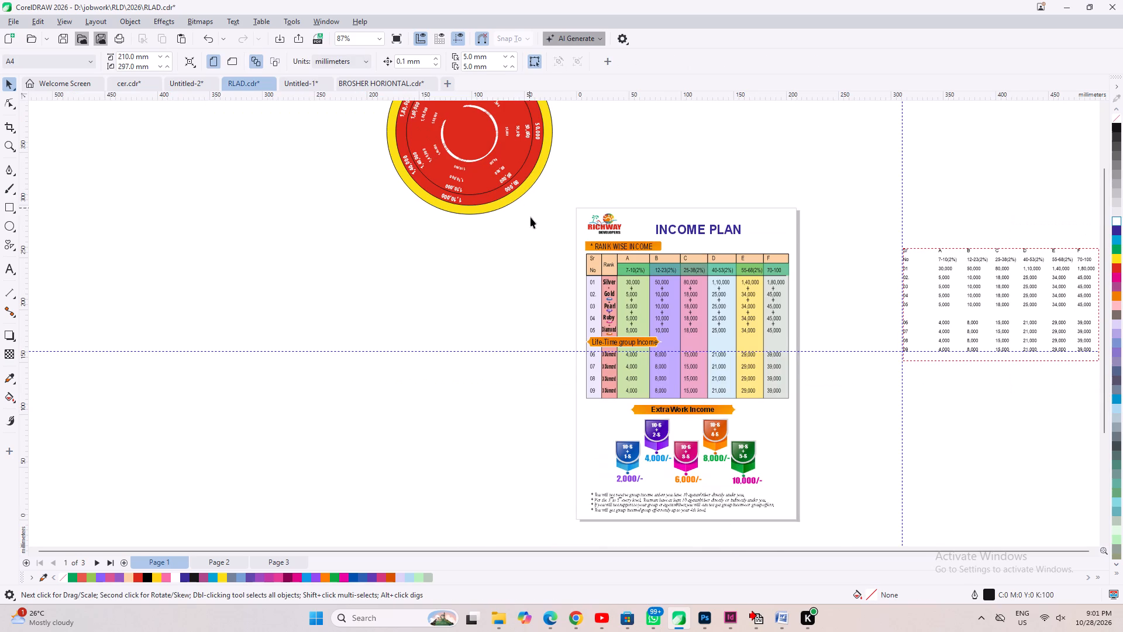
drag(560, 192, 839, 520)
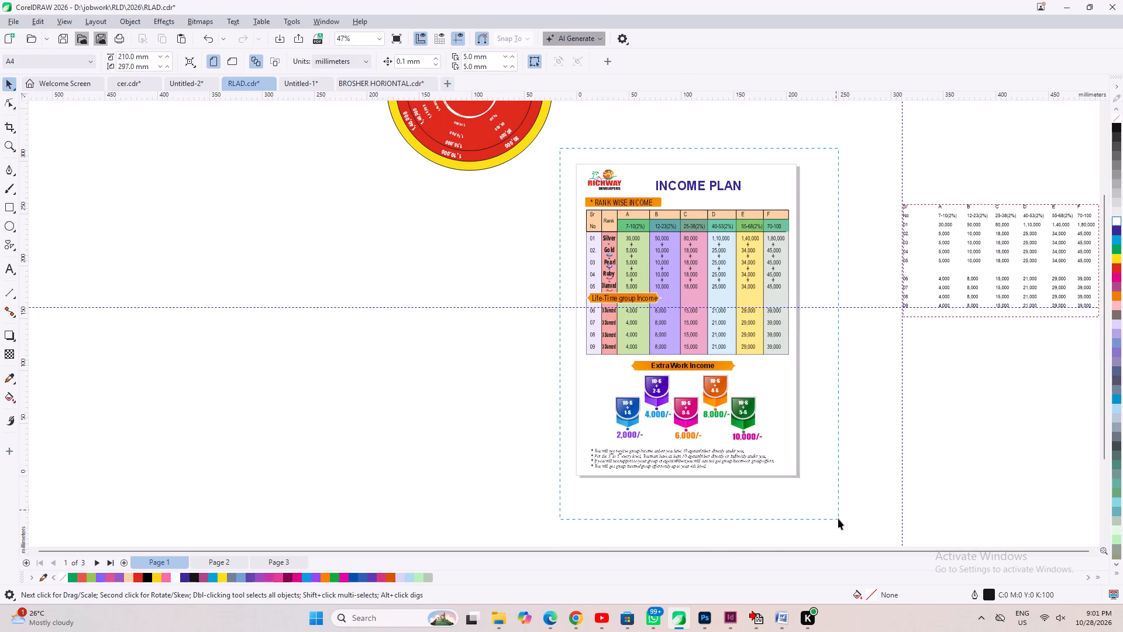
key(ctrl+g)
key(p)
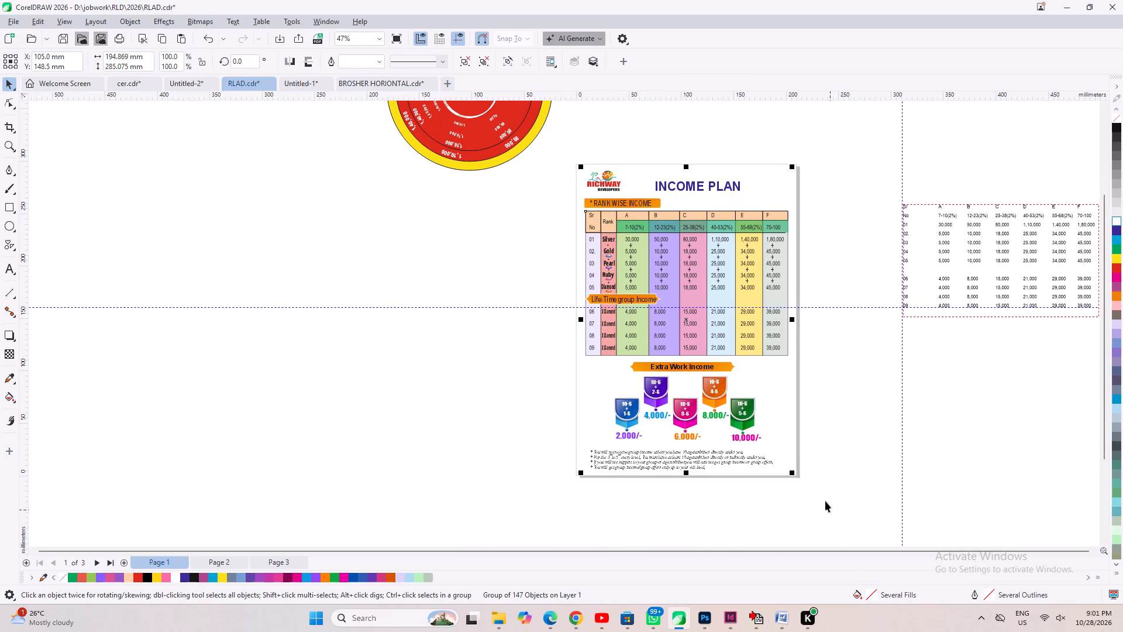
click(823, 490)
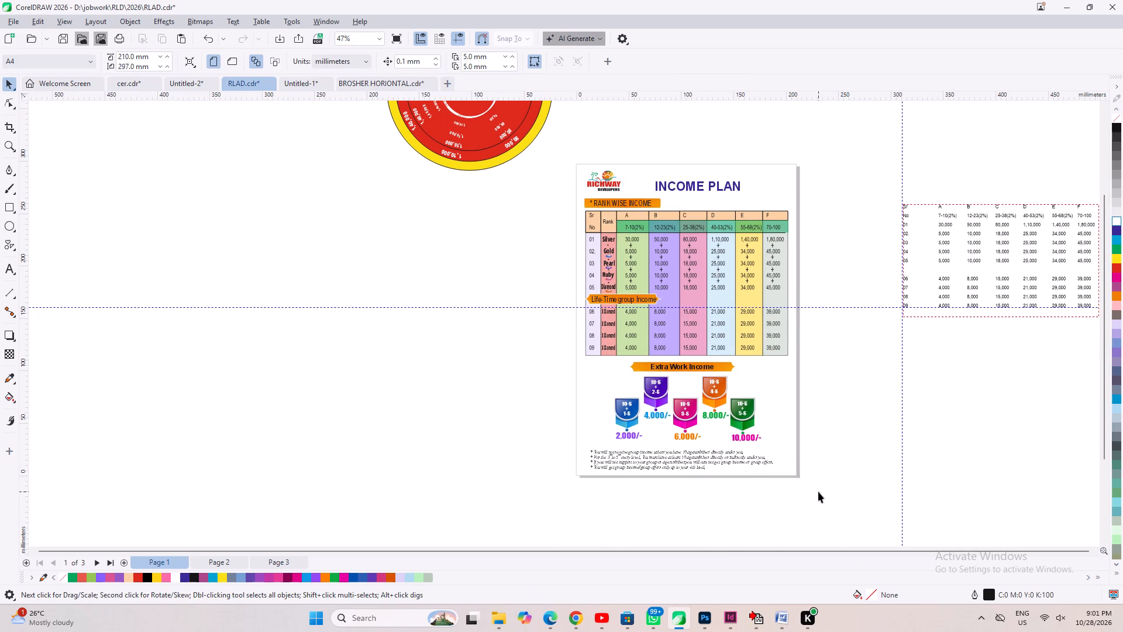
Start printing the document and choose the Hewlett-Packard HP LaserJet 3055 as the printer.
key(ctrl+p)
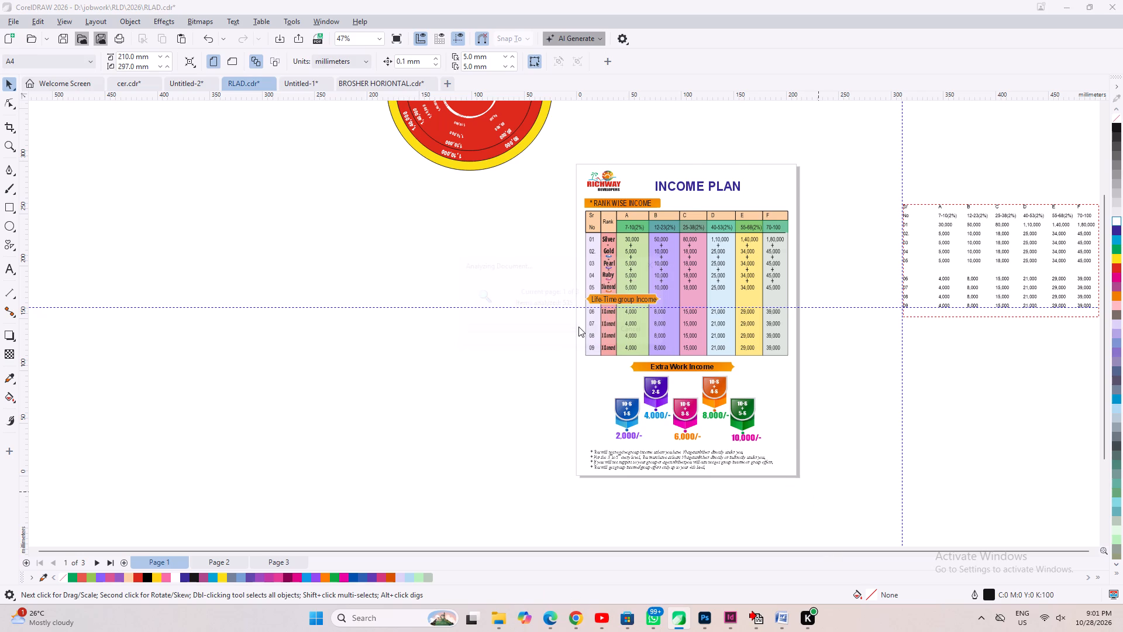
click(543, 233)
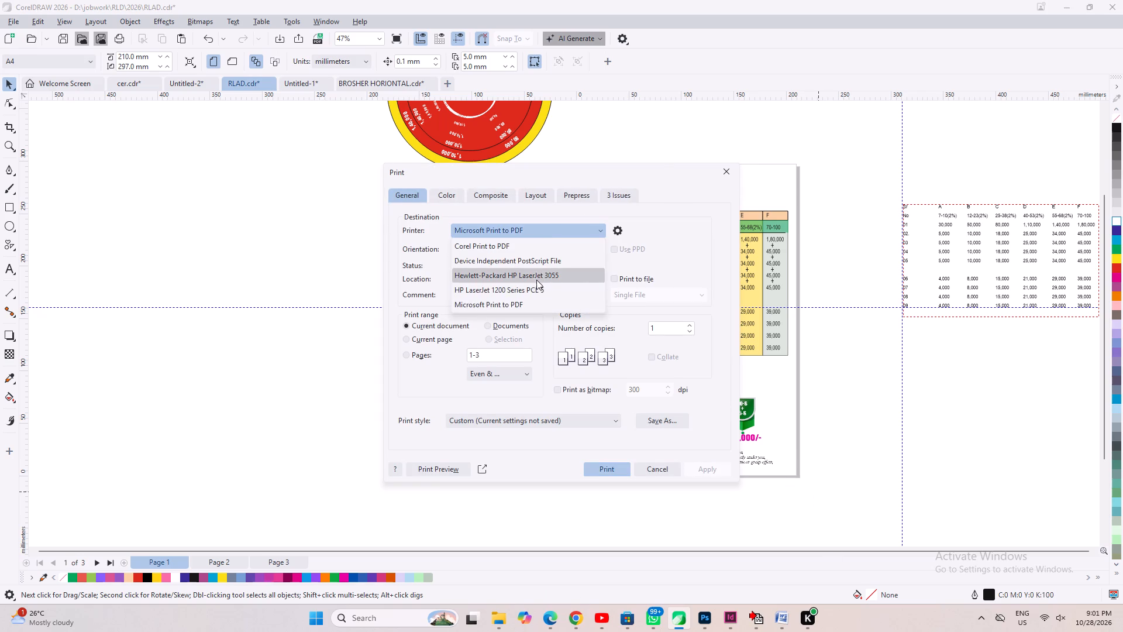
click(535, 287)
click(543, 228)
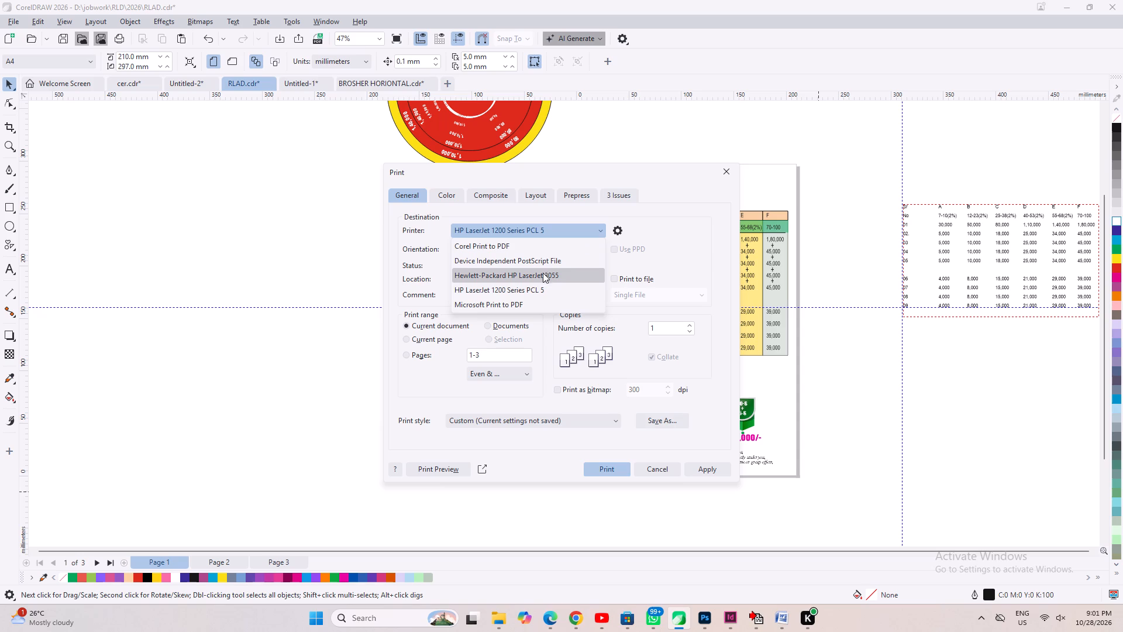
click(543, 272)
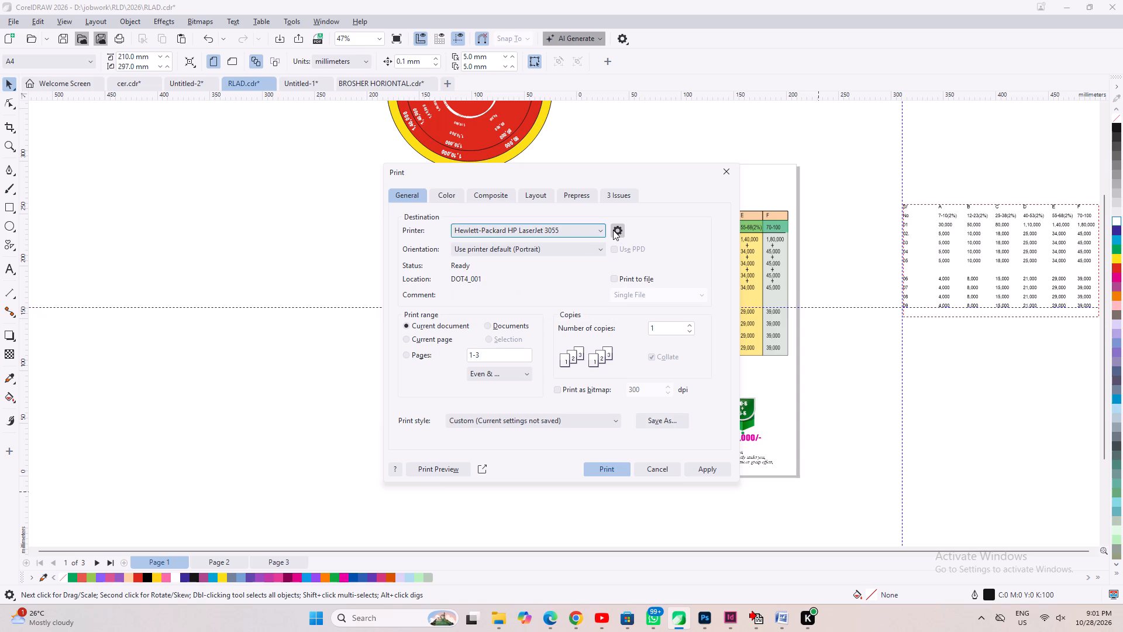
Set the printer's properties to portrait orientation and A4 paper size.
click(613, 230)
click(489, 231)
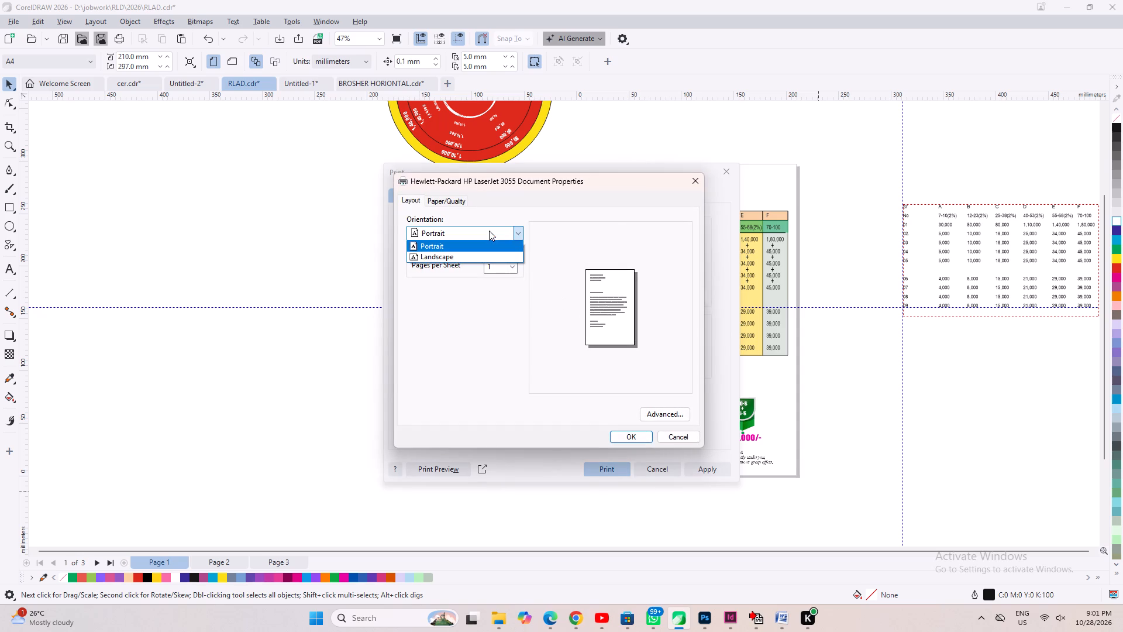
click(474, 248)
click(669, 409)
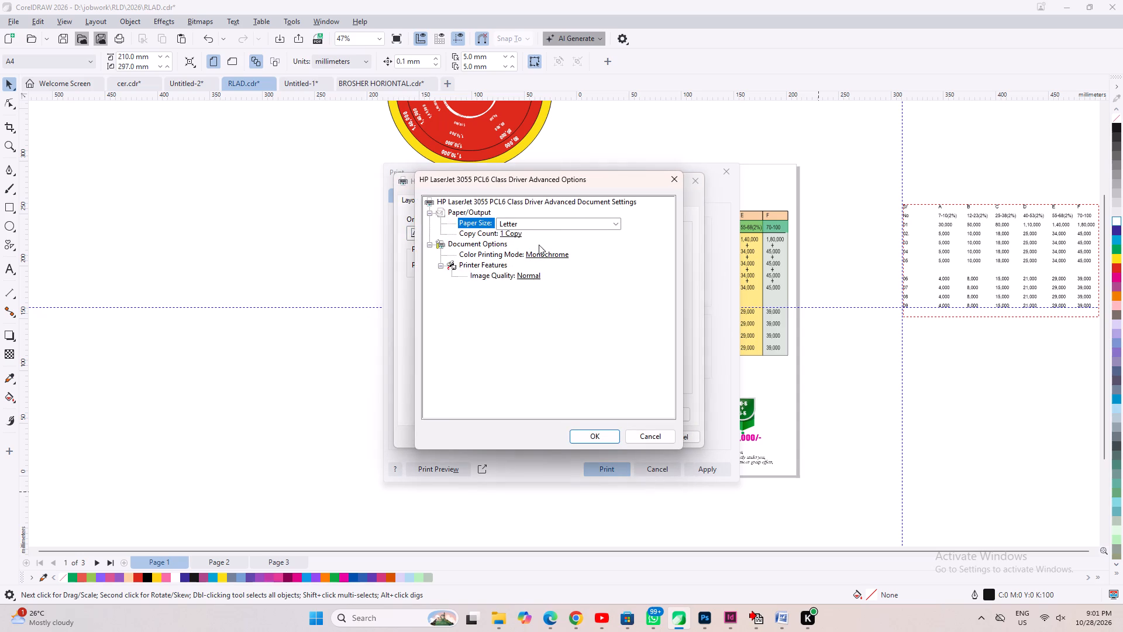
click(545, 224)
click(548, 248)
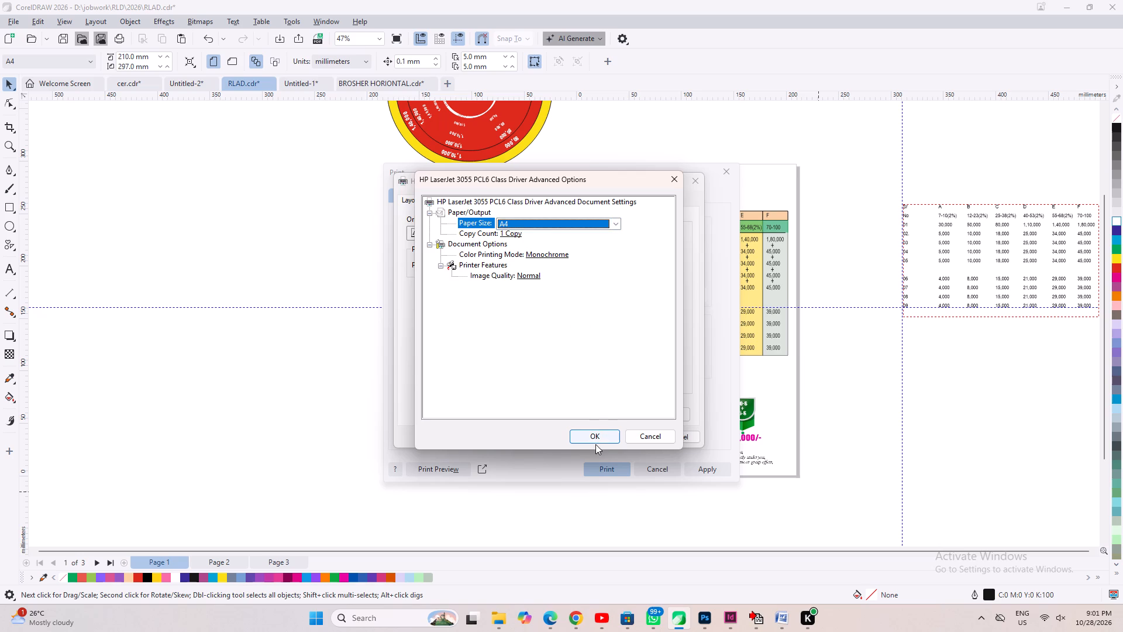
click(597, 435)
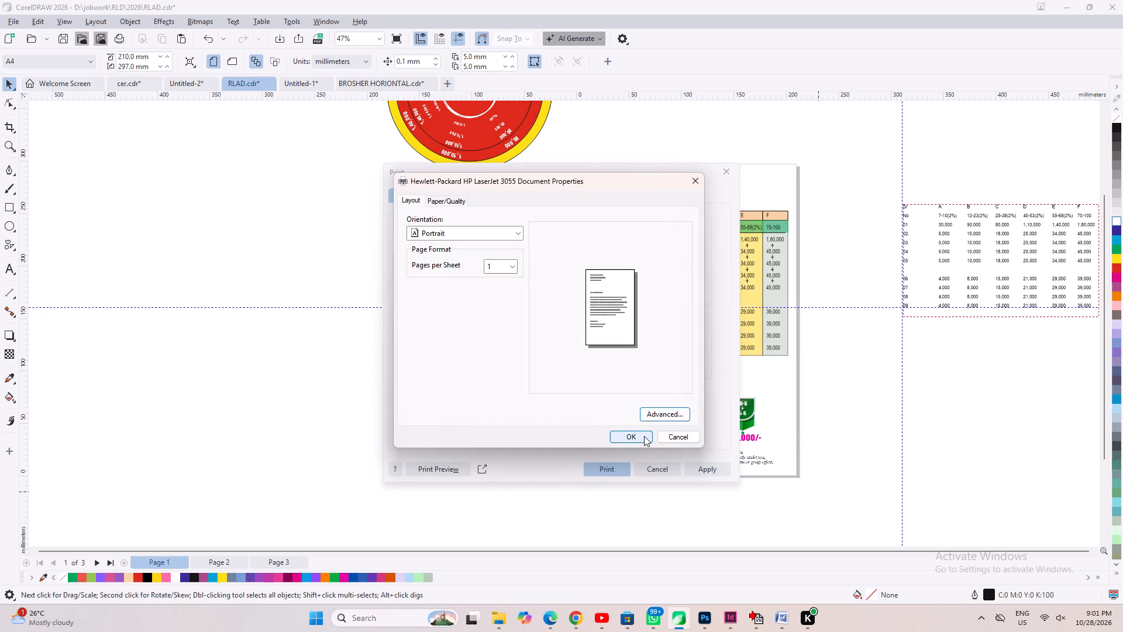
Accept the printer properties and limit the print range to page 1, applying the print settings.
click(638, 436)
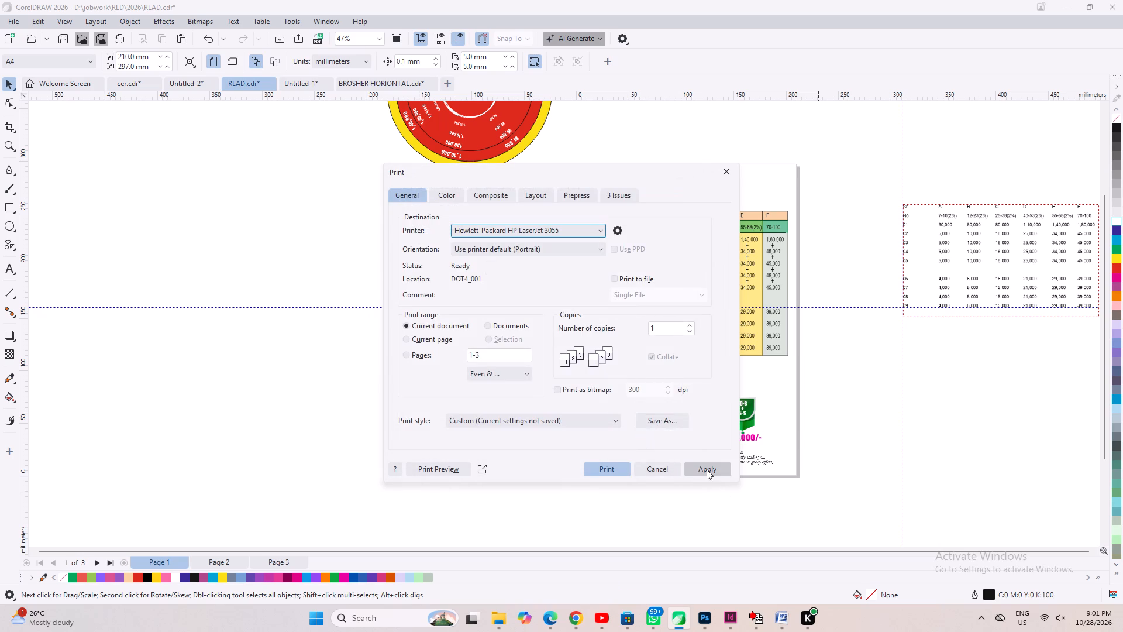
drag(495, 355, 364, 355)
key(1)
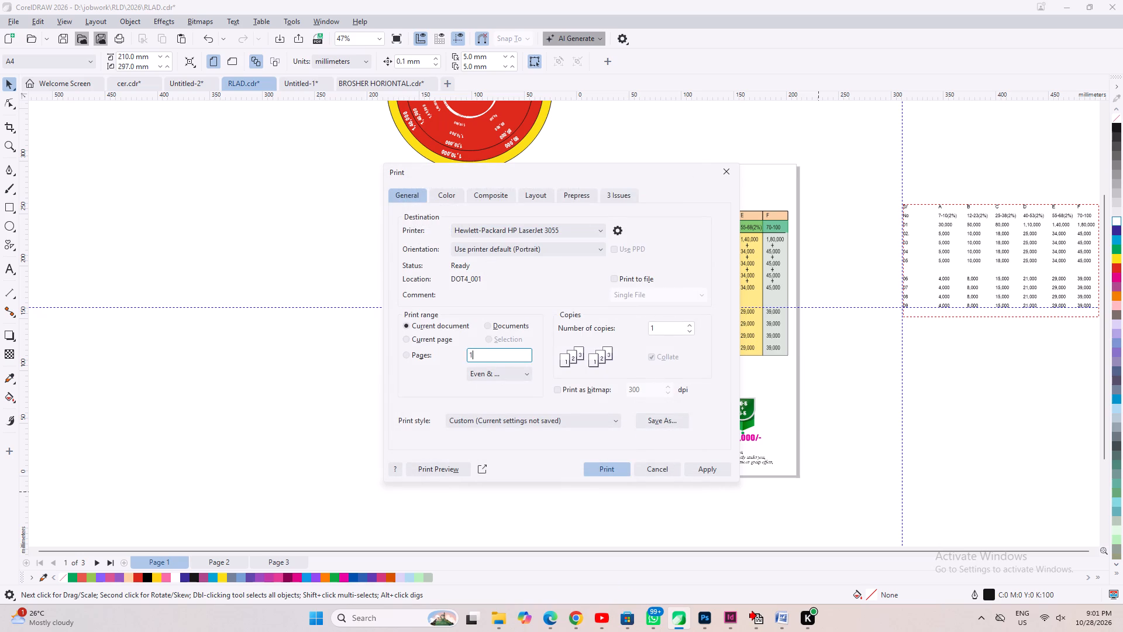
click(714, 469)
Preview the INCOME PLAN page as it will print and send it to the printer.
click(443, 472)
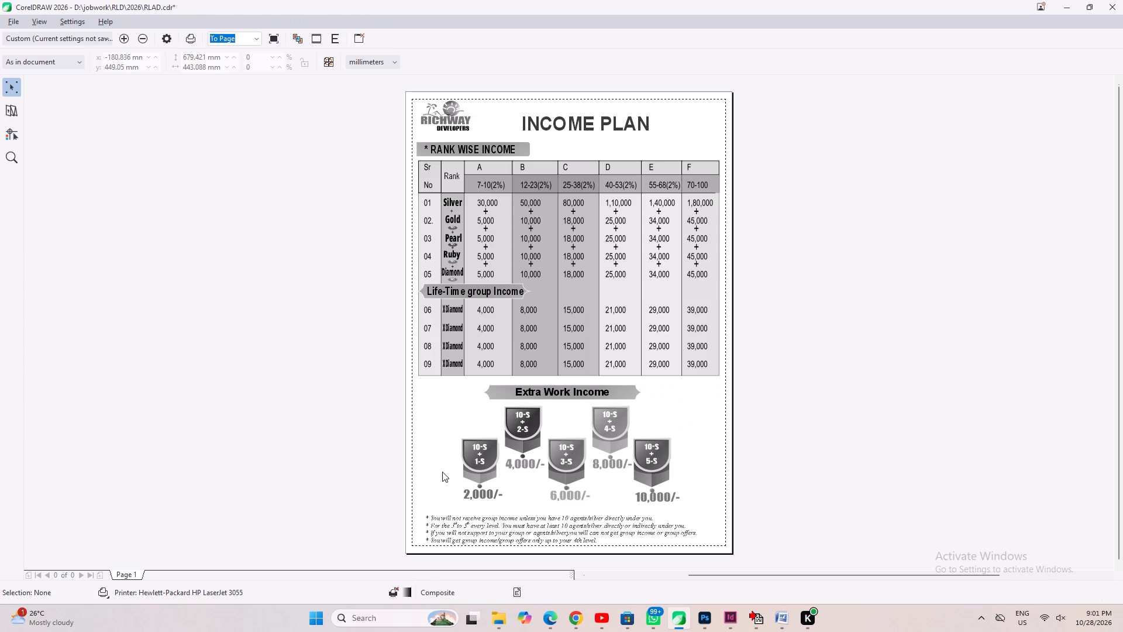
click(507, 350)
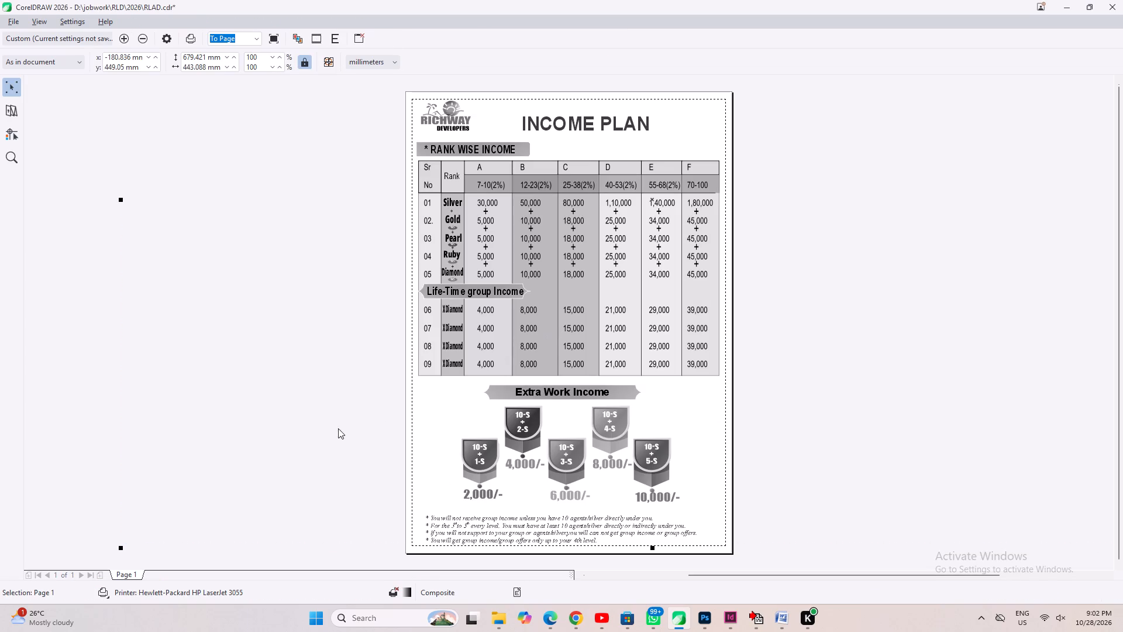
click(335, 433)
click(192, 40)
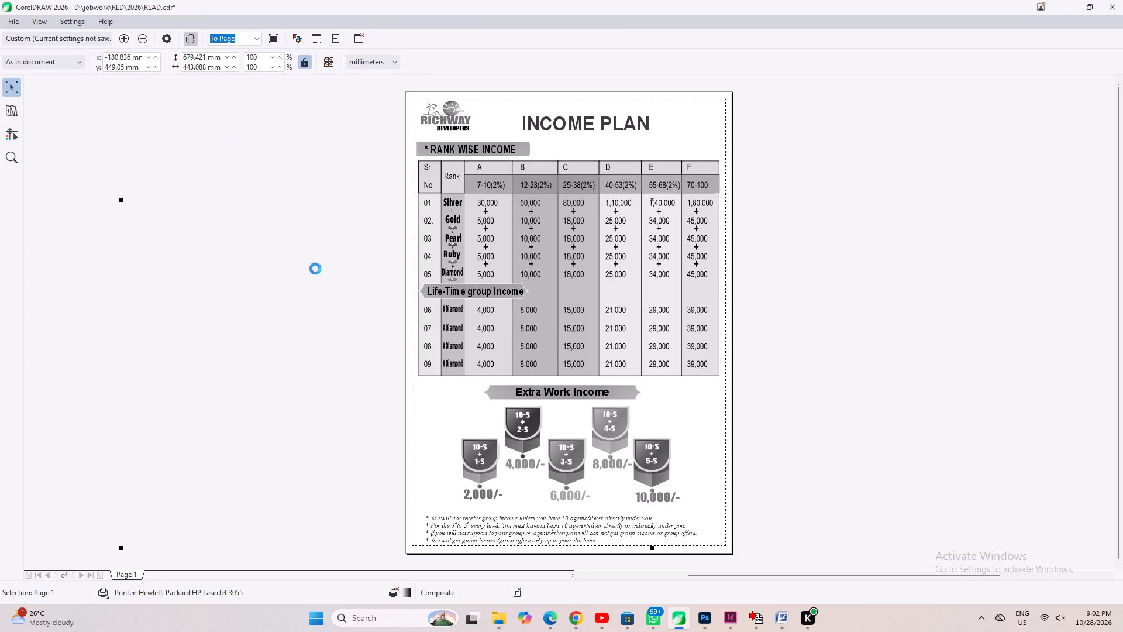
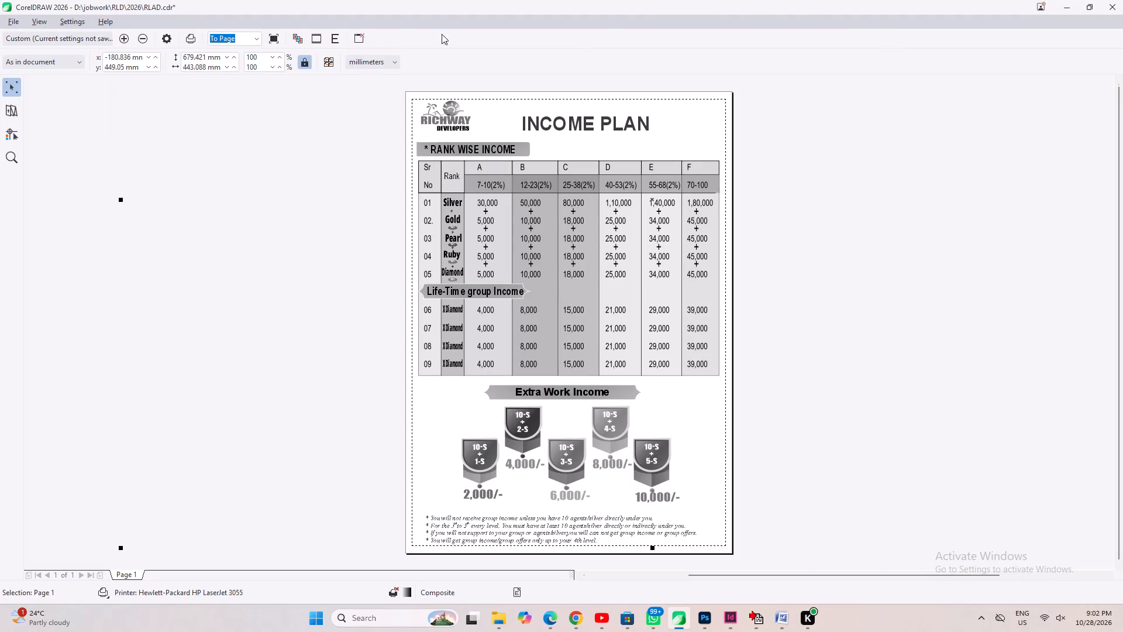
Close the print preview of the income plan page and return to the drawing.
click(365, 37)
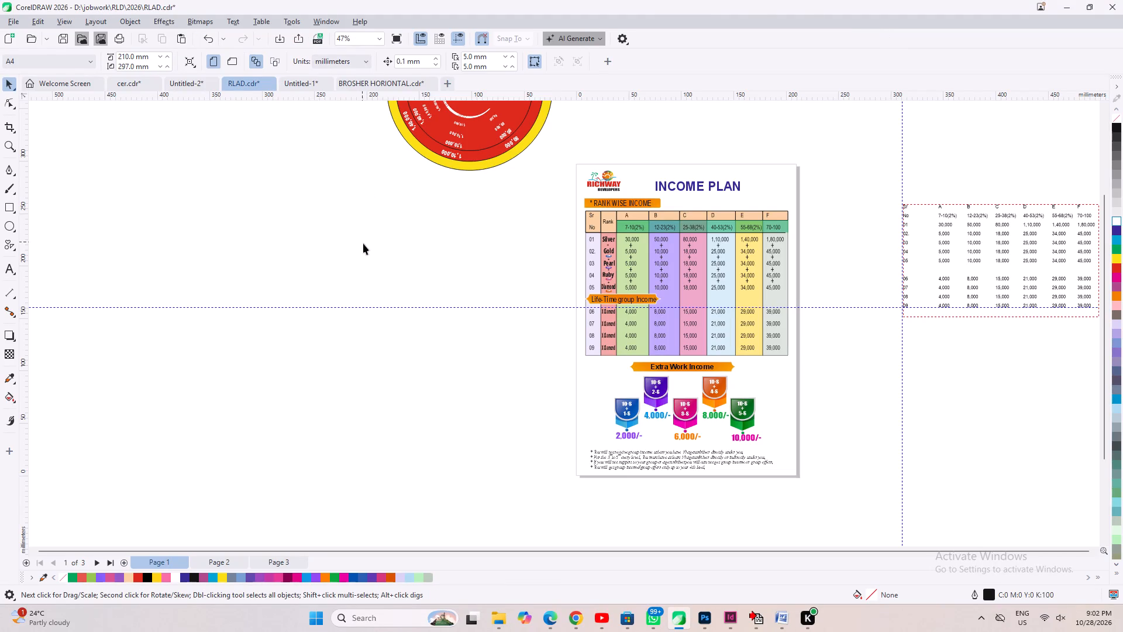
click(332, 386)
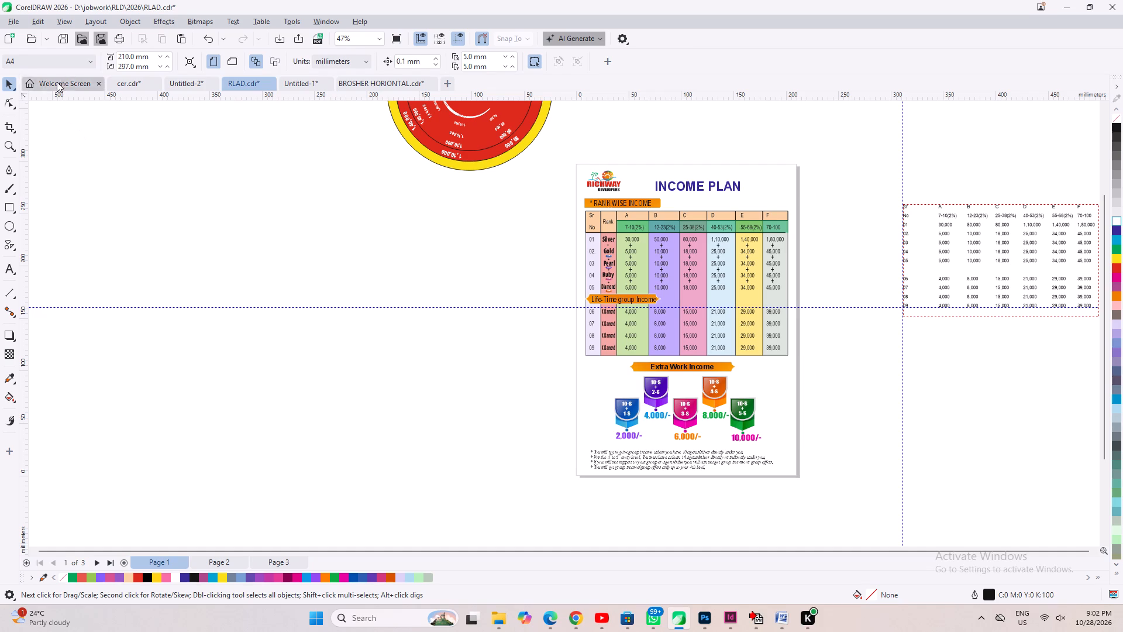
Save the changes to the RLAD.cdr document.
click(67, 40)
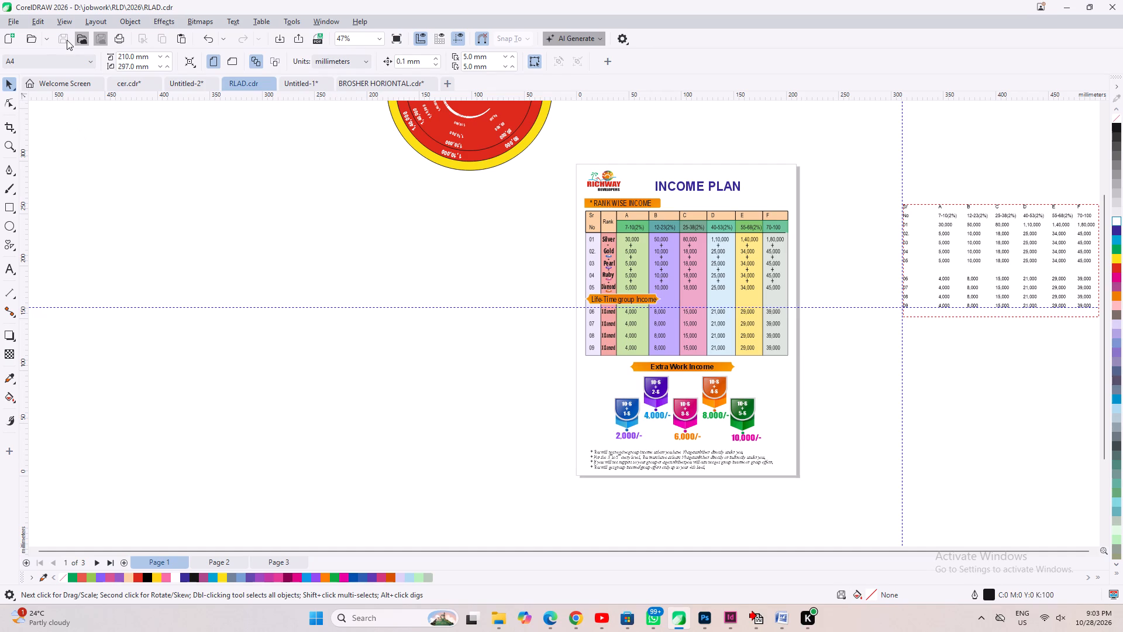
Delete the leading asterisk from the RANK WISE INCOME heading above the income table.
scroll(677, 229, up, 5)
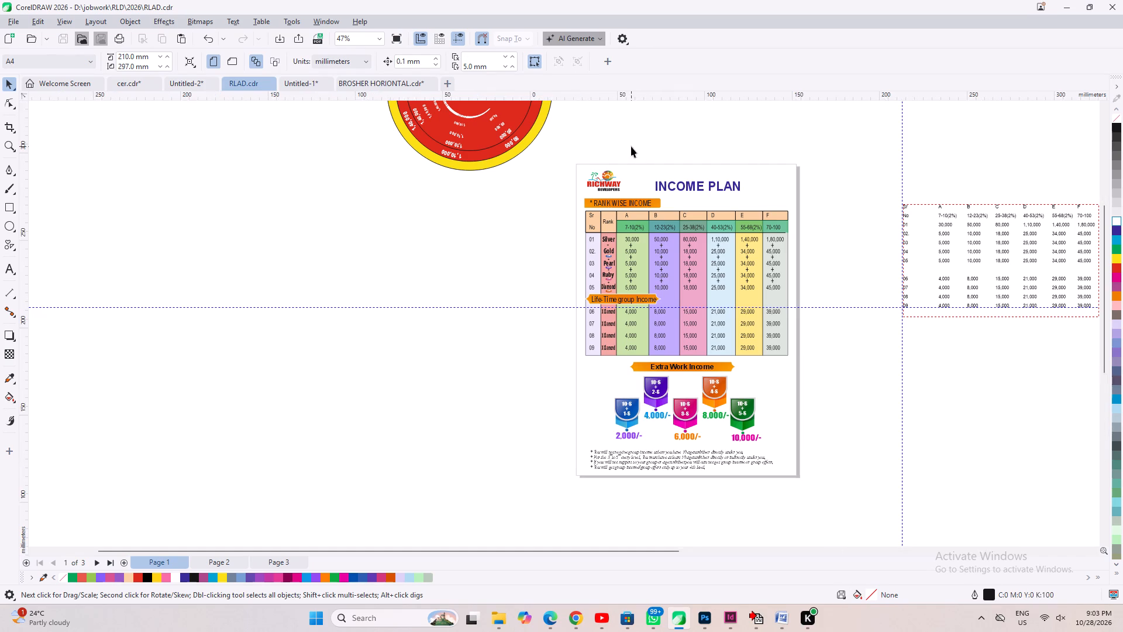
scroll(631, 146, up, 5)
ctrl+click(513, 294)
key(space)
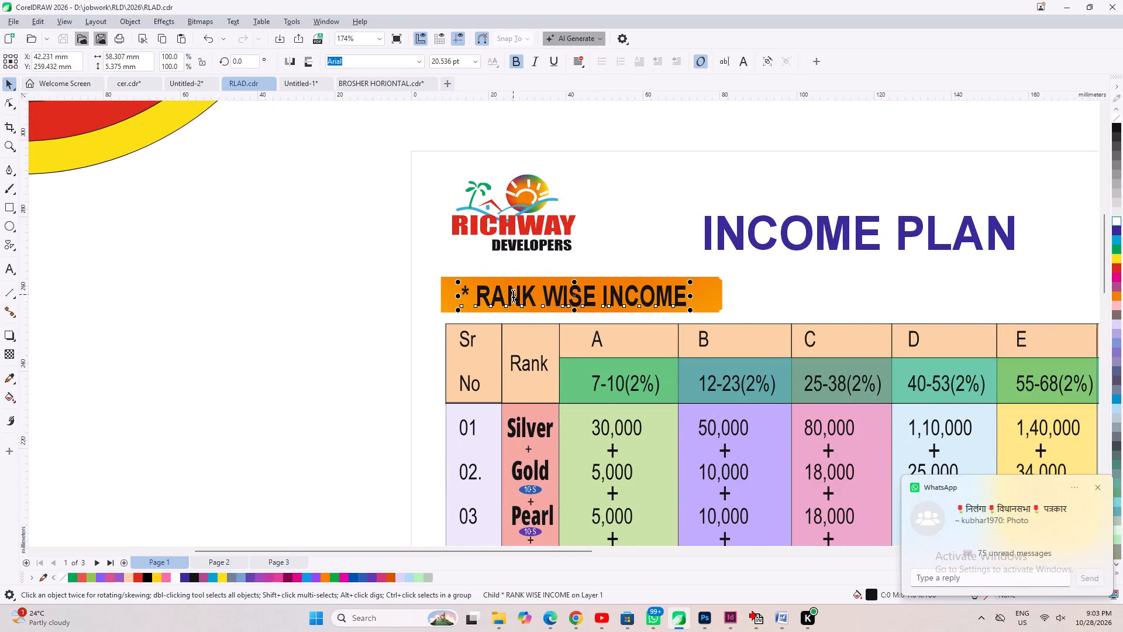
key(space)
drag(473, 291, 395, 291)
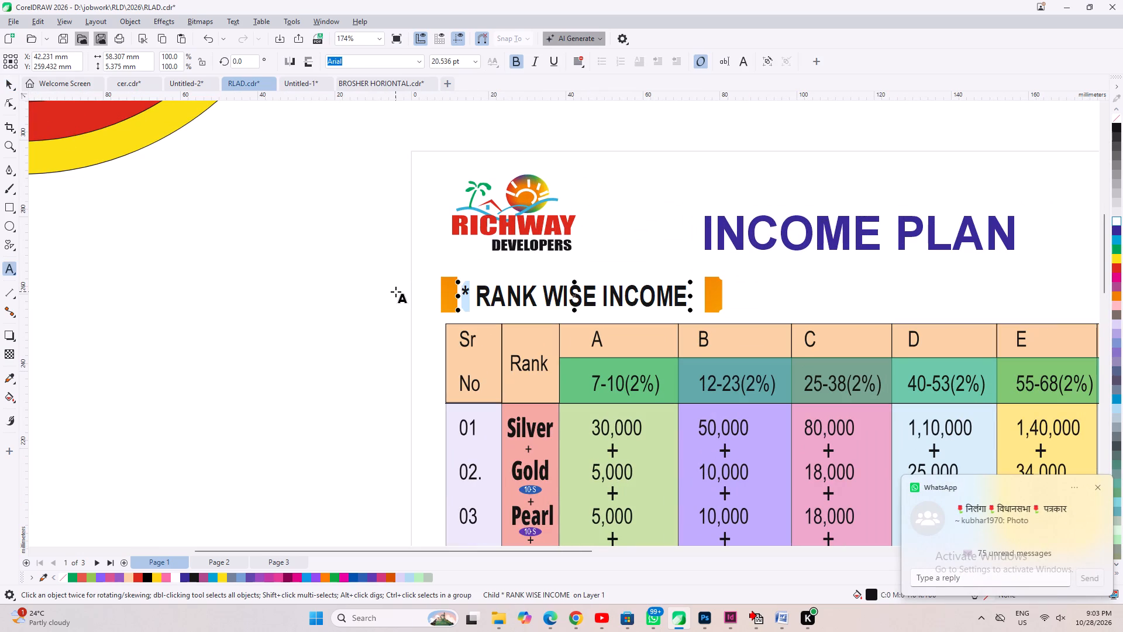
key(BackSpace)
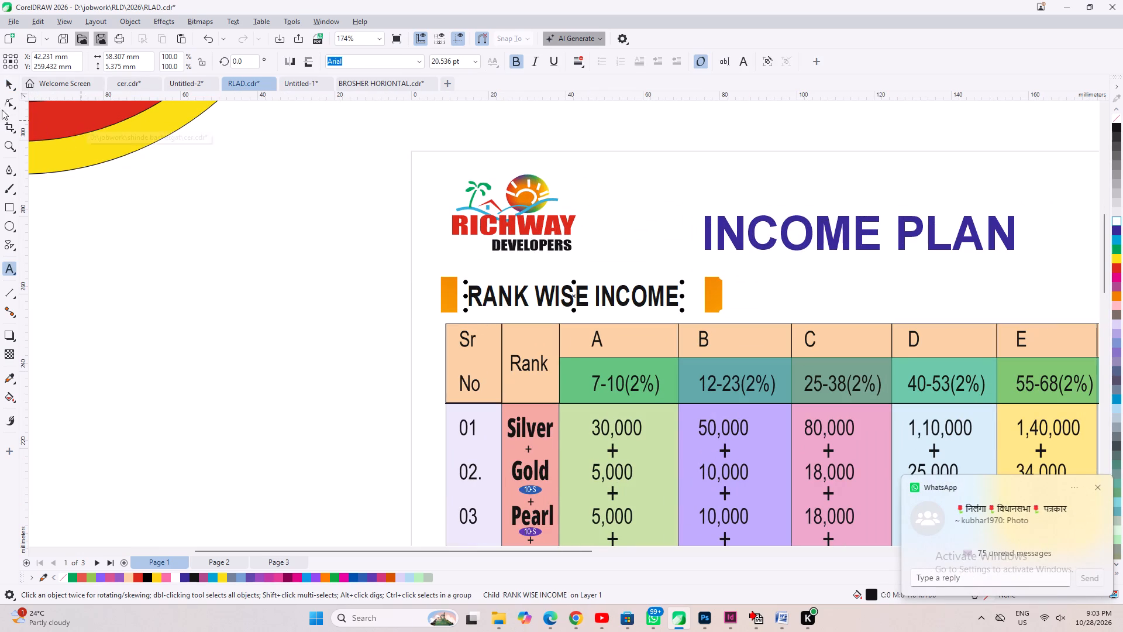
click(6, 81)
click(240, 299)
scroll(255, 303, down, 1)
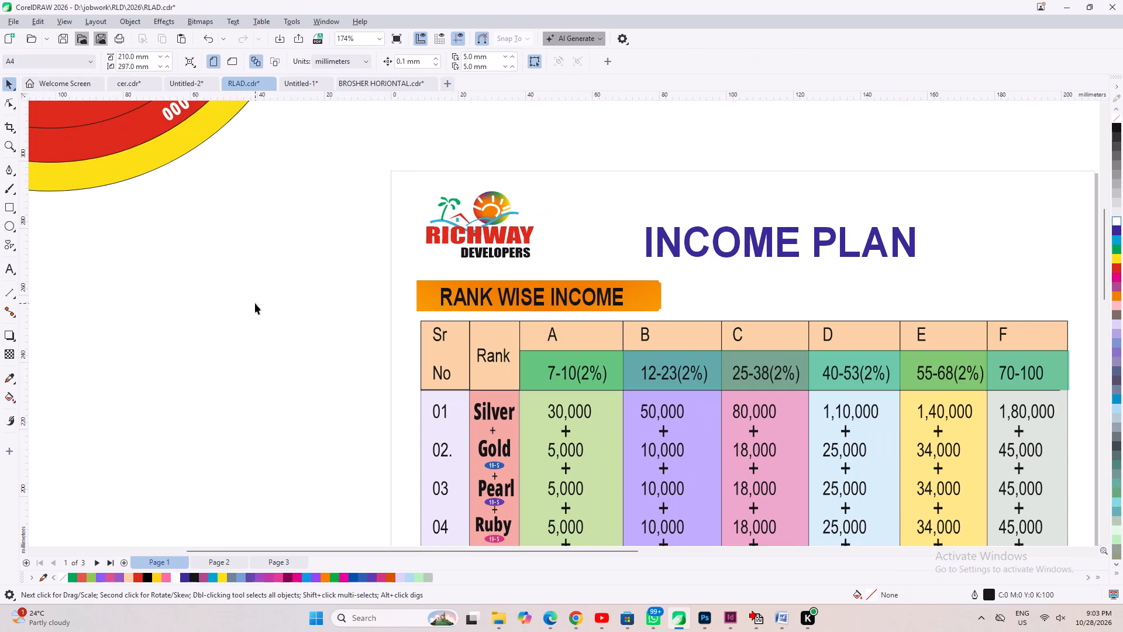
click(283, 304)
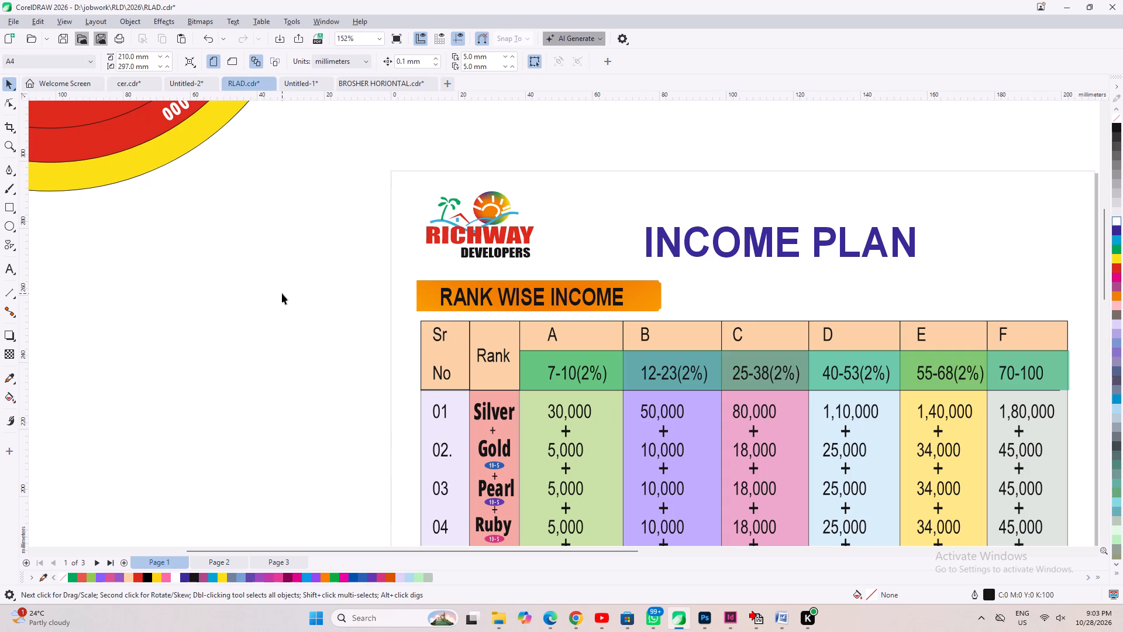
Save the income plan document.
click(63, 40)
click(312, 399)
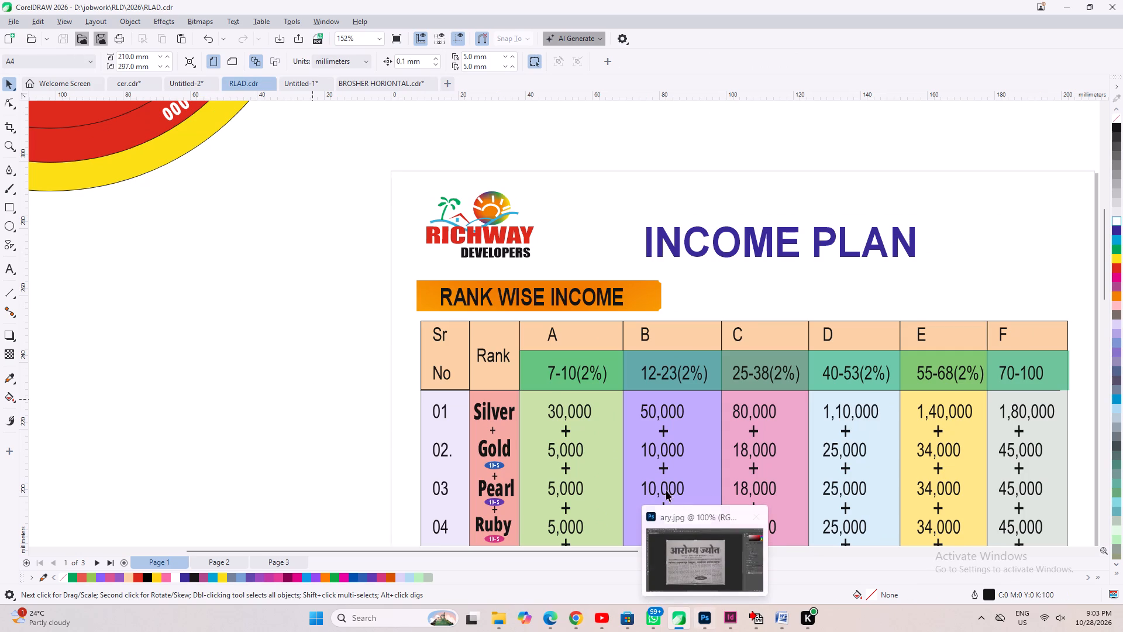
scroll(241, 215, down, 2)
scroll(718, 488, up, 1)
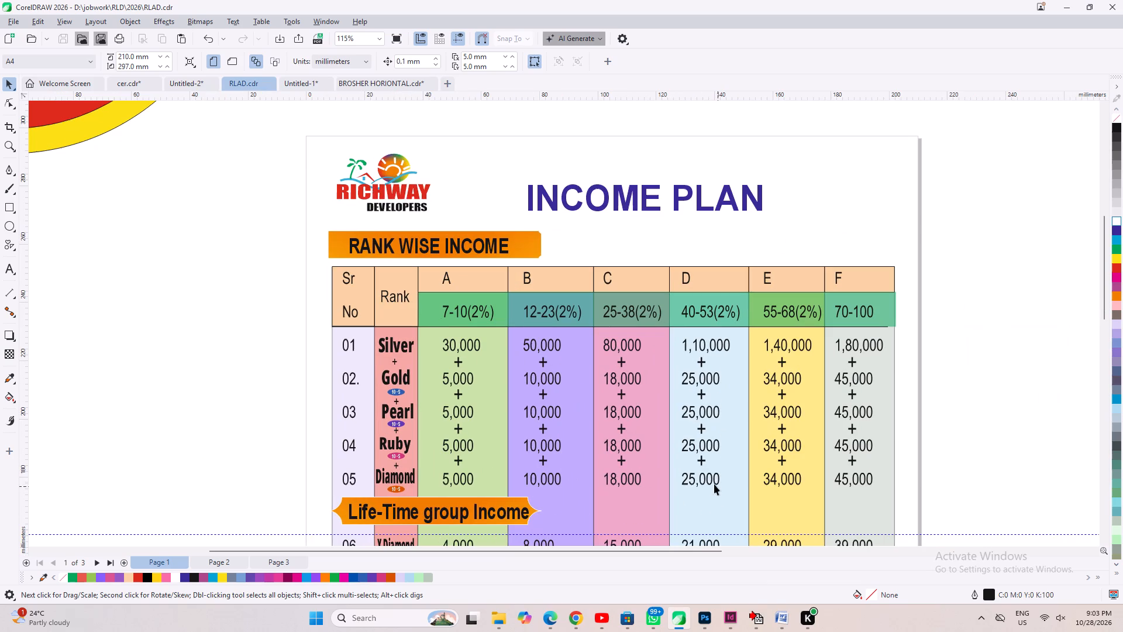
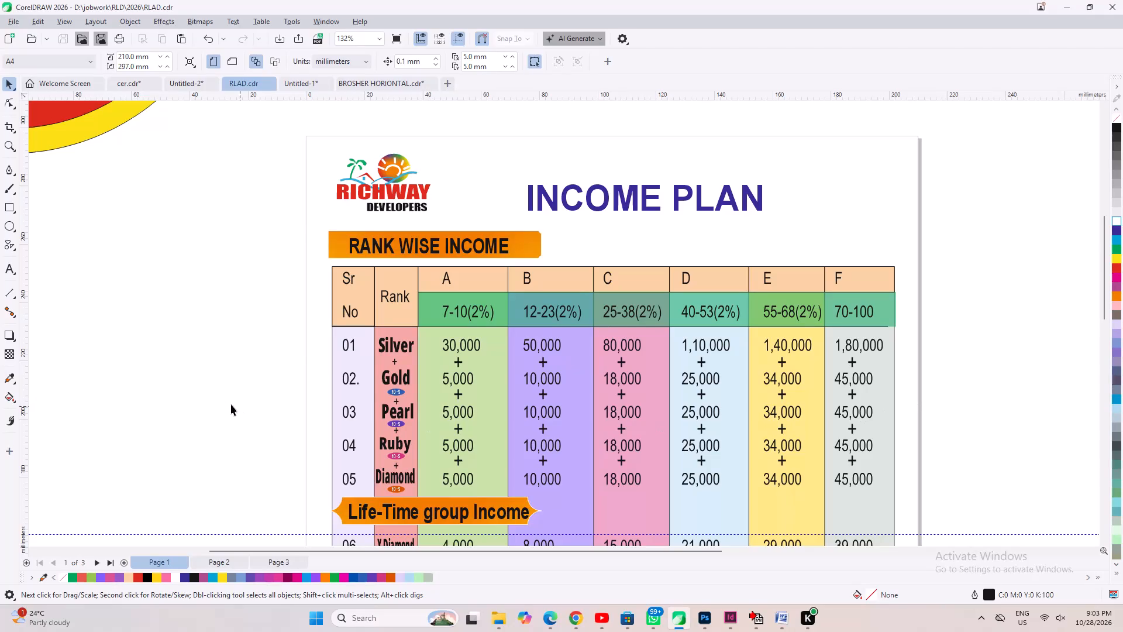
Add a vertical guideline, check the text edges of columns A to F against it, and leave it at column F, about X 181 mm.
drag(25, 359, 411, 462)
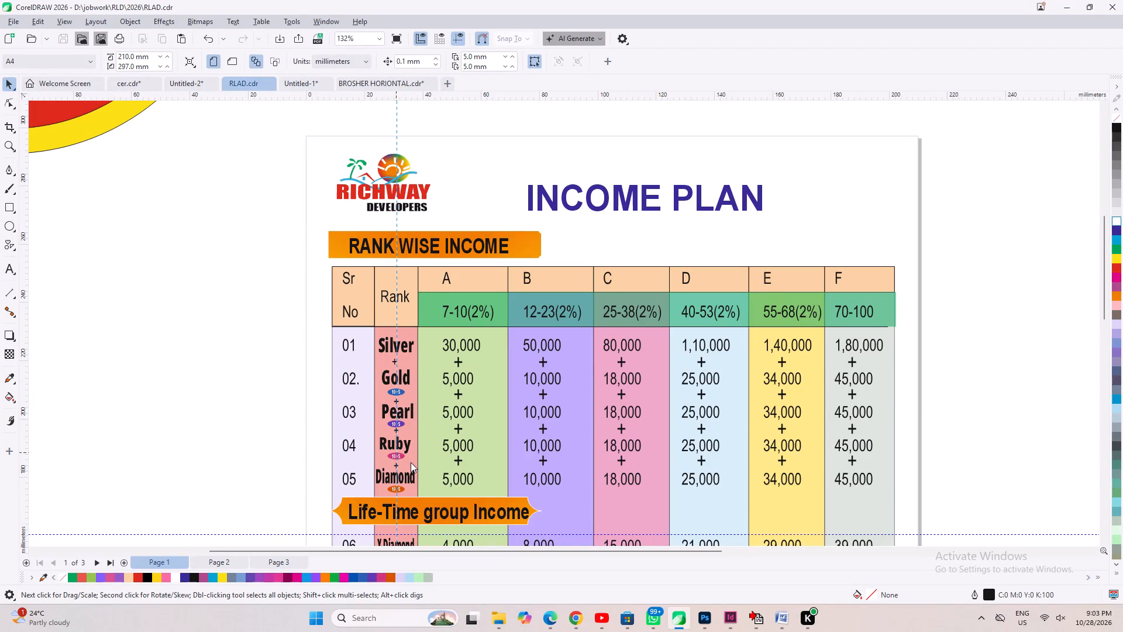
drag(411, 462, 442, 475)
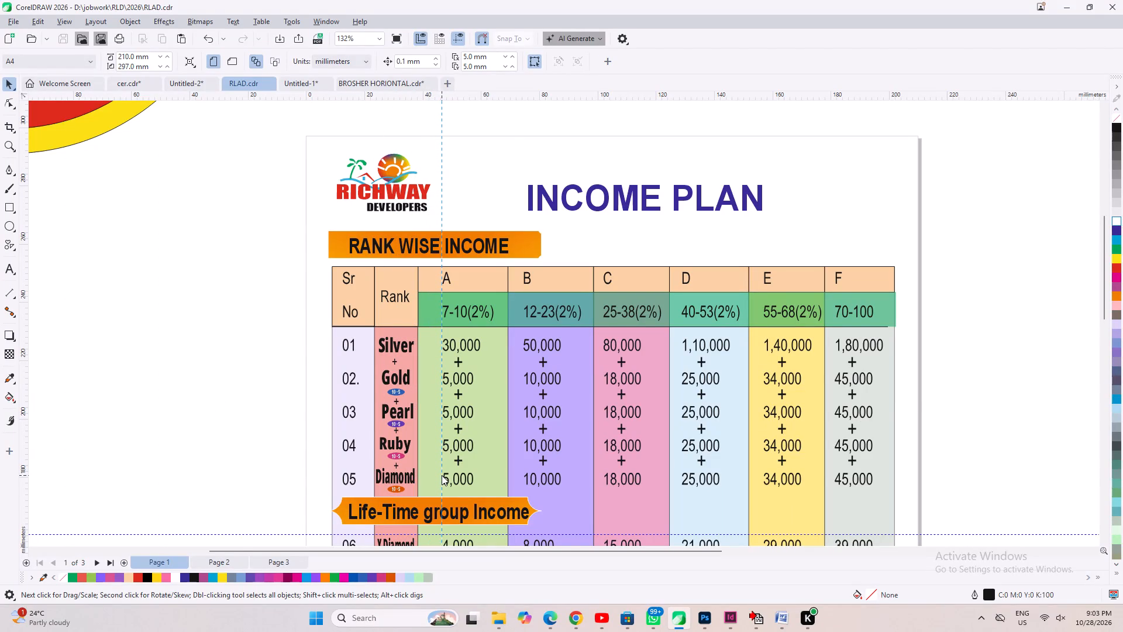
drag(442, 475, 523, 495)
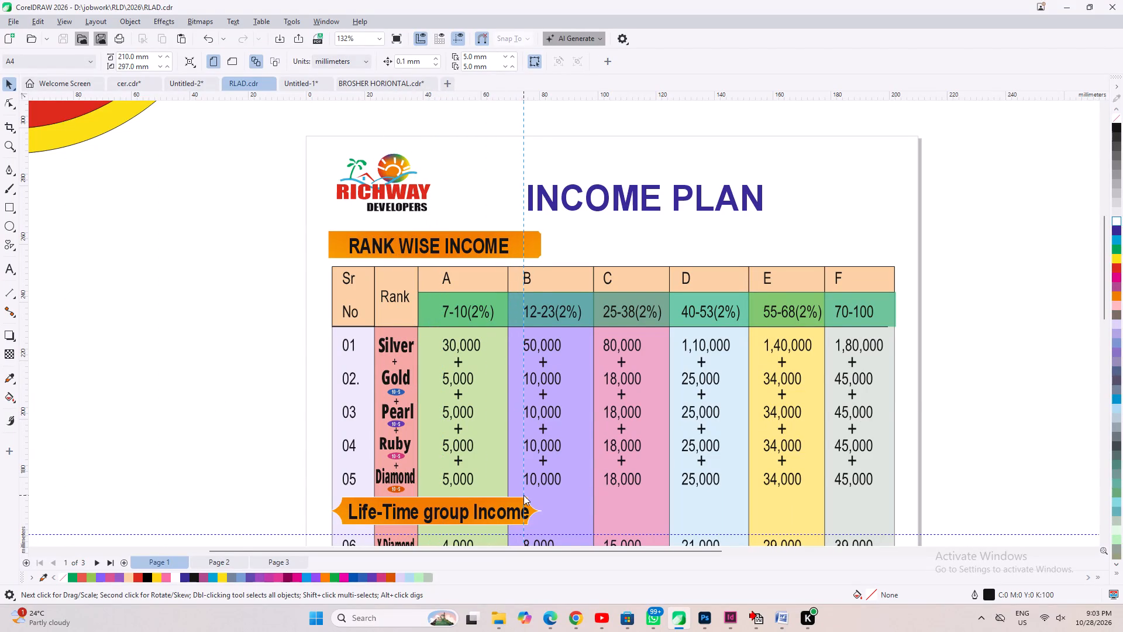
drag(523, 495, 602, 505)
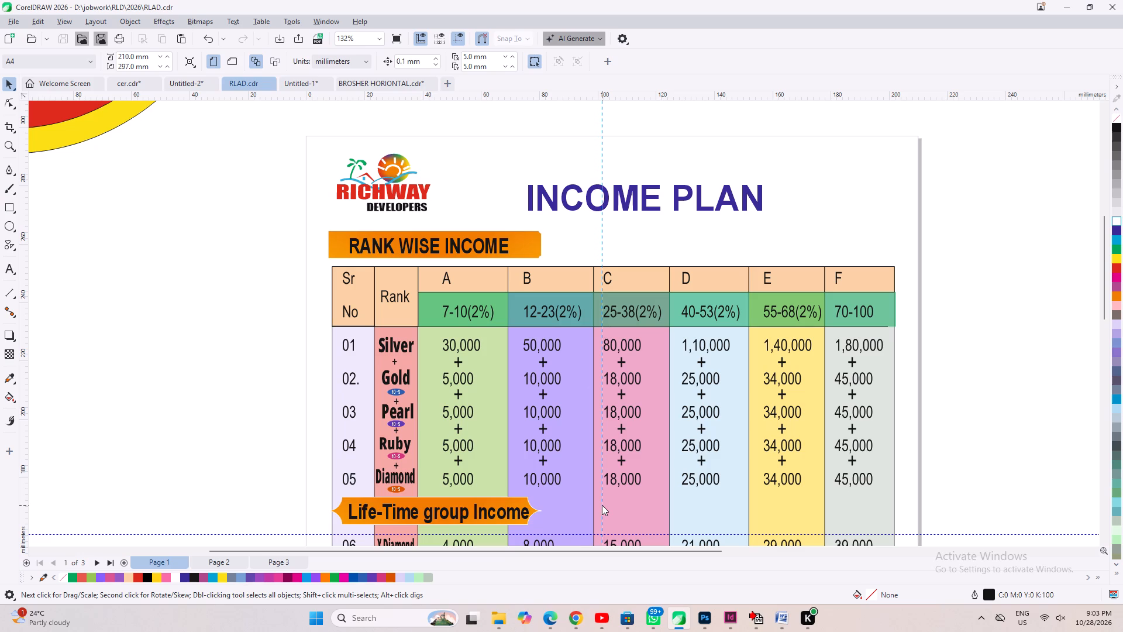
drag(602, 505, 681, 517)
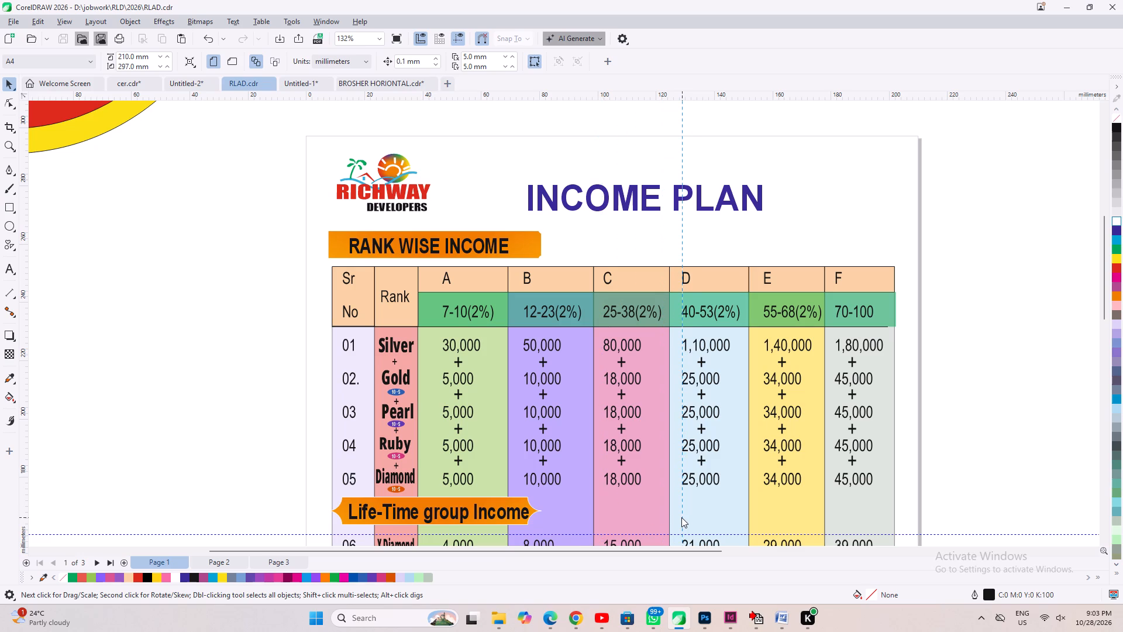
drag(681, 517, 757, 521)
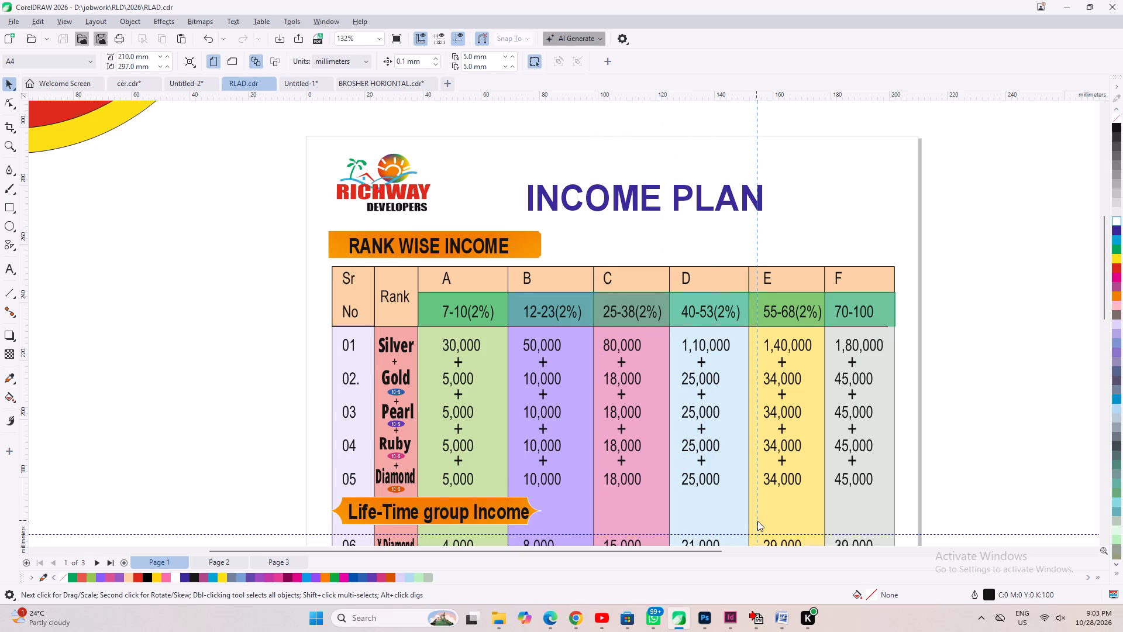
drag(757, 521, 763, 524)
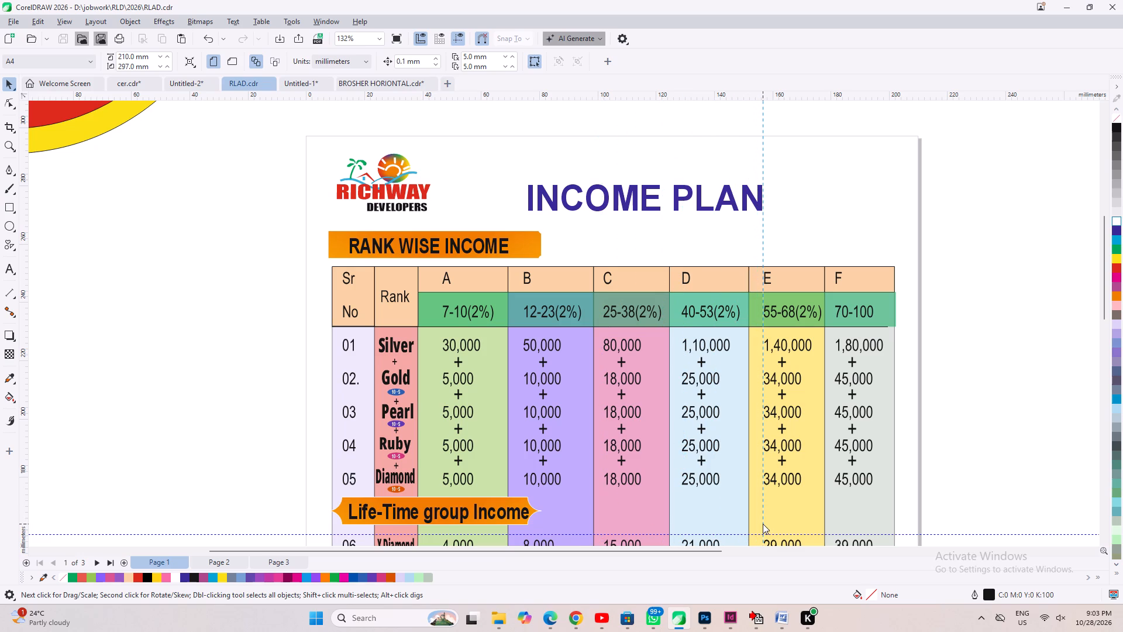
drag(763, 524, 602, 523)
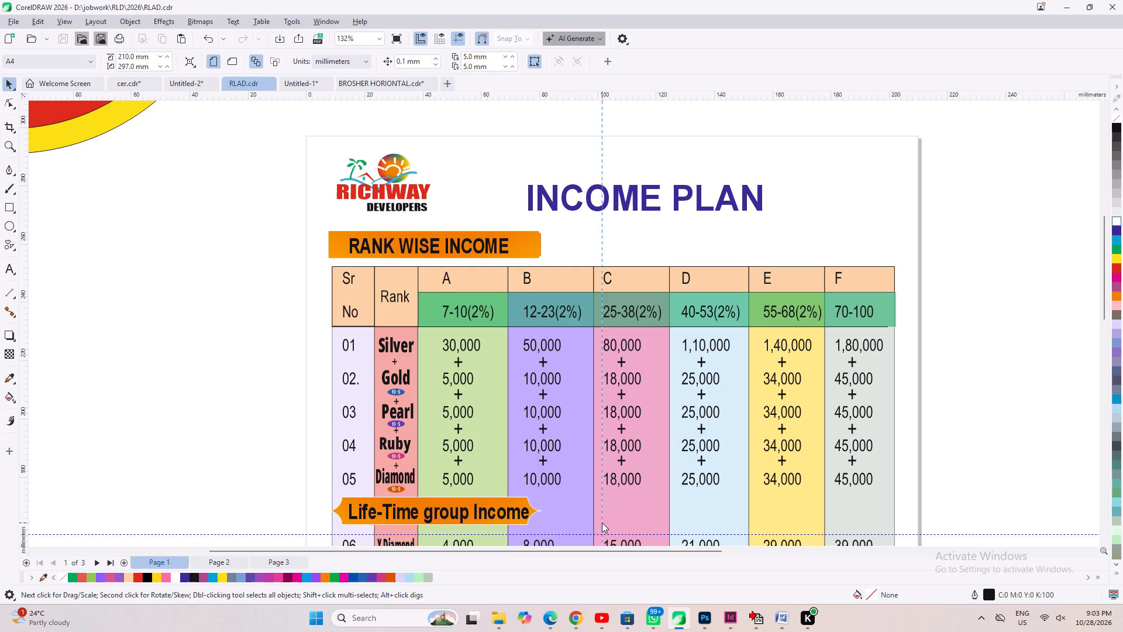
drag(602, 523, 603, 523)
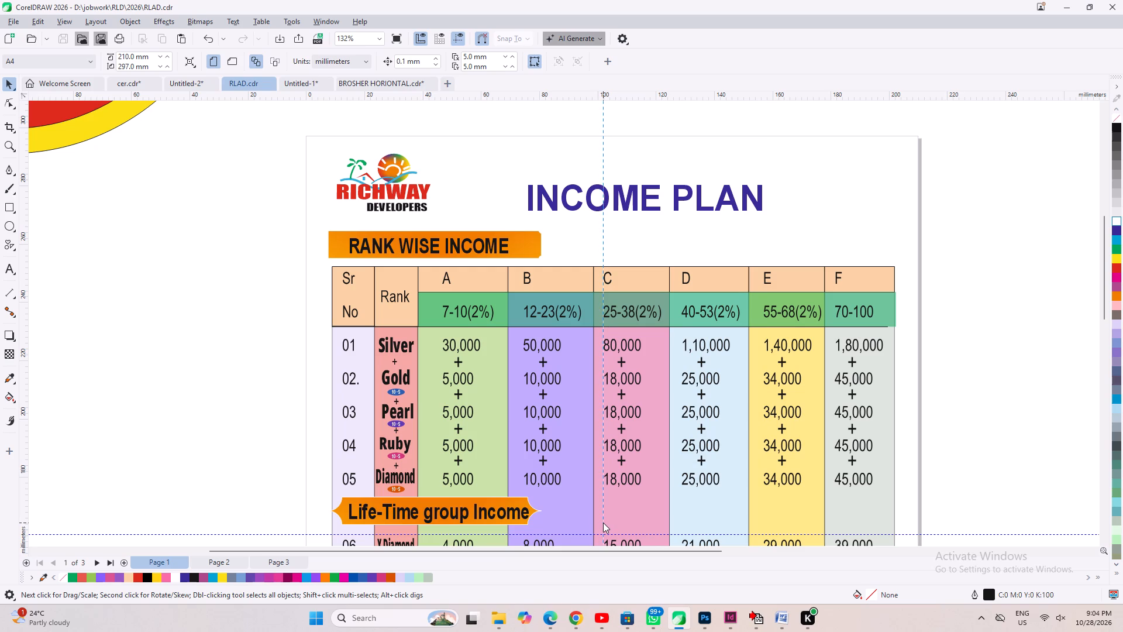
drag(603, 523, 722, 533)
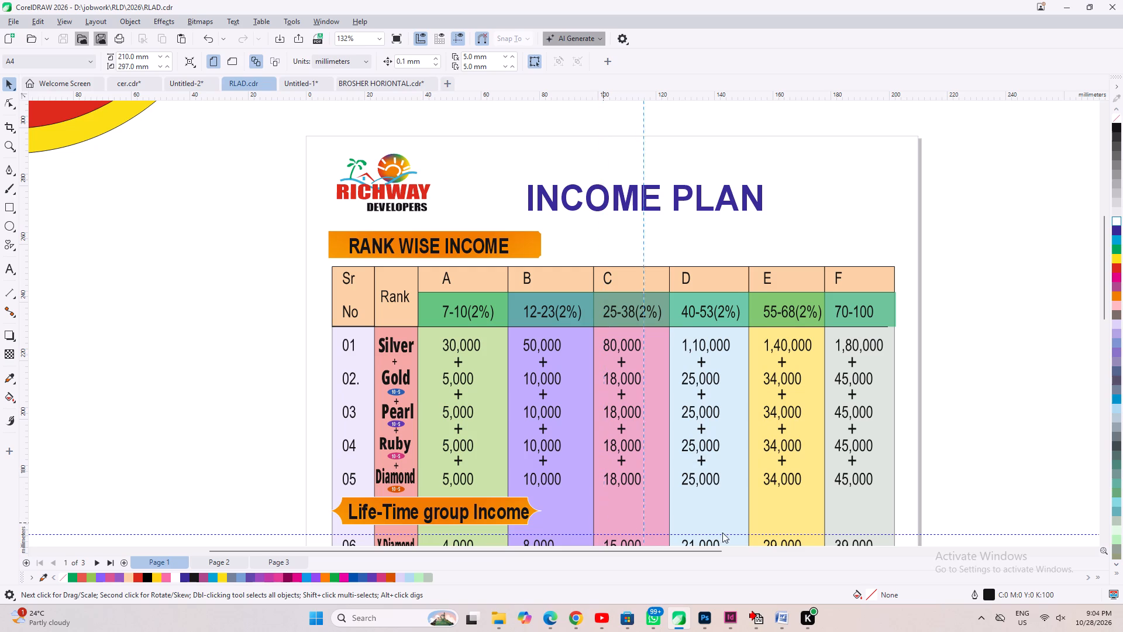
drag(722, 533, 833, 541)
scroll(617, 296, down, 2)
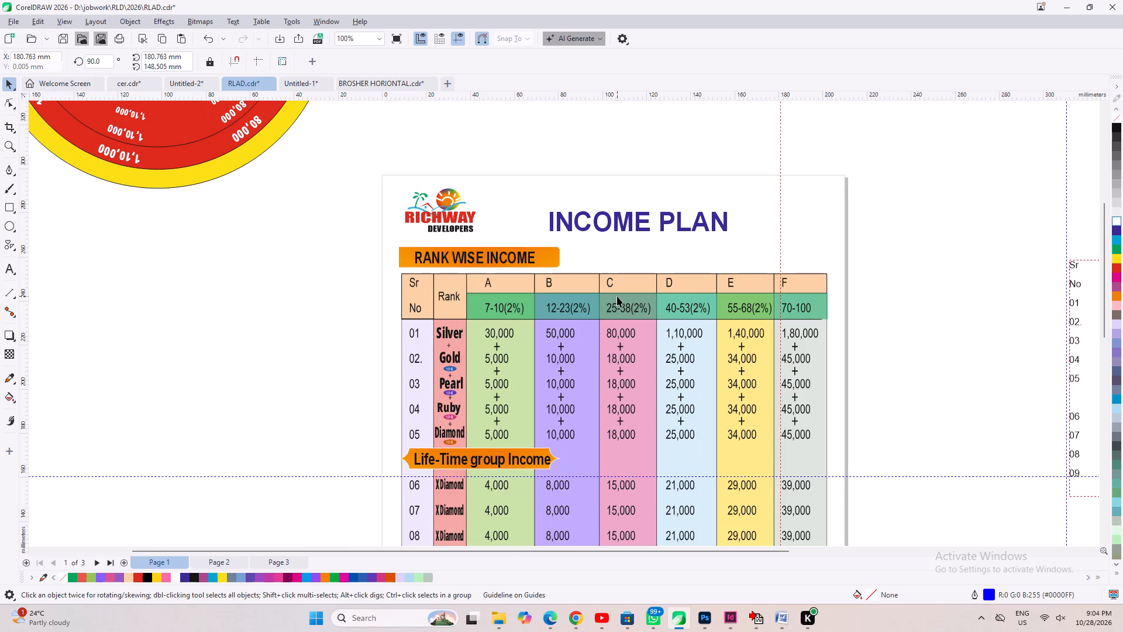
scroll(617, 296, down, 2)
scroll(791, 517, up, 5)
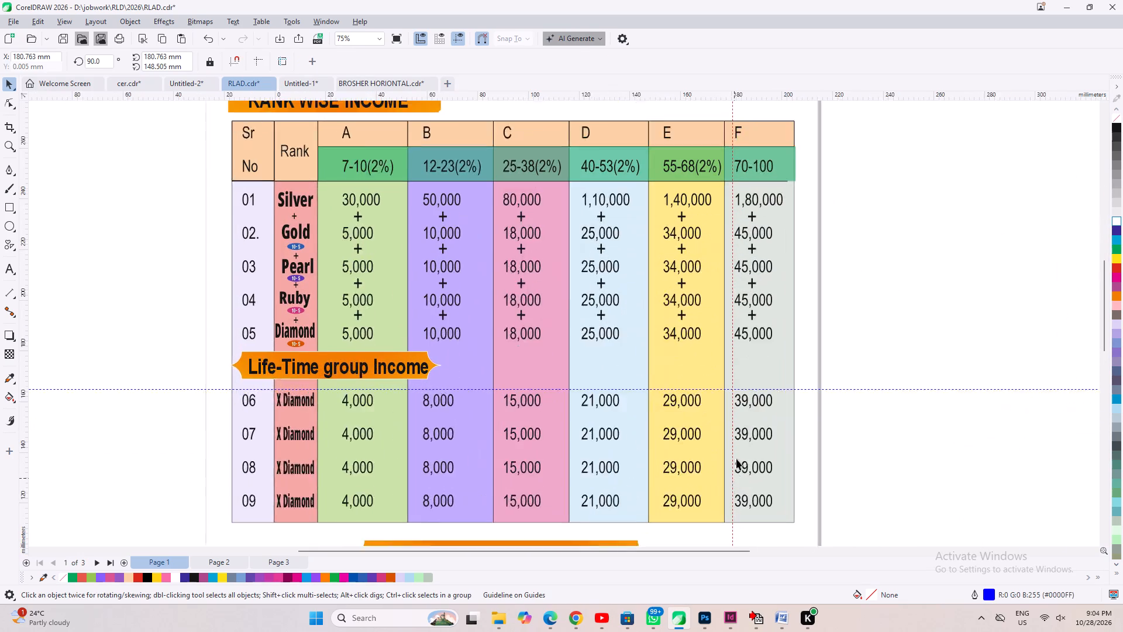
Delete the vertical guideline at column F and the horizontal guideline below the Life-Time group Income banner.
click(741, 389)
ctrl+click(739, 389)
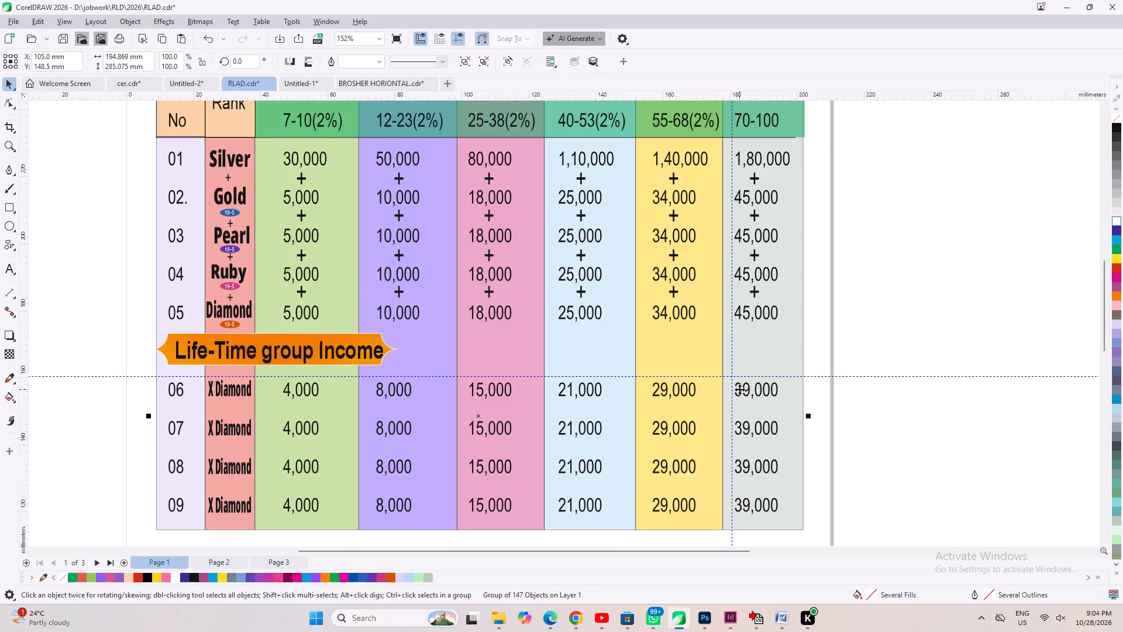
ctrl+click(738, 394)
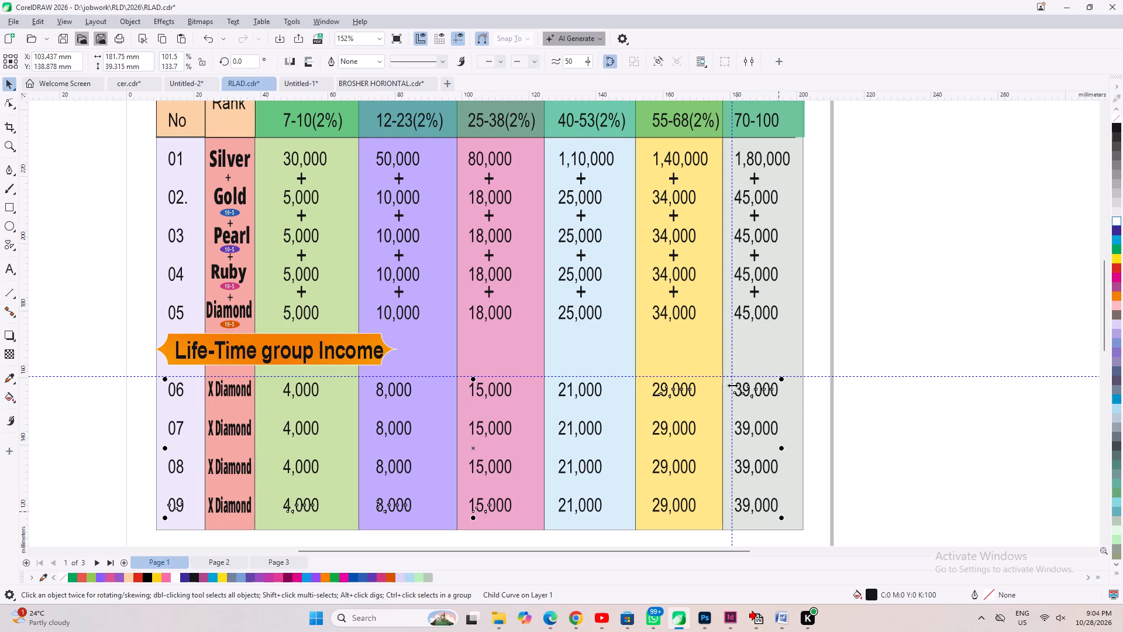
click(733, 366)
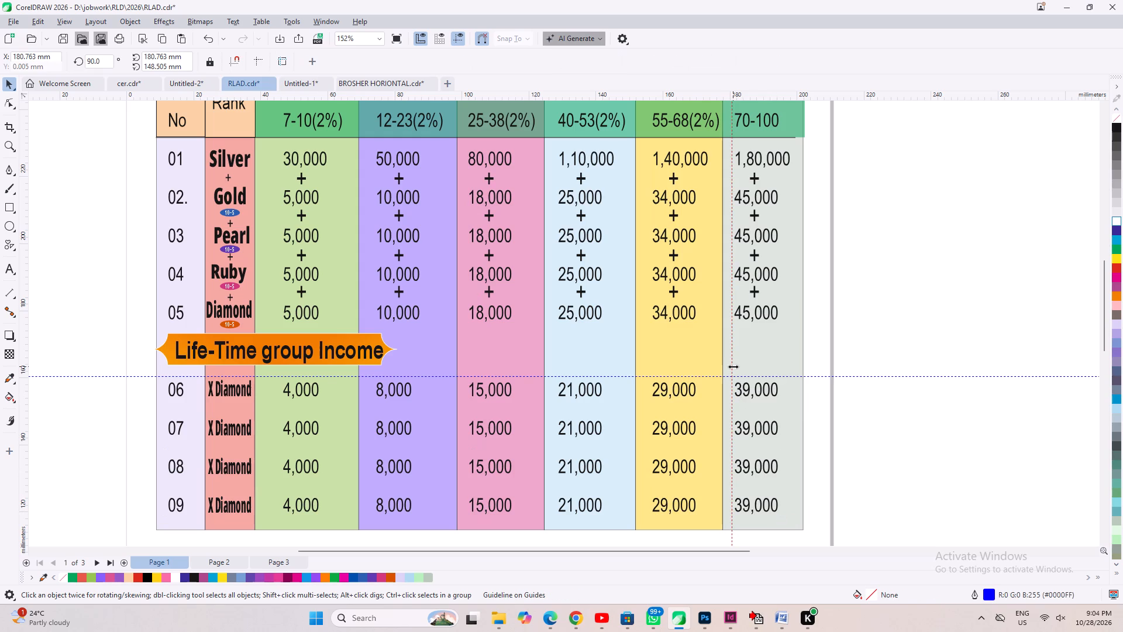
key(Delete)
click(687, 377)
key(Delete)
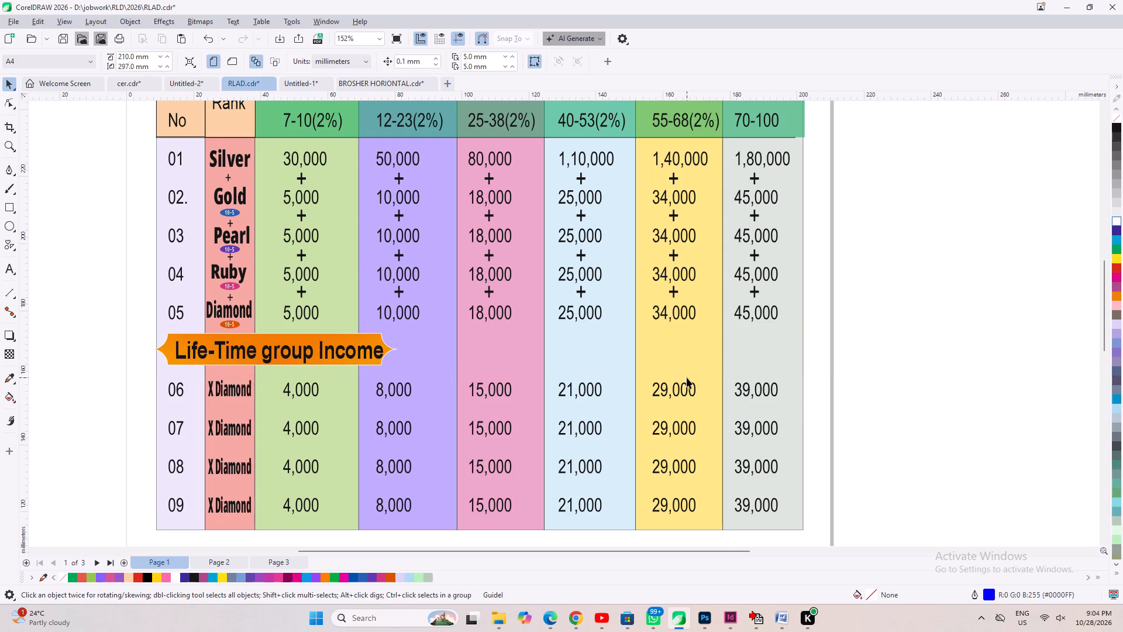
Save the income plan document with nothing selected.
scroll(541, 390, down, 6)
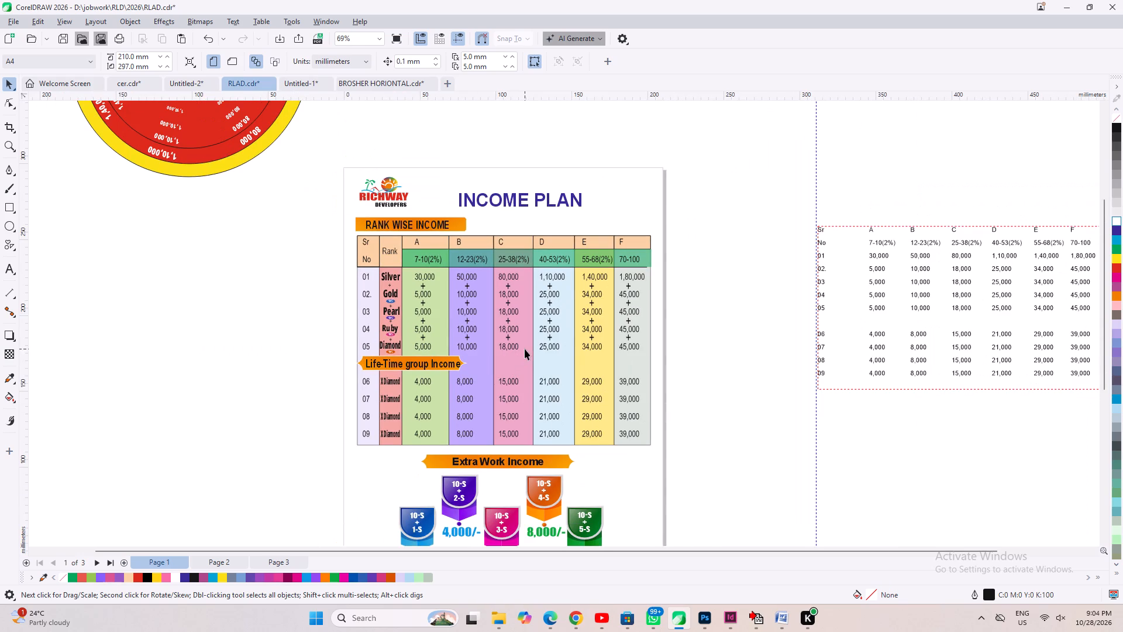
click(252, 371)
click(60, 39)
click(147, 283)
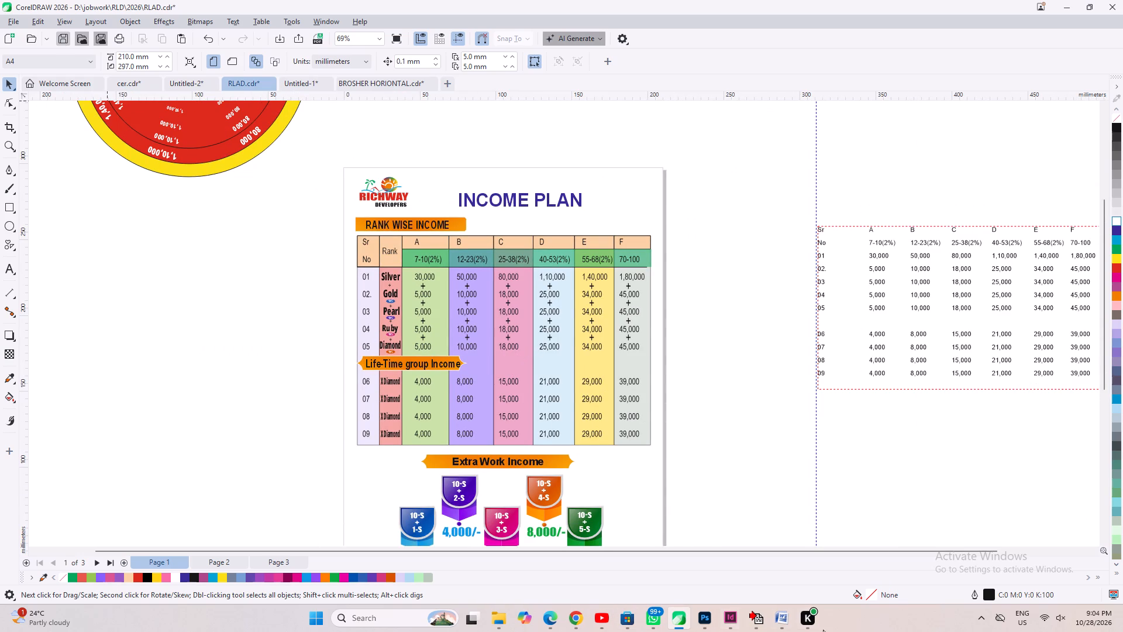
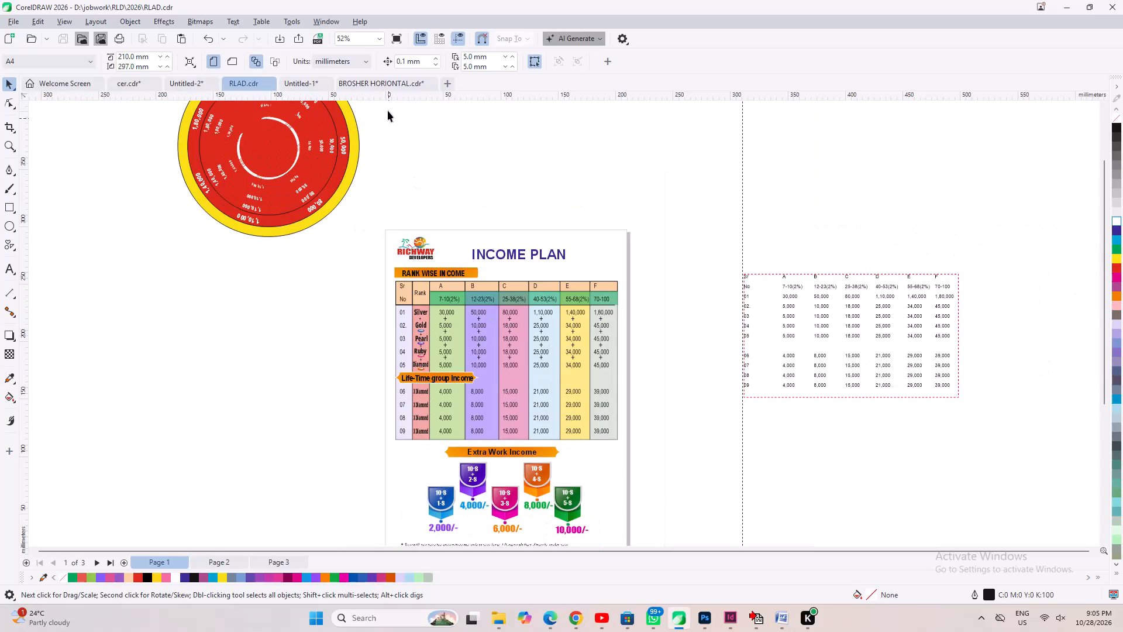
Switch to the BROSHER HORIONTAL.cdr document and go back one page to the Singapore Malaysia offer on page 15.
click(380, 85)
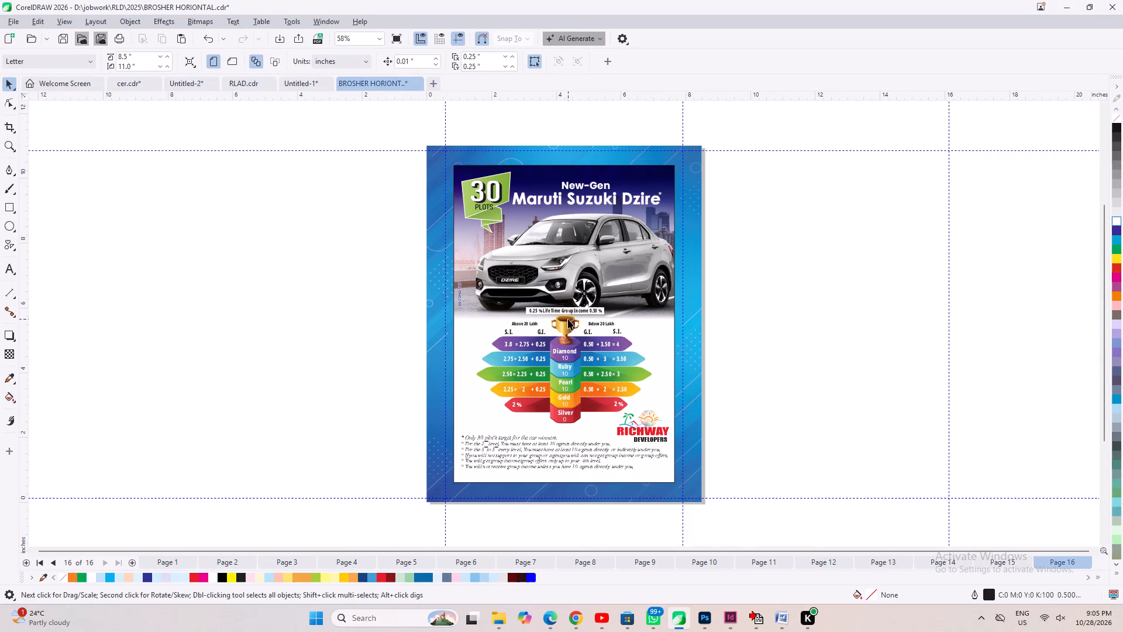
key(Page_Up)
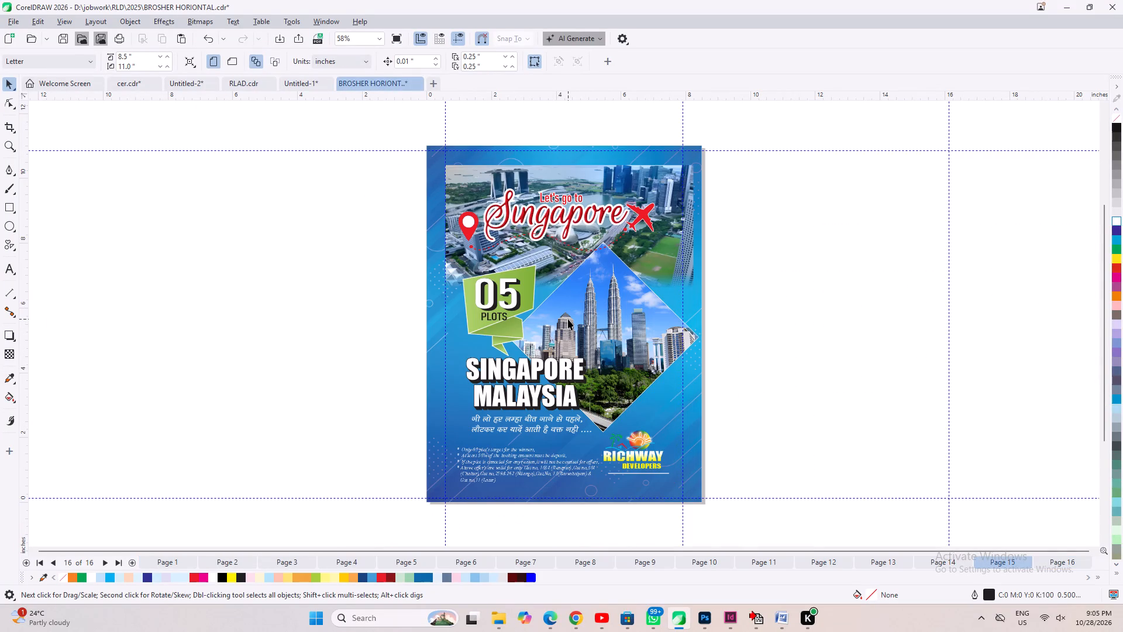
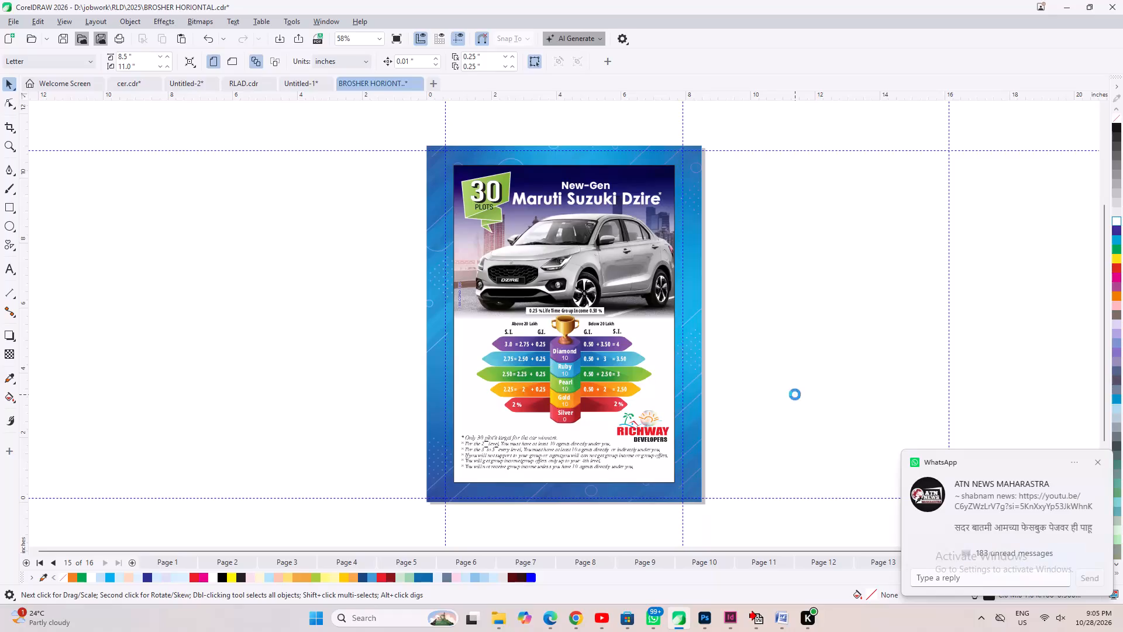
Review the brochure's pages in reverse order, from the car offer page through the plot layouts and group photos to page 4.
key(Page_Up)
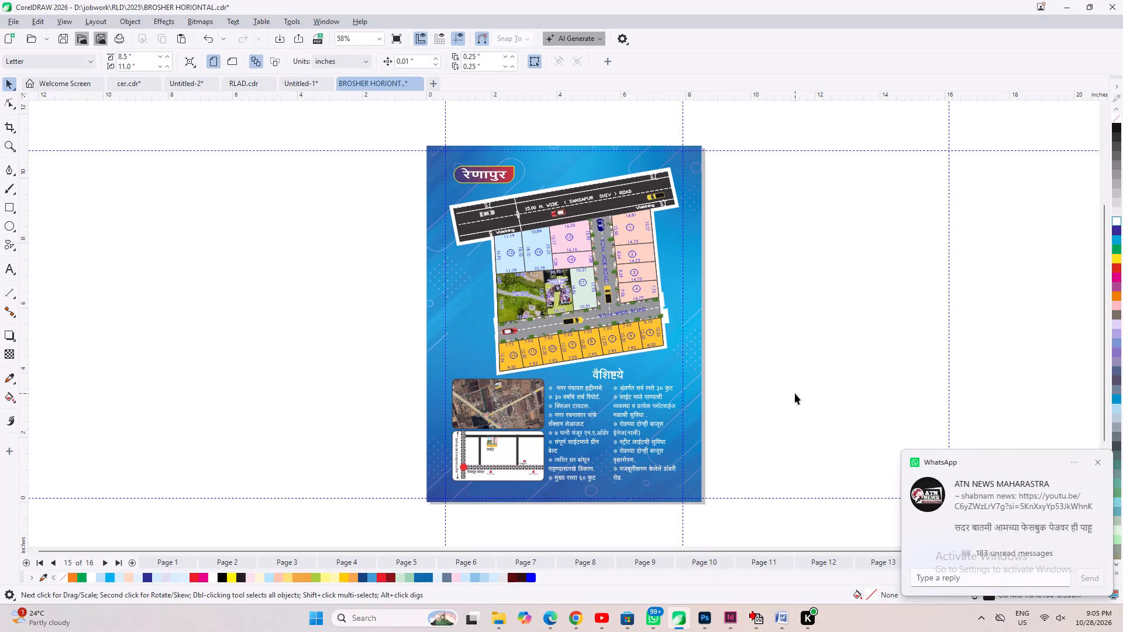
key(Page_Up)
key(Page_Up)
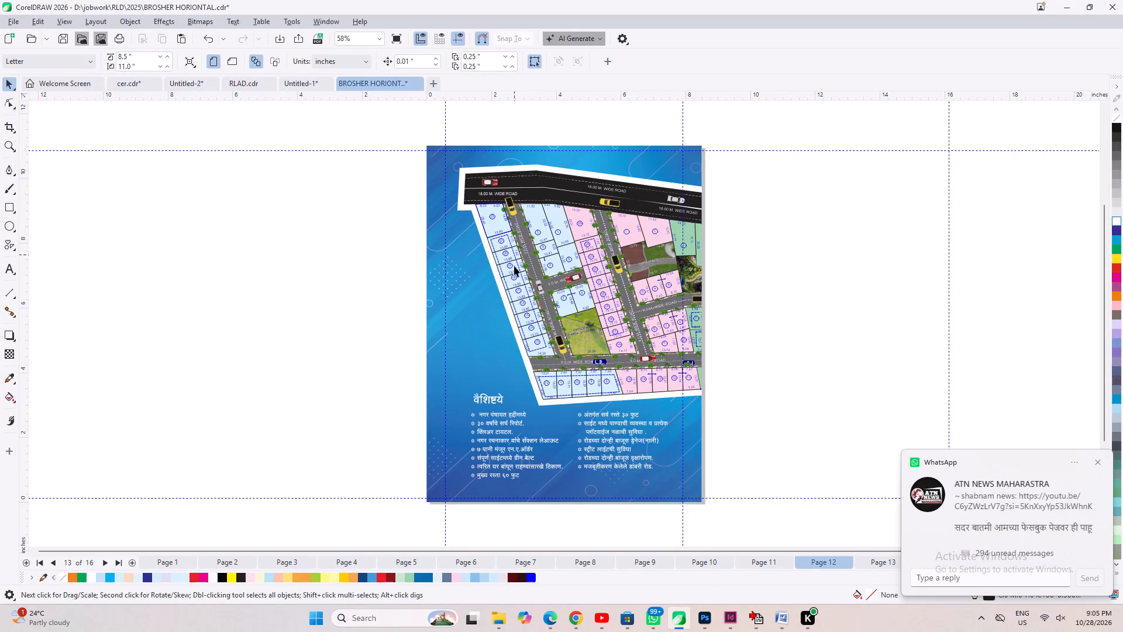
key(Page_Up)
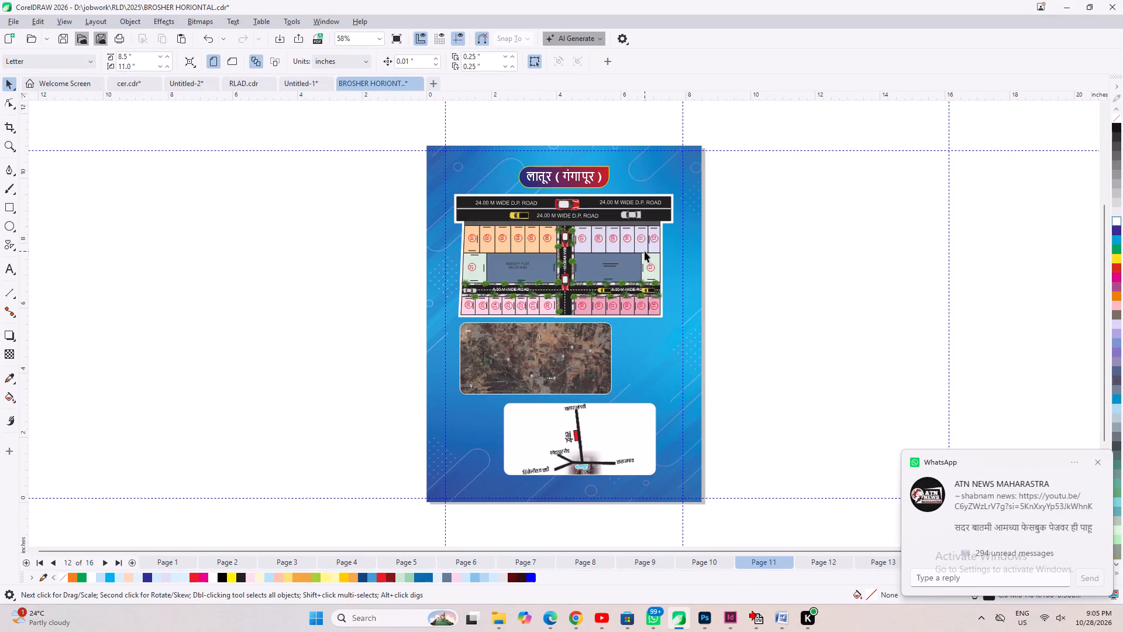
key(Page_Up)
key(Page_Up)
key(Page_Up)
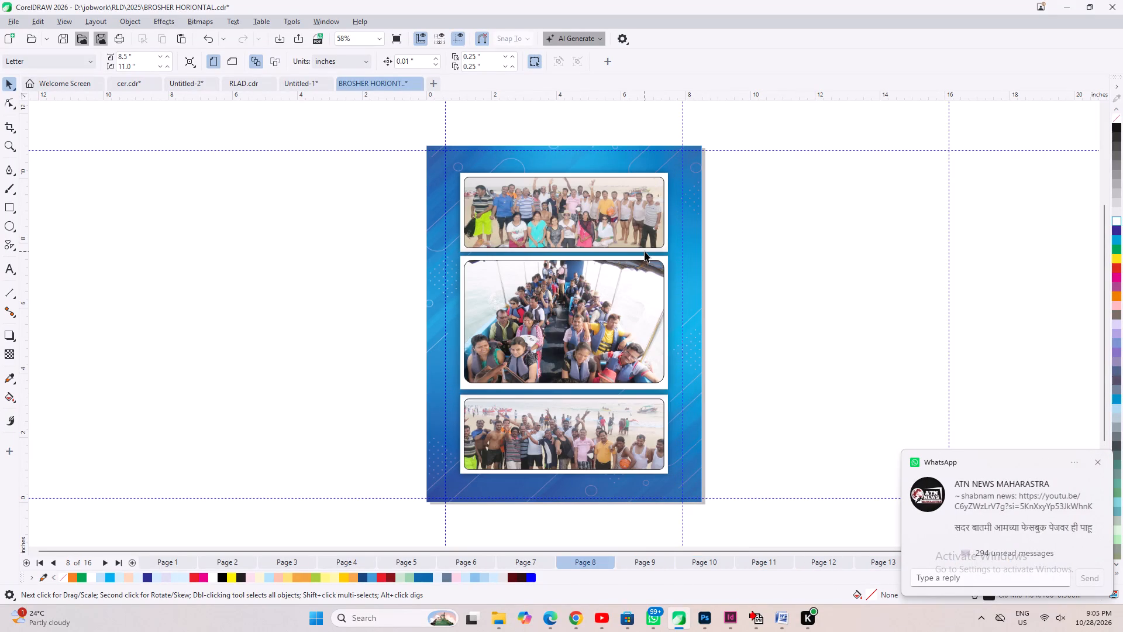
key(Page_Down)
key(Page_Up)
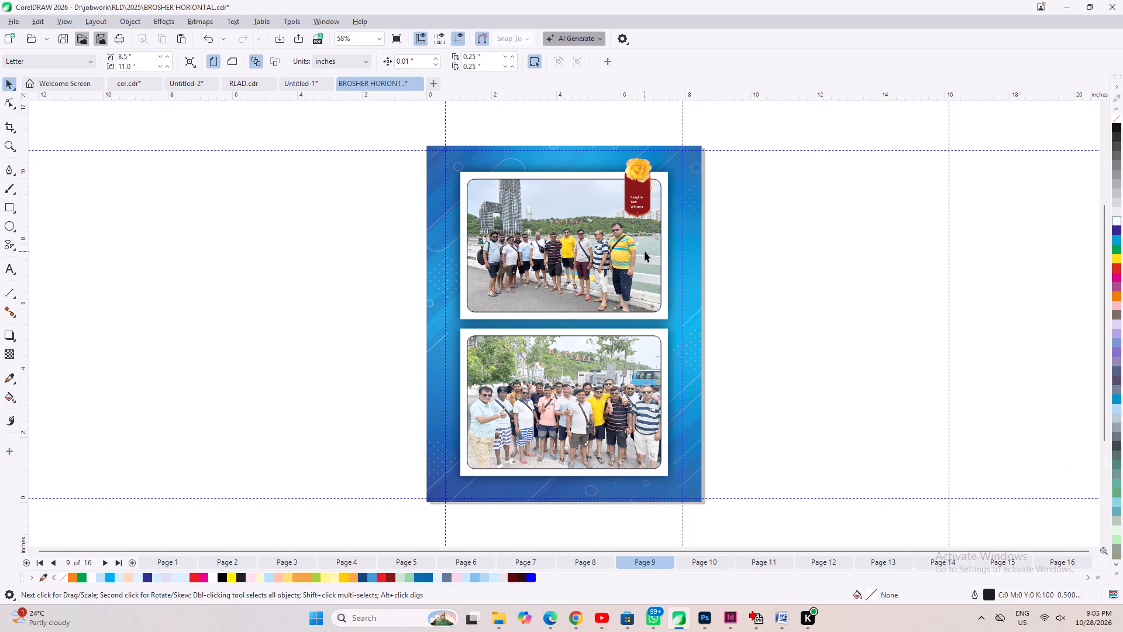
key(Page_Up)
key(Page_Up)
key(Page_Up)
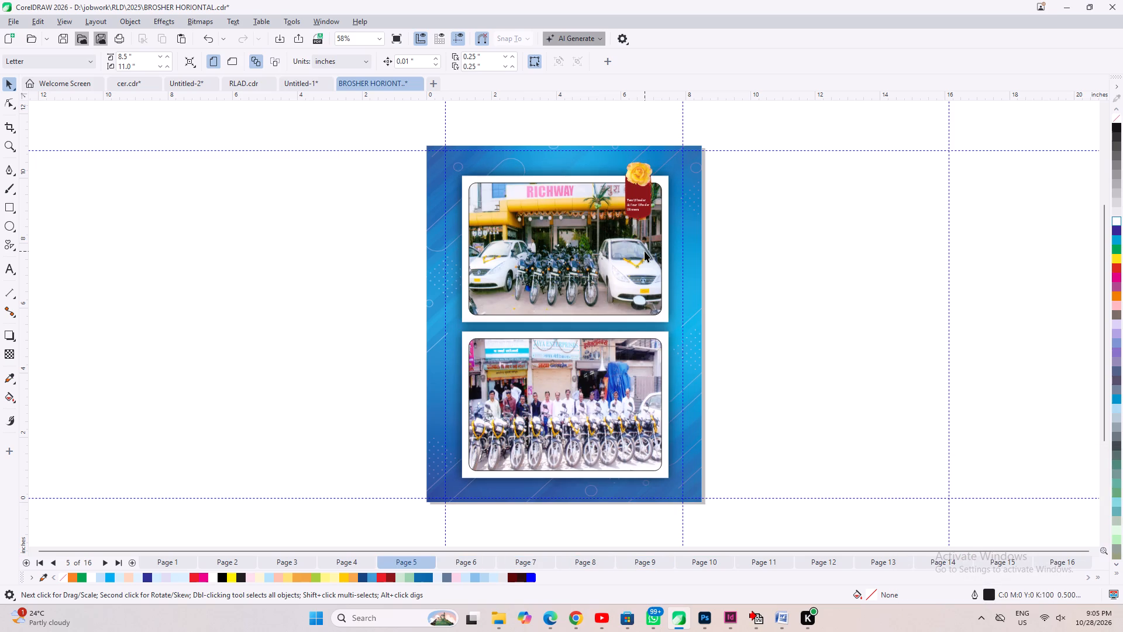
key(Page_Up)
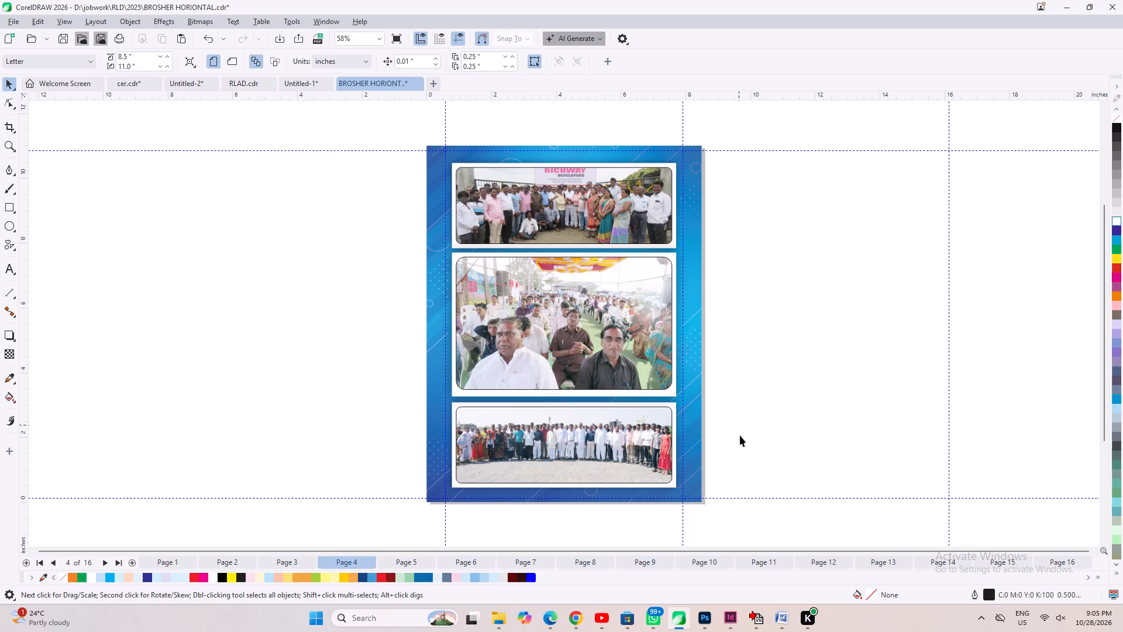
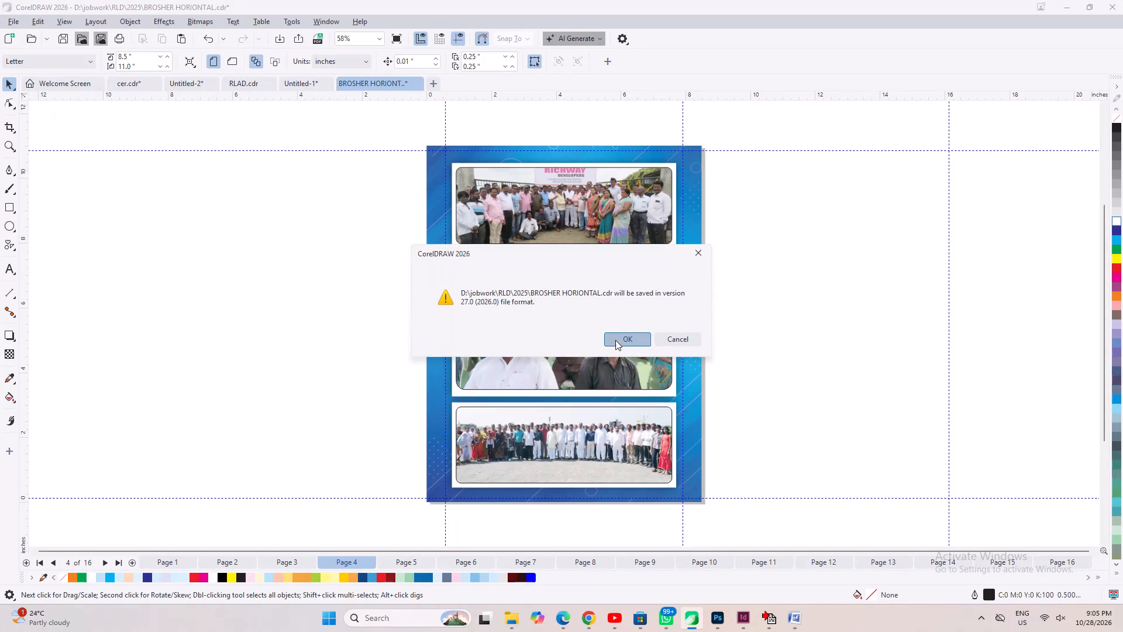
Save BROSHER HORIONTAL.cdr in the version 27.0 (2026.0) file format.
click(614, 340)
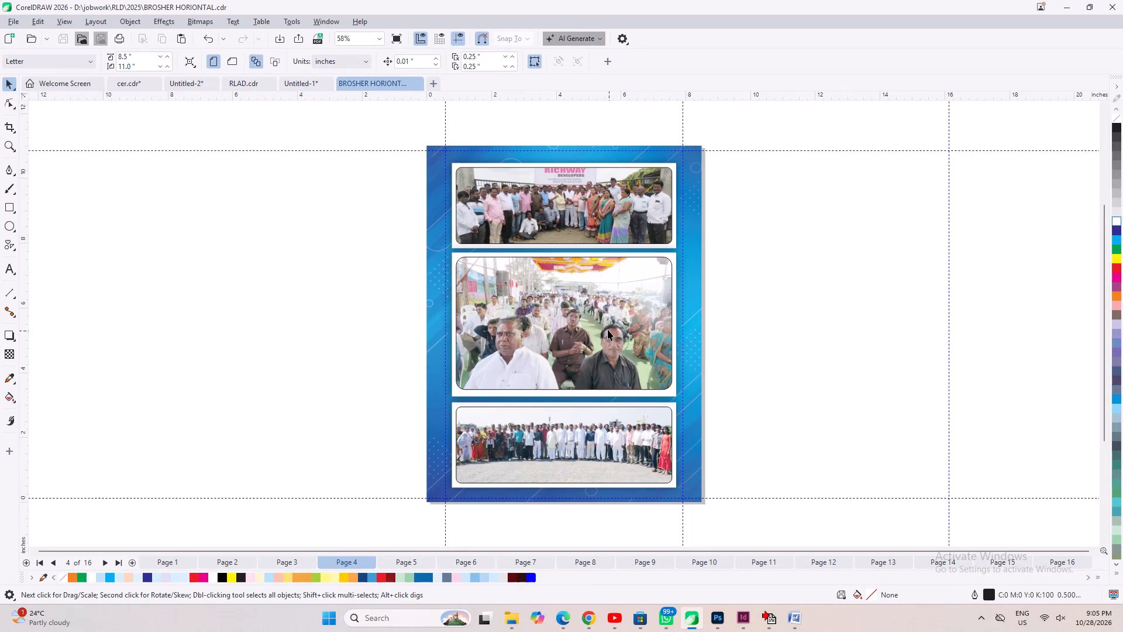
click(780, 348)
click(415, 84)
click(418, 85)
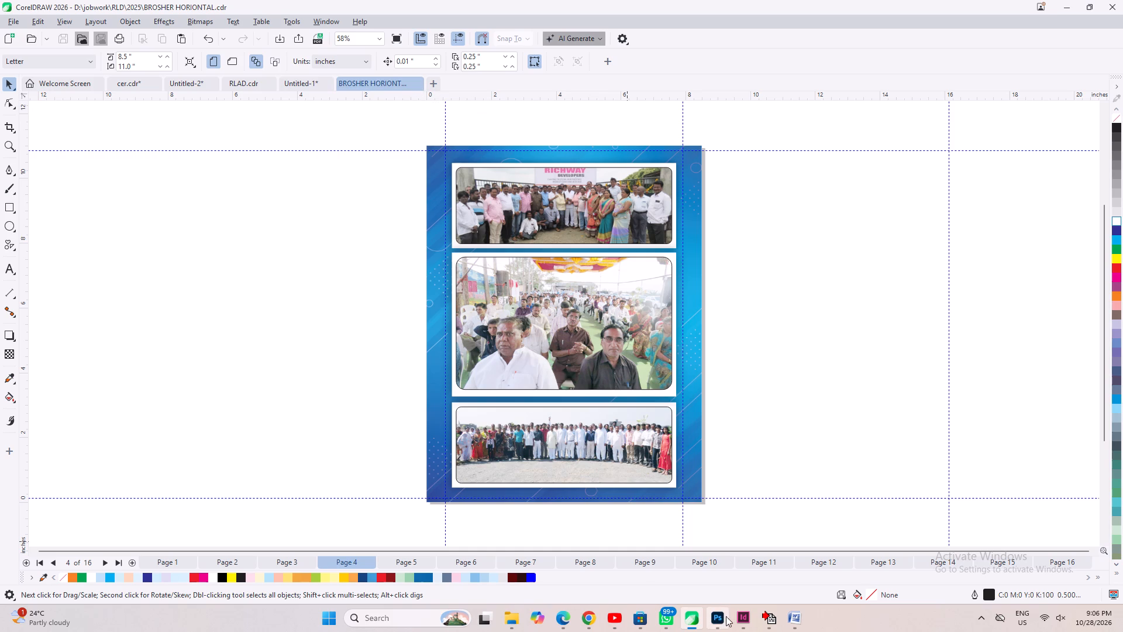
Switch to WhatsApp.
click(653, 624)
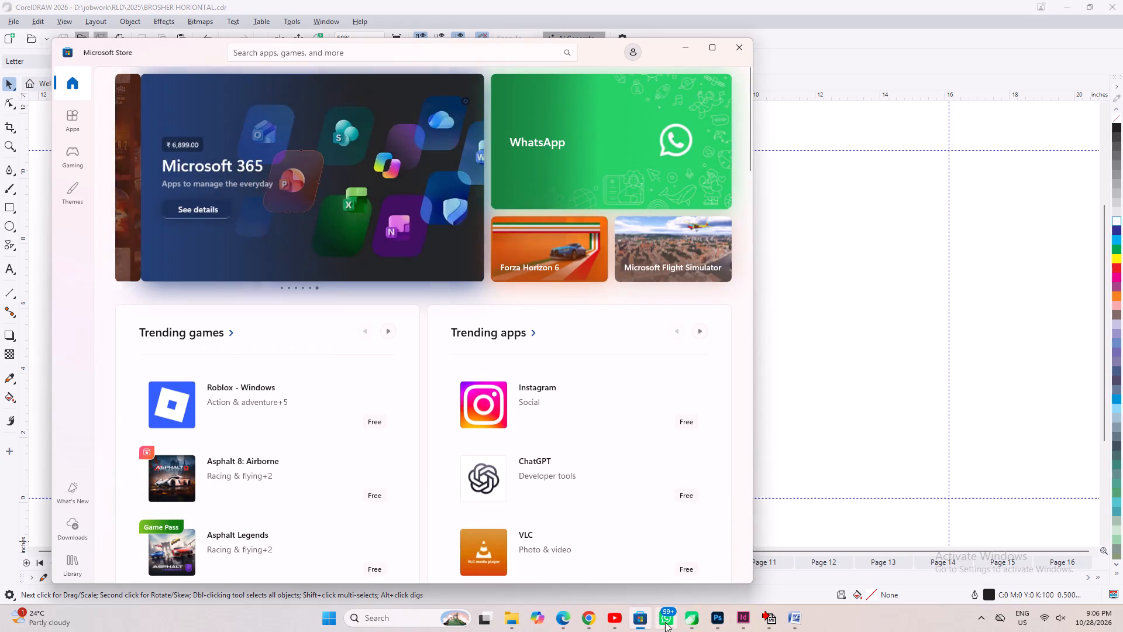
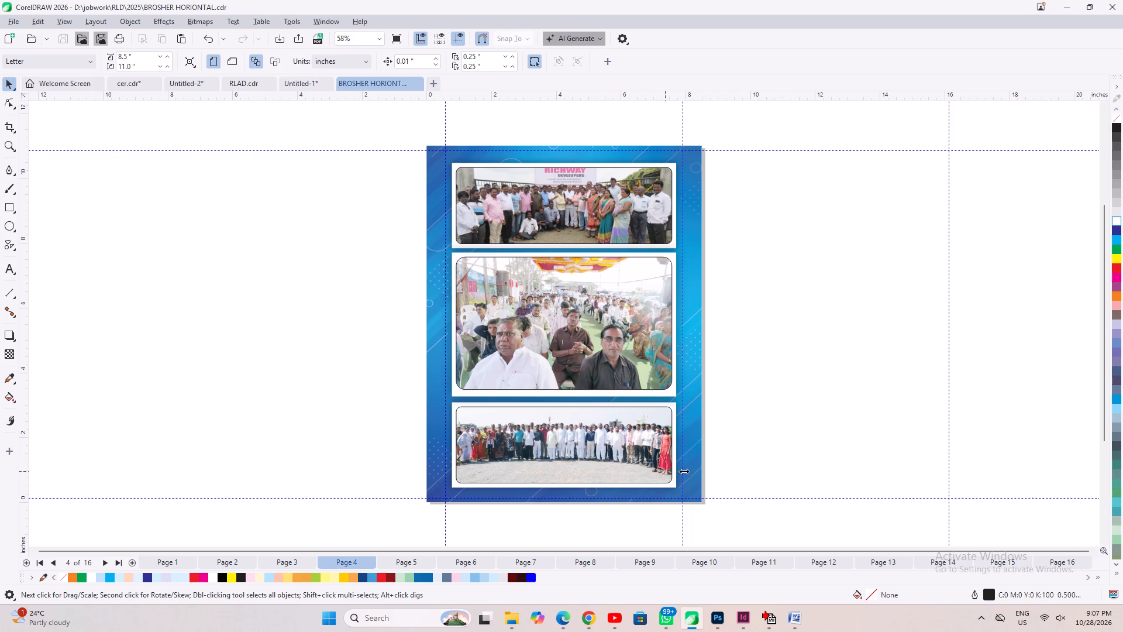
Close the BROSHER HORIONTAL, Untitled-1 and RLAD.cdr documents, discarding the unsaved changes in Untitled-1.
click(419, 84)
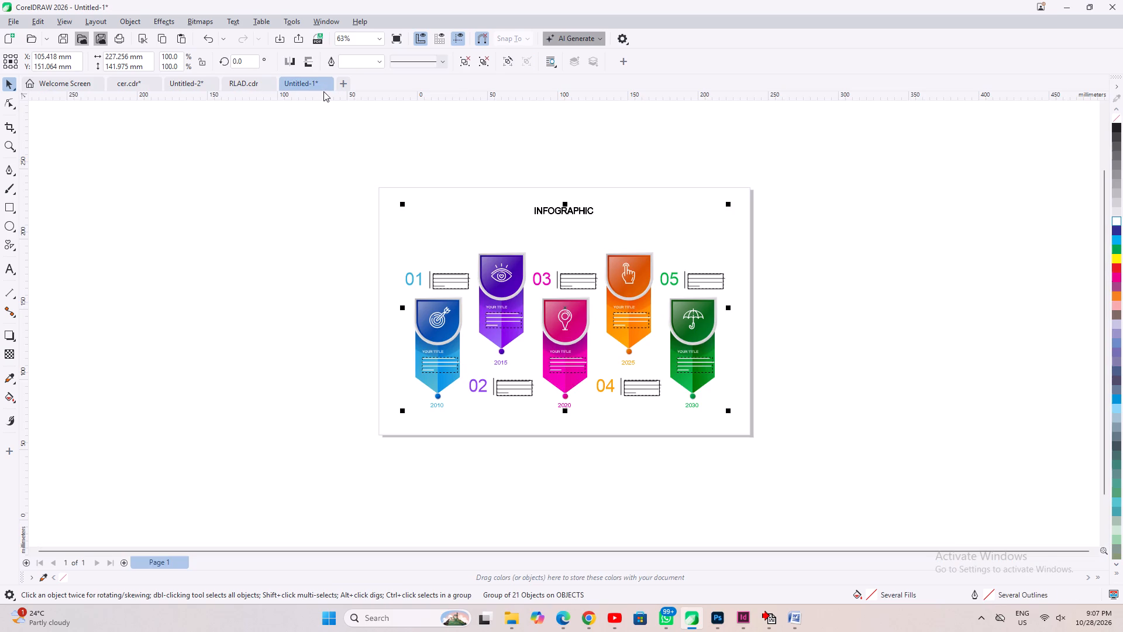
click(325, 83)
click(559, 336)
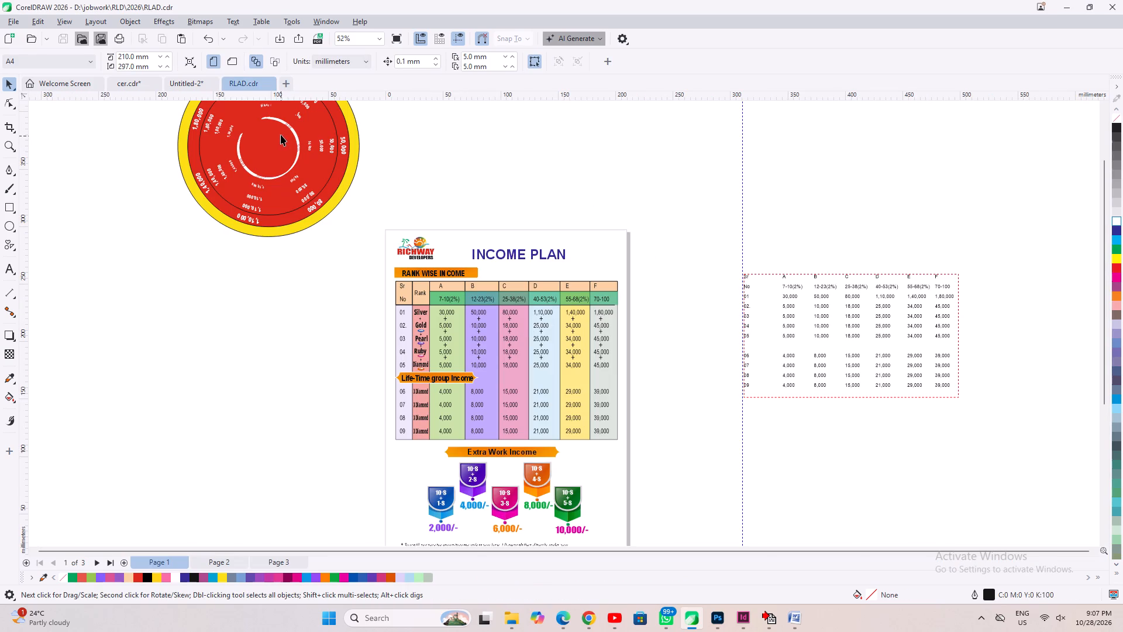
click(270, 83)
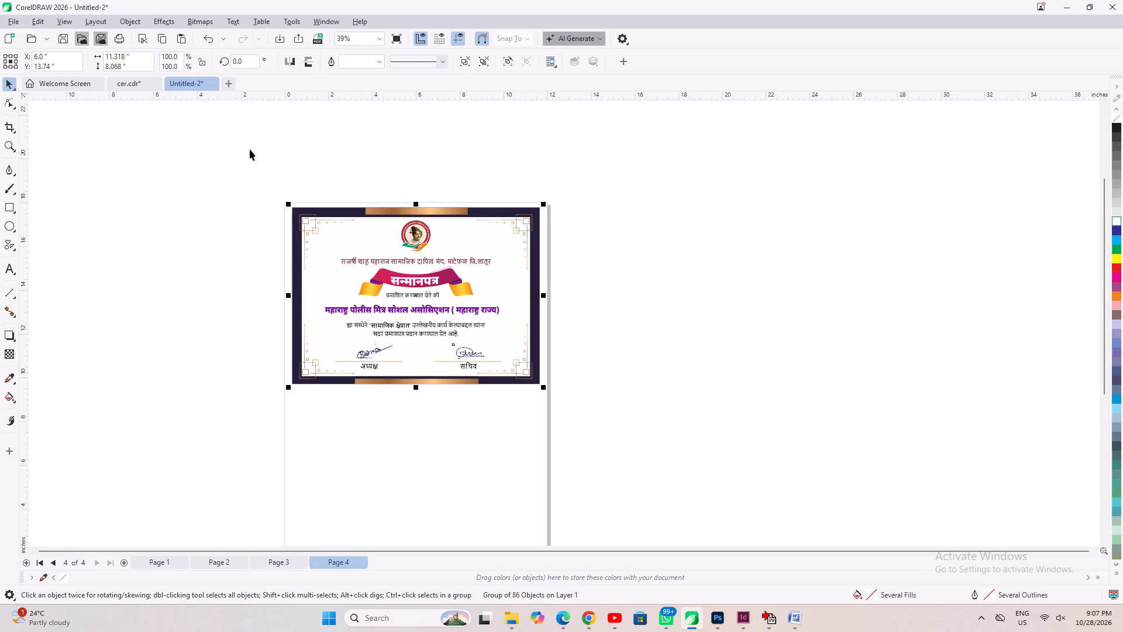
Deselect the certificate artwork on page 4 of Untitled-2.
click(166, 317)
click(491, 444)
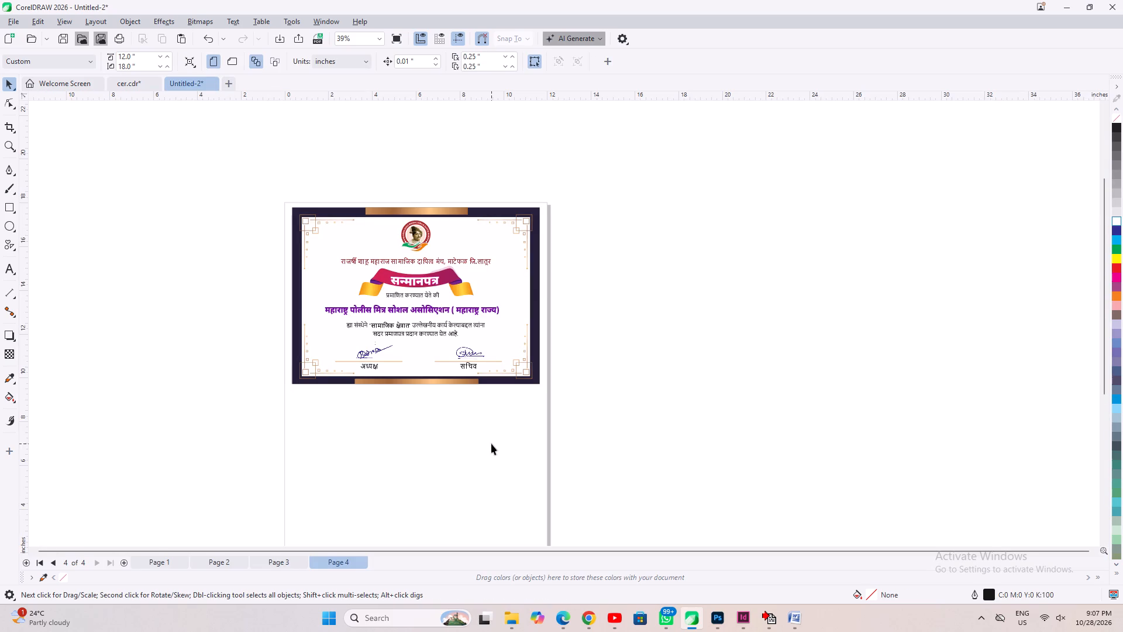
click(487, 463)
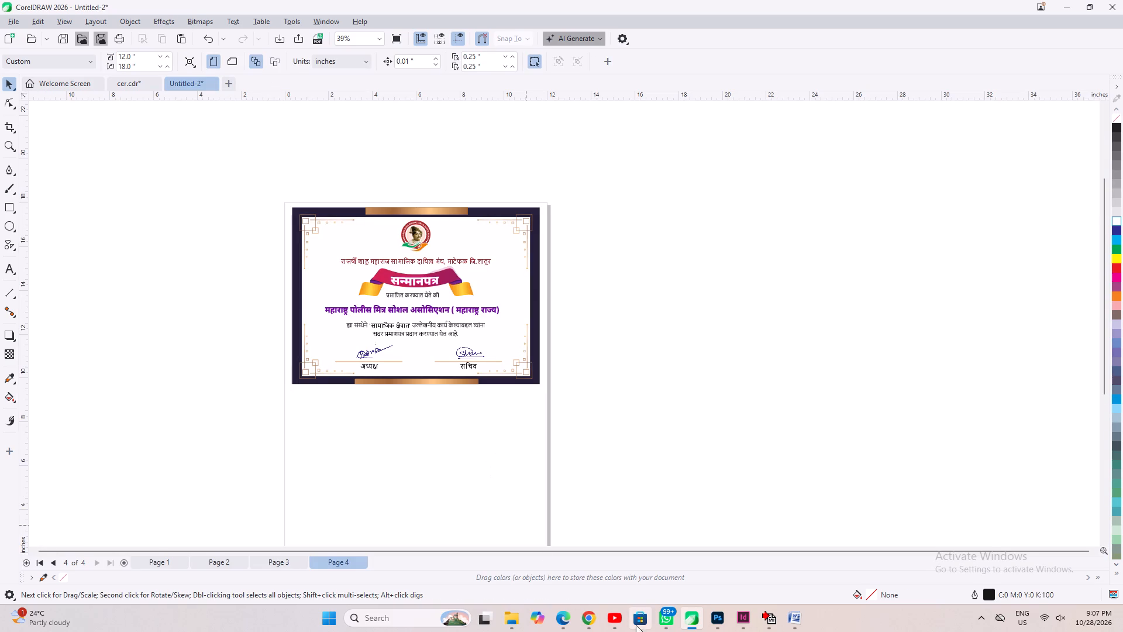